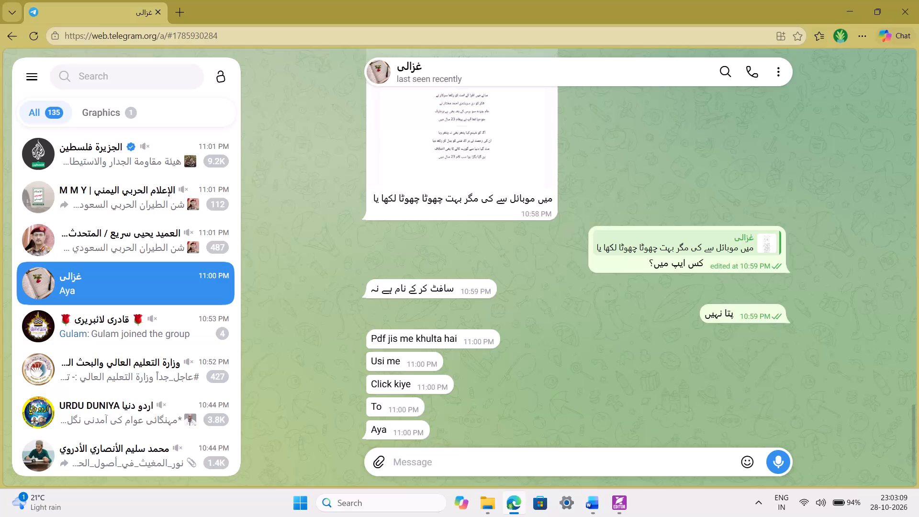
Switch to Word and convert the selected verses into a one-column table, separating the text at paragraphs.
{"action": "scroll", "coordinate": [534, 370], "scroll_direction": "up", "scroll_amount": 1}
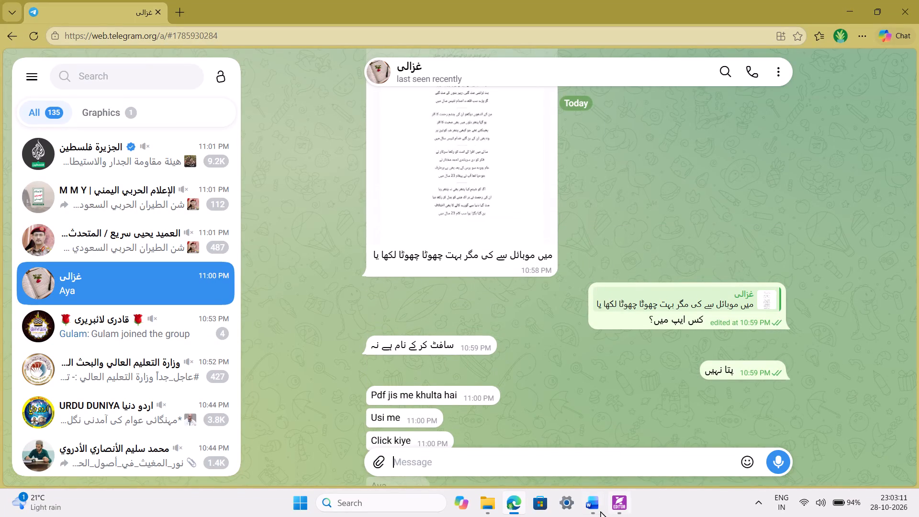
{"action": "left_click", "coordinate": [617, 450]}
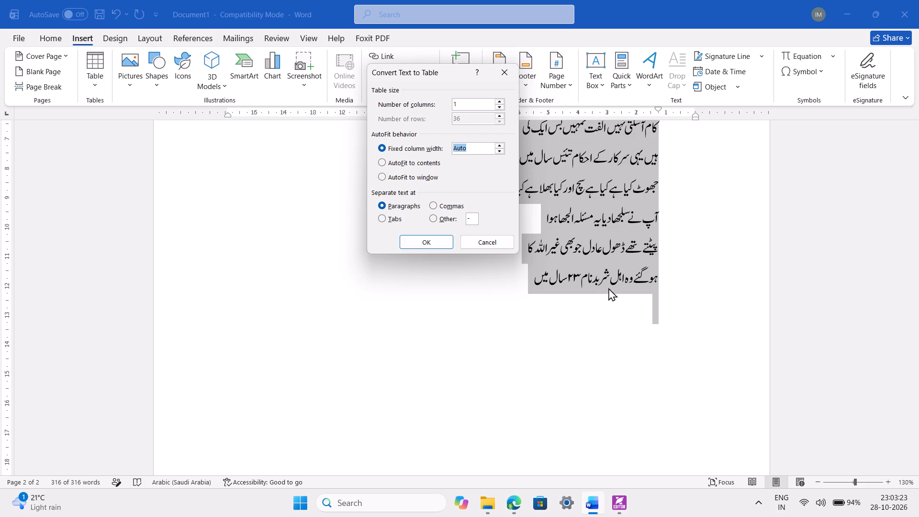
{"action": "left_click", "coordinate": [626, 312]}
{"action": "left_click", "coordinate": [426, 241]}
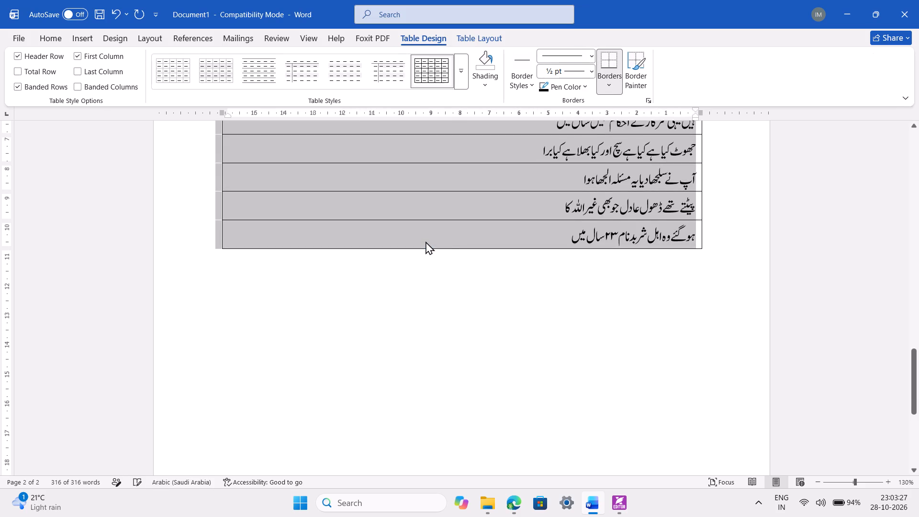
Look over the new verse table from its last row on page 2 back to its first row.
{"action": "scroll", "coordinate": [426, 241], "scroll_direction": "up", "scroll_amount": 13}
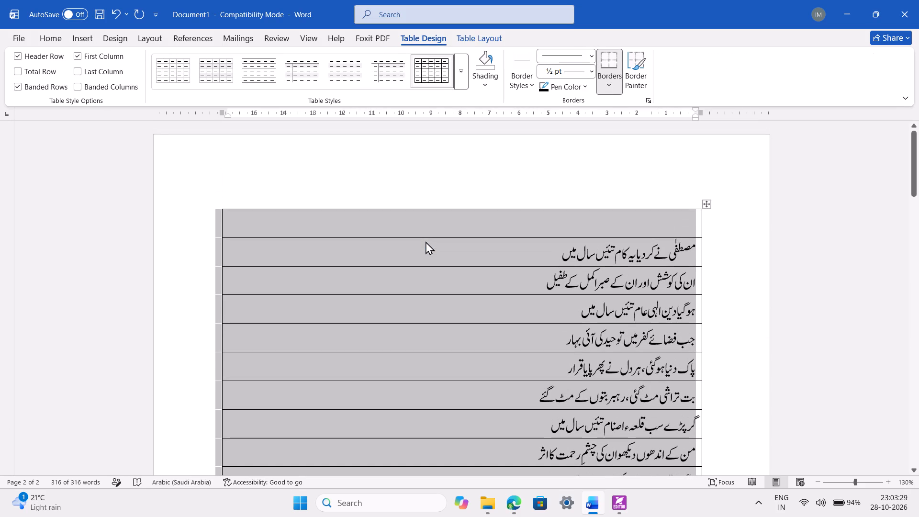
{"action": "scroll", "coordinate": [664, 235], "scroll_direction": "down", "scroll_amount": 5}
{"action": "scroll", "coordinate": [664, 235], "scroll_direction": "up", "scroll_amount": 1}
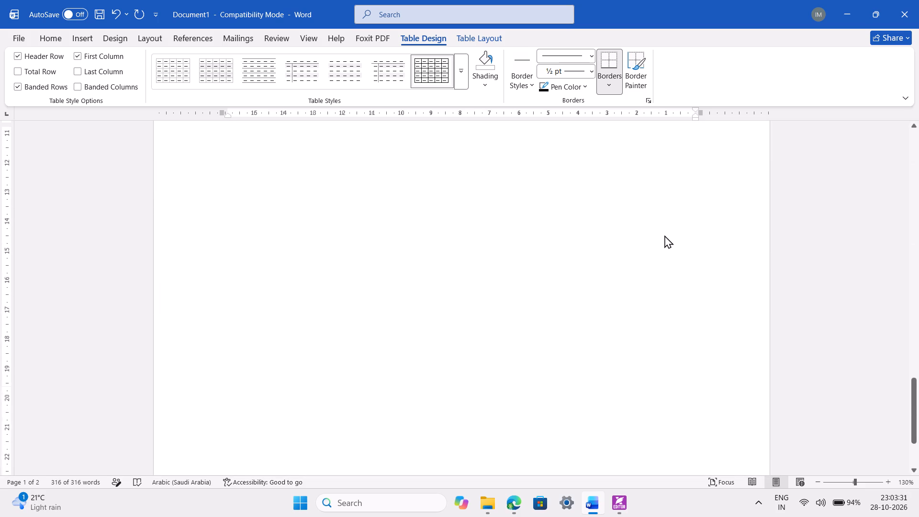
{"action": "scroll", "coordinate": [664, 235], "scroll_direction": "up", "scroll_amount": 2}
{"action": "scroll", "coordinate": [664, 235], "scroll_direction": "down", "scroll_amount": 3}
{"action": "scroll", "coordinate": [664, 235], "scroll_direction": "up", "scroll_amount": 3}
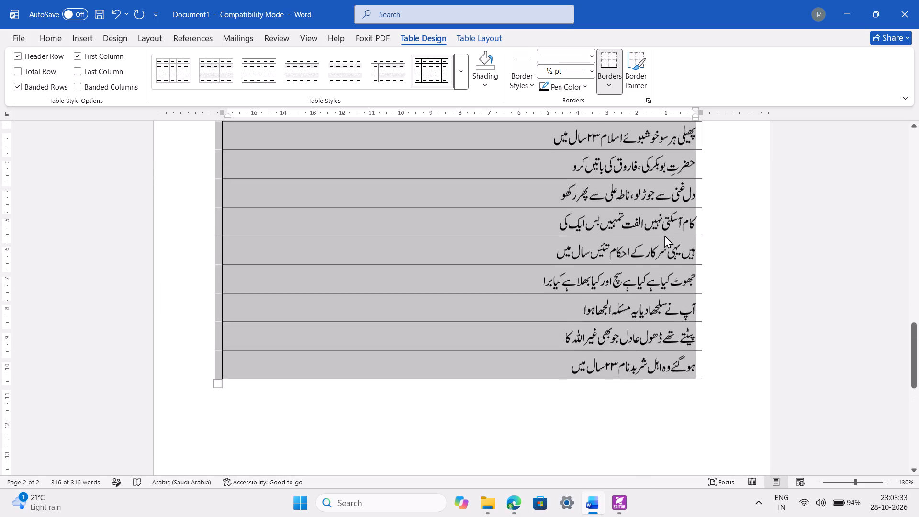
{"action": "scroll", "coordinate": [664, 235], "scroll_direction": "up", "scroll_amount": 6}
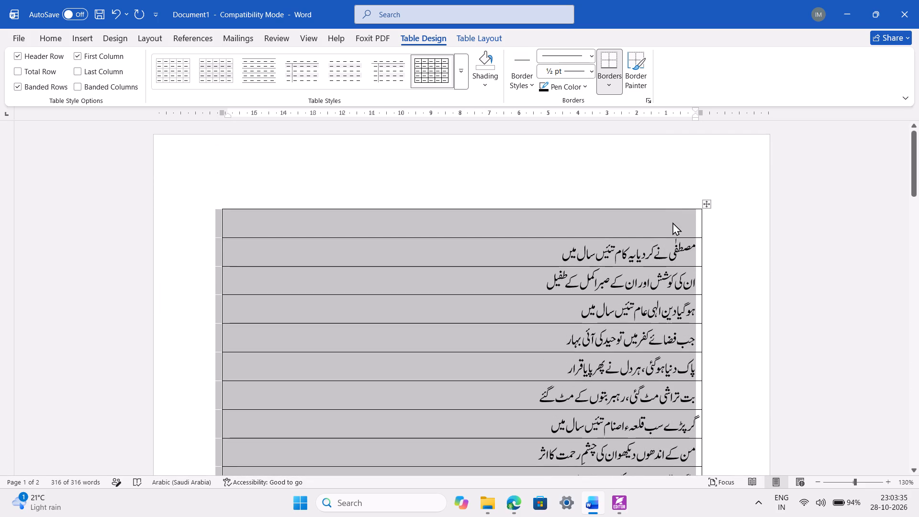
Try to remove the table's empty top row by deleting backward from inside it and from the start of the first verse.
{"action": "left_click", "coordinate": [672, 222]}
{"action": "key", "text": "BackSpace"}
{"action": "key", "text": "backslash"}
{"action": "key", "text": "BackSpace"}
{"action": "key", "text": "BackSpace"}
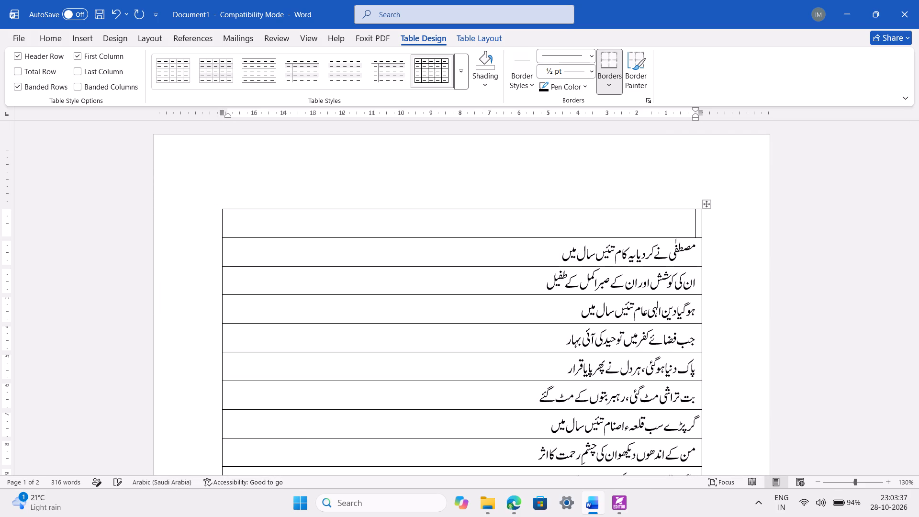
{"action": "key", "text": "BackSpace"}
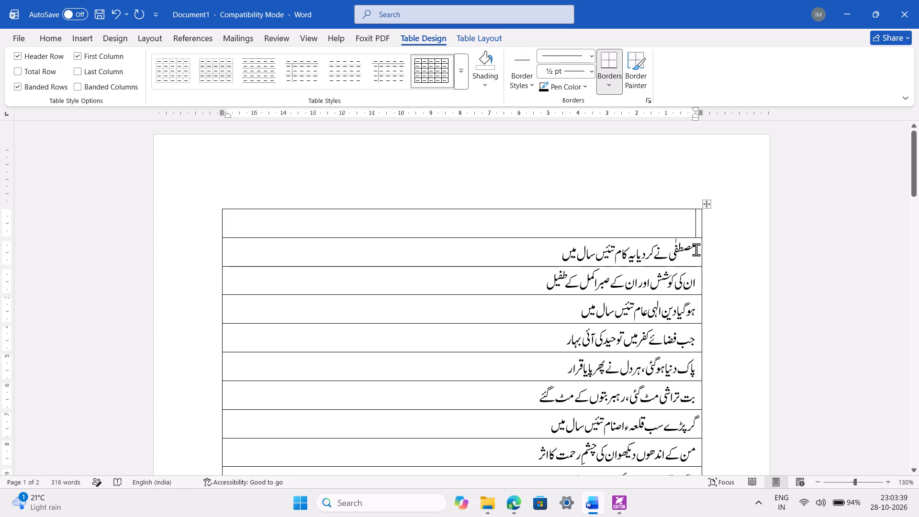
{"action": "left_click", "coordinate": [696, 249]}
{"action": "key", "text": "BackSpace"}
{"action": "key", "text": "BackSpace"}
Delete the empty top row of the verse table.
{"action": "left_click", "coordinate": [620, 224]}
{"action": "right_click", "coordinate": [620, 224]}
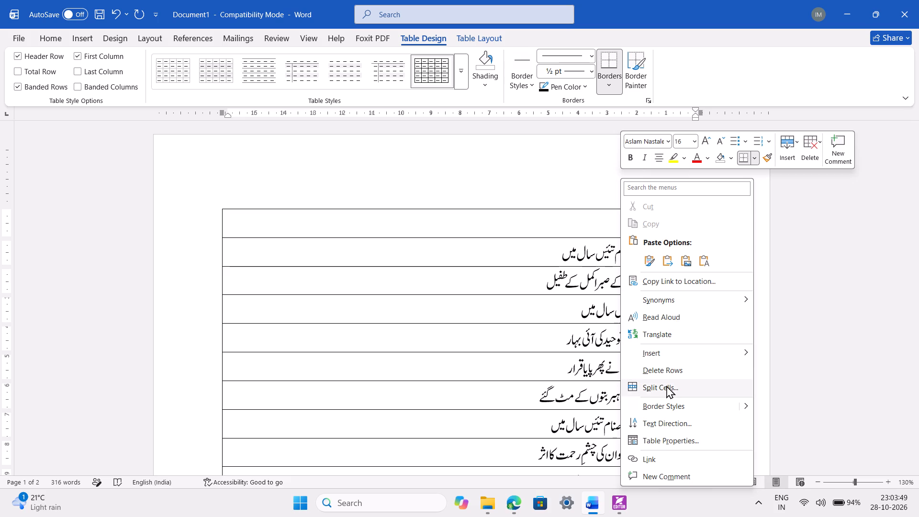
Delete the empty first row of the table above the Urdu verses.
{"action": "left_click", "coordinate": [684, 371]}
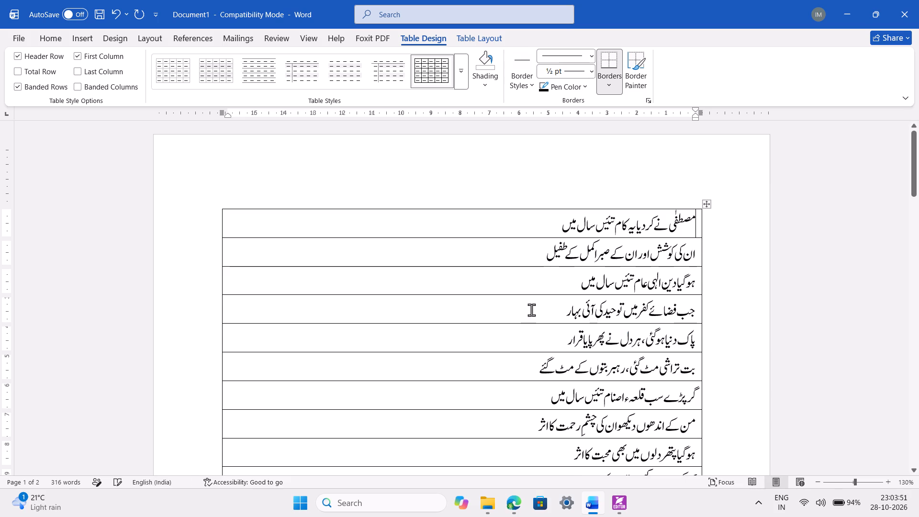
Reduce the width of the single-column verse table to 8.8 cm.
{"action": "scroll", "coordinate": [509, 310], "scroll_direction": "down", "scroll_amount": 5}
{"action": "scroll", "coordinate": [509, 310], "scroll_direction": "up", "scroll_amount": 5}
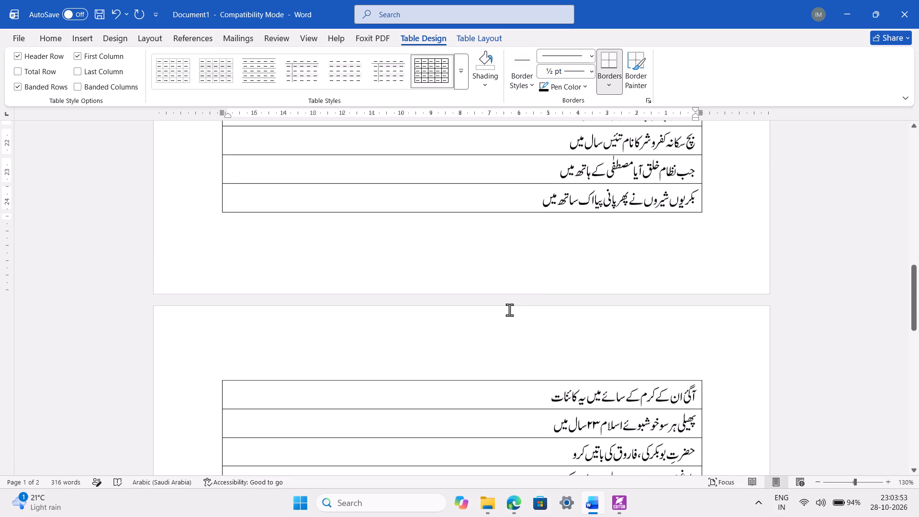
{"action": "scroll", "coordinate": [509, 310], "scroll_direction": "up", "scroll_amount": 5}
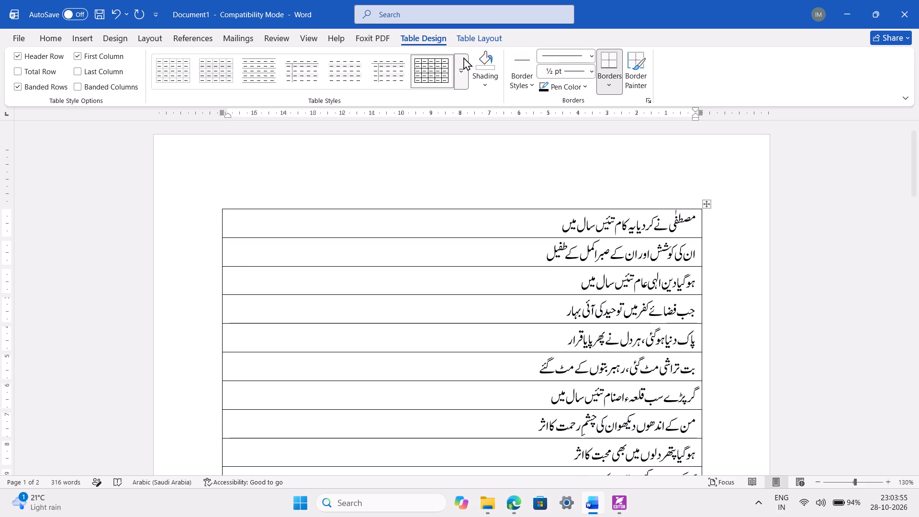
{"action": "left_click", "coordinate": [470, 40]}
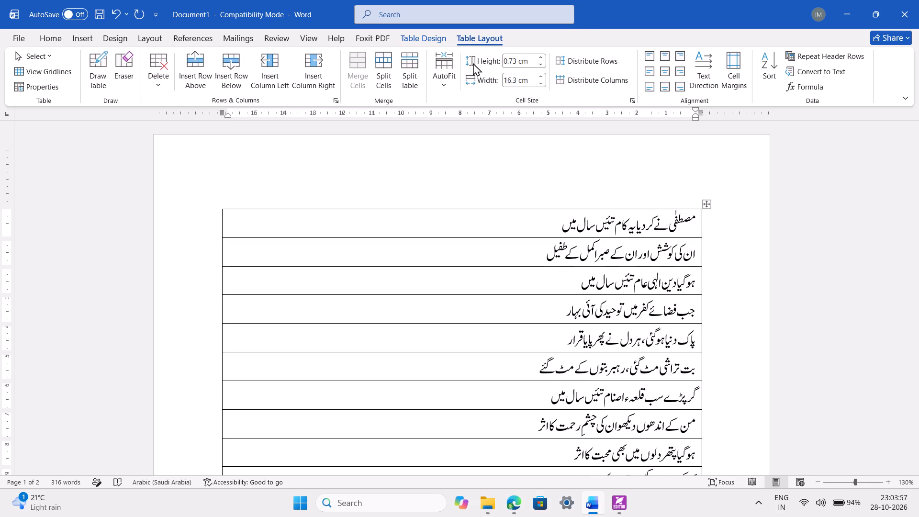
{"action": "triple_click", "coordinate": [541, 80]}
{"action": "triple_click", "coordinate": [541, 80]}
{"action": "triple_click", "coordinate": [541, 80]}
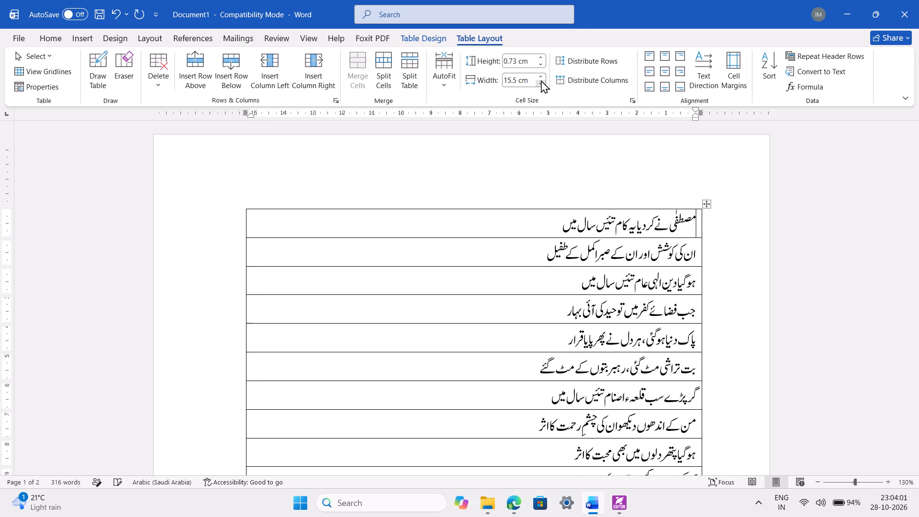
{"action": "triple_click", "coordinate": [541, 80]}
{"action": "triple_click", "coordinate": [541, 80]}
{"action": "double_click", "coordinate": [541, 80]}
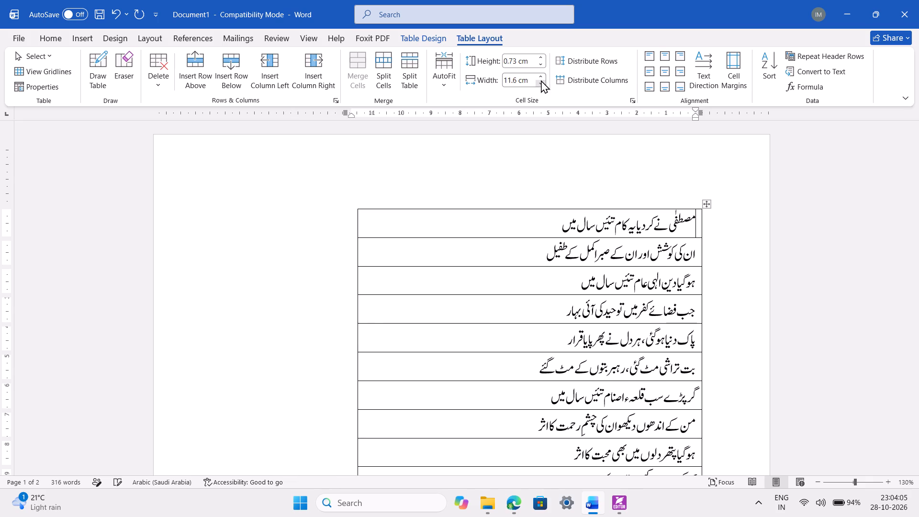
{"action": "double_click", "coordinate": [541, 80]}
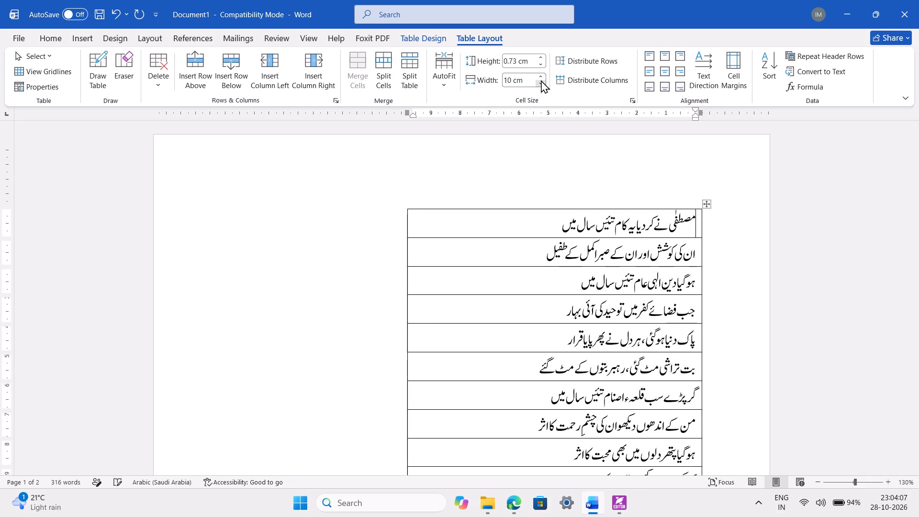
{"action": "double_click", "coordinate": [541, 80]}
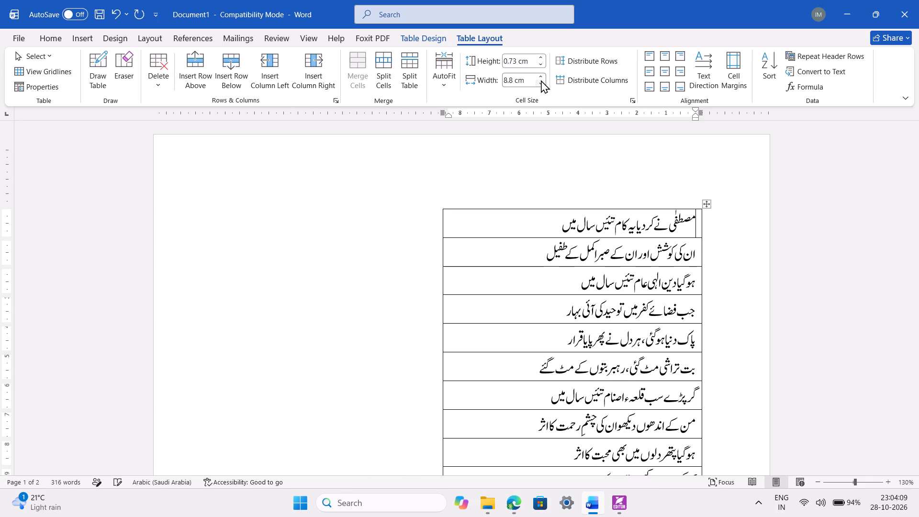
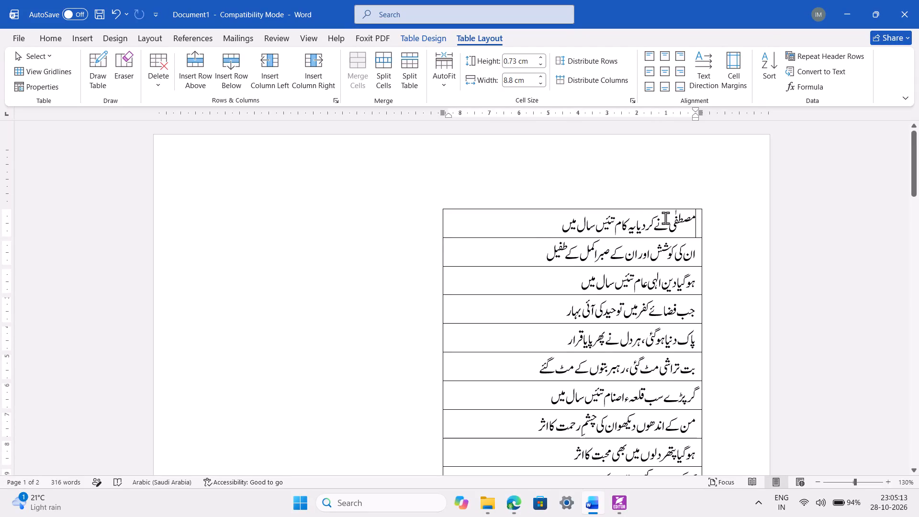
Select all rows of the single-column verse table and bring up the table layout options.
{"action": "key", "text": "ctrl+a"}
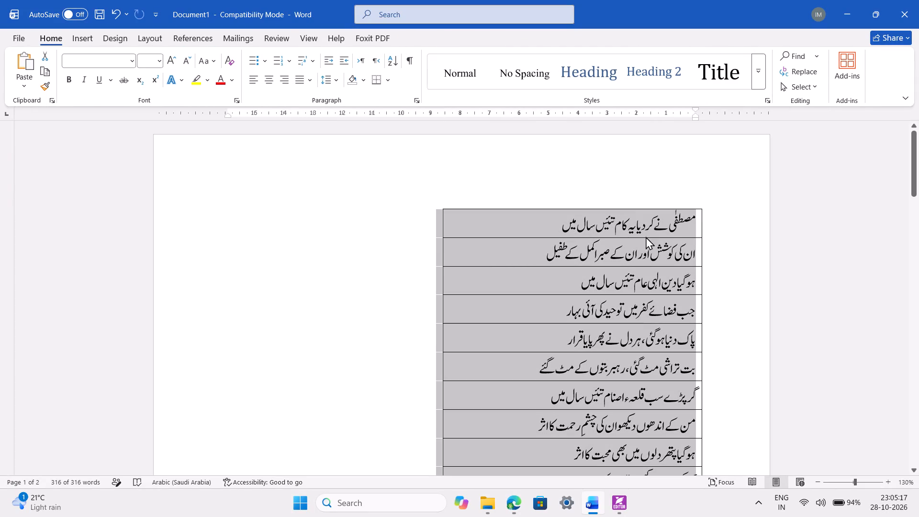
{"action": "left_click", "coordinate": [696, 211]}
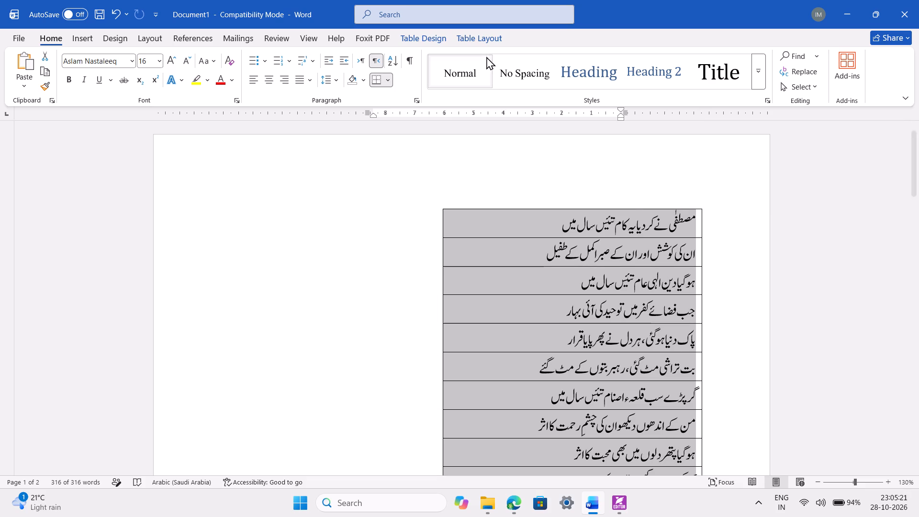
{"action": "left_click", "coordinate": [480, 38]}
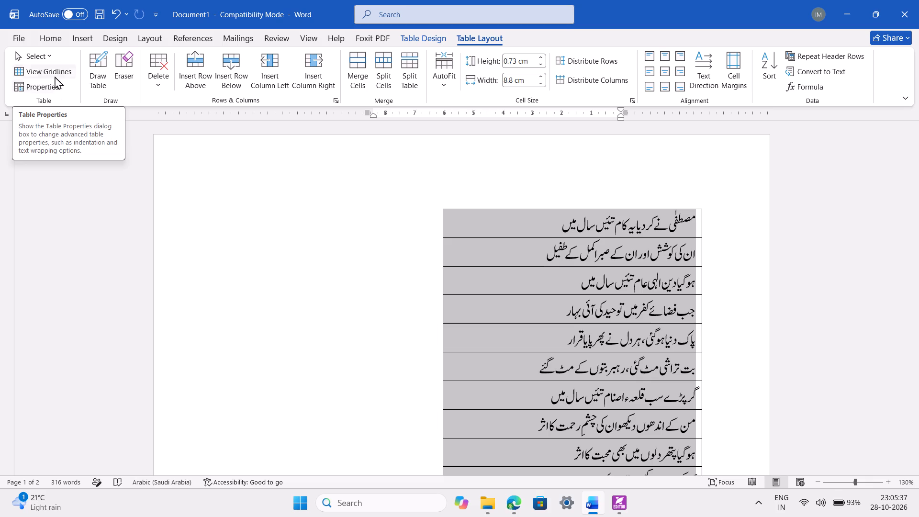
Specify a row height of exactly 0.5 cm for all rows of the verse table.
{"action": "left_click", "coordinate": [57, 90]}
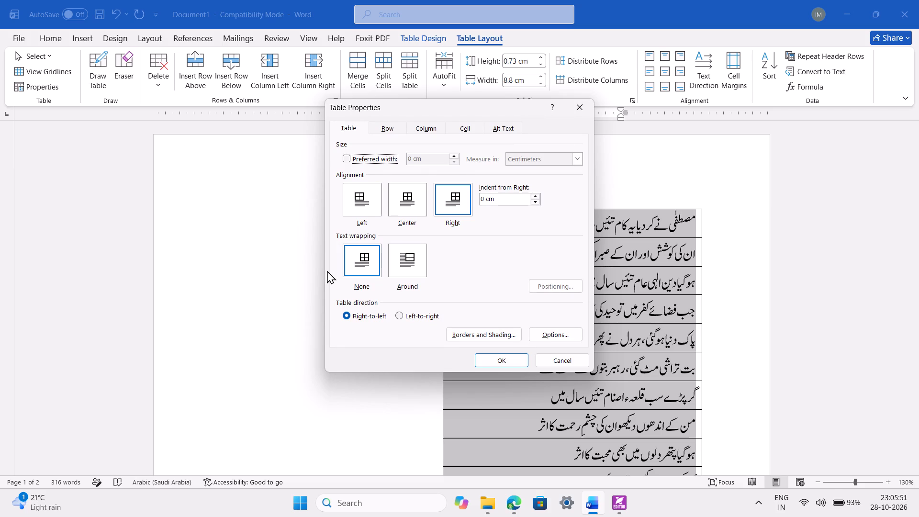
{"action": "left_click", "coordinate": [384, 127]}
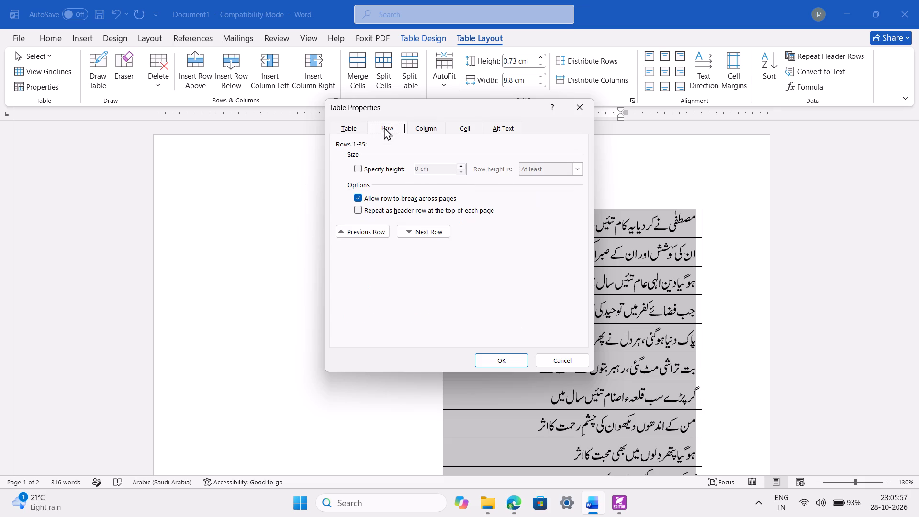
{"action": "left_click", "coordinate": [364, 169]}
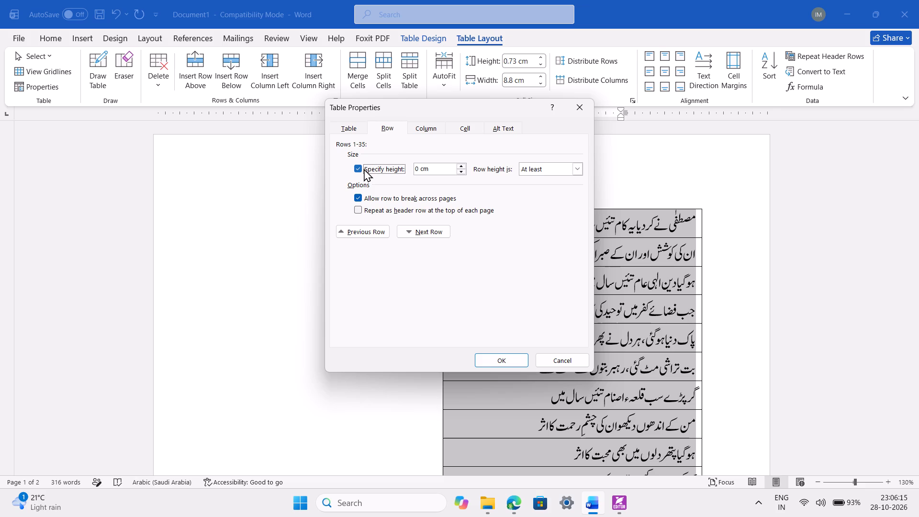
{"action": "left_click", "coordinate": [579, 165]}
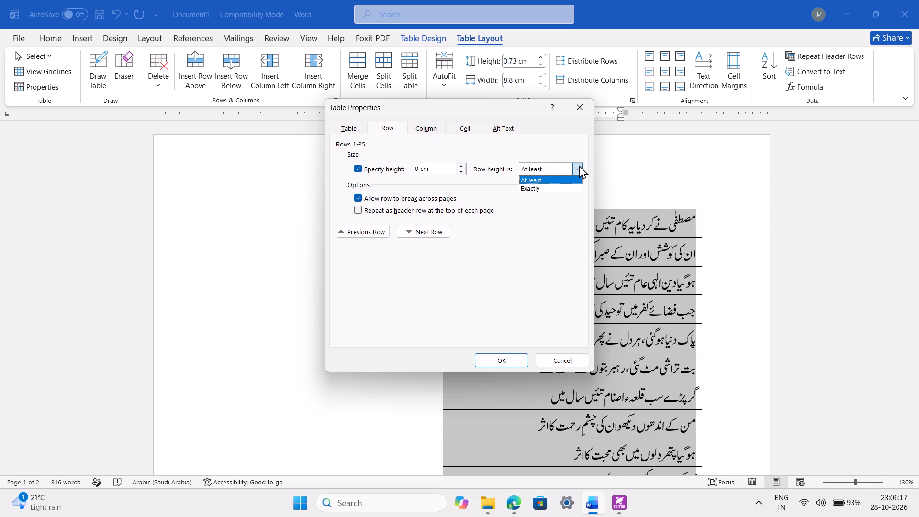
{"action": "left_click", "coordinate": [569, 188]}
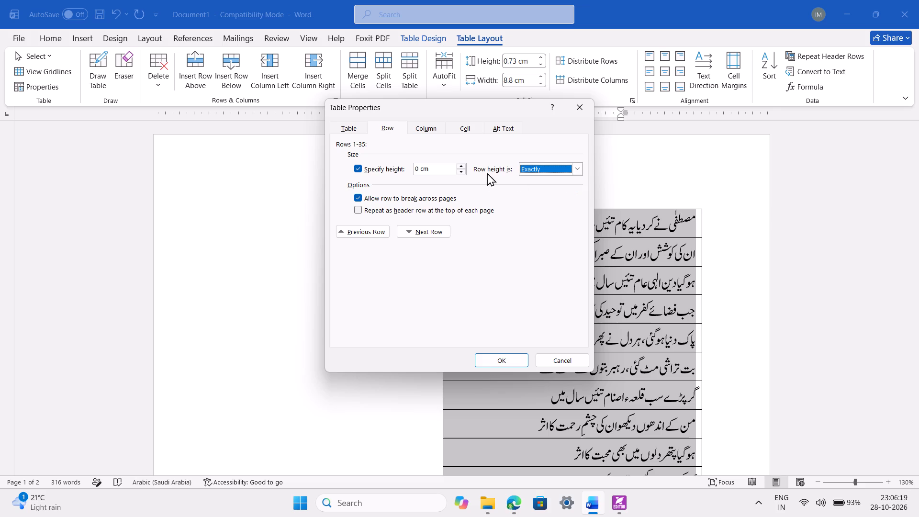
{"action": "left_click", "coordinate": [453, 172]}
{"action": "left_click", "coordinate": [459, 172]}
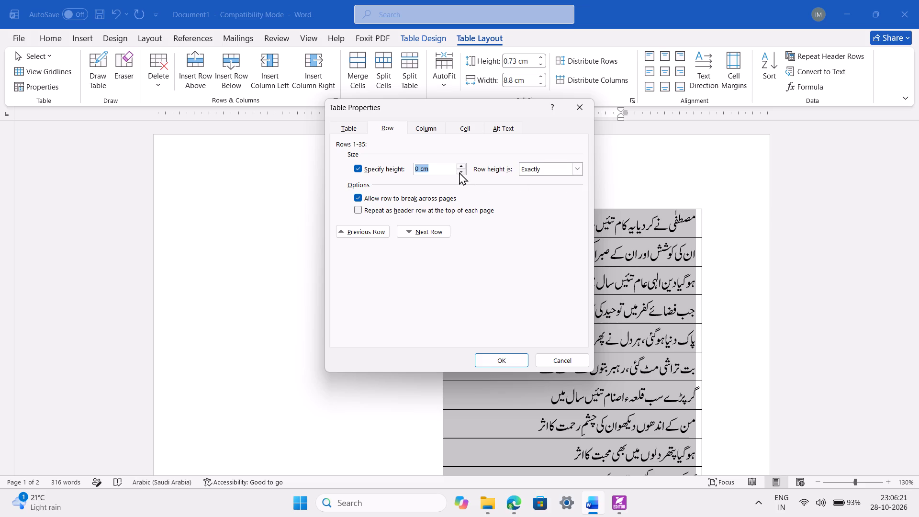
{"action": "double_click", "coordinate": [459, 172]}
{"action": "triple_click", "coordinate": [415, 167]}
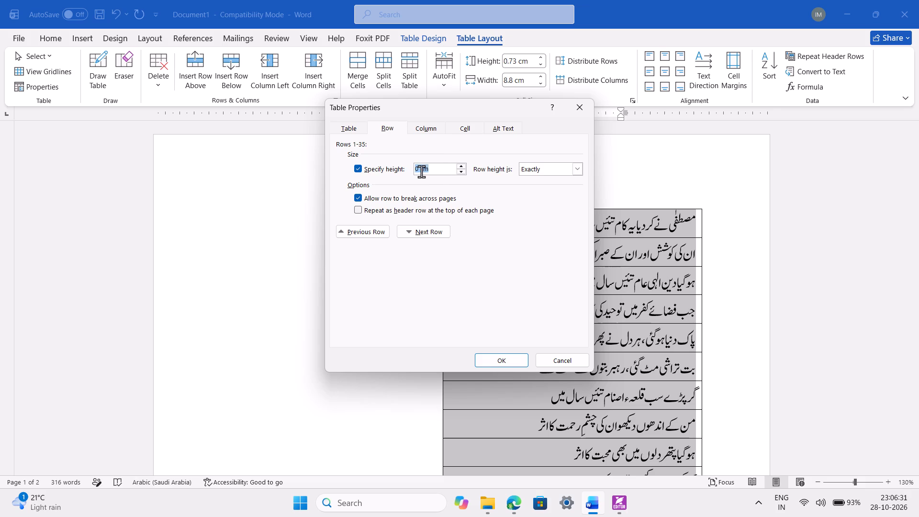
{"action": "left_click", "coordinate": [421, 169]}
{"action": "key", "text": "BackSpace"}
{"action": "key", "text": "BackSpace"}
{"action": "type", "text": ".5"}
{"action": "key", "text": "space"}
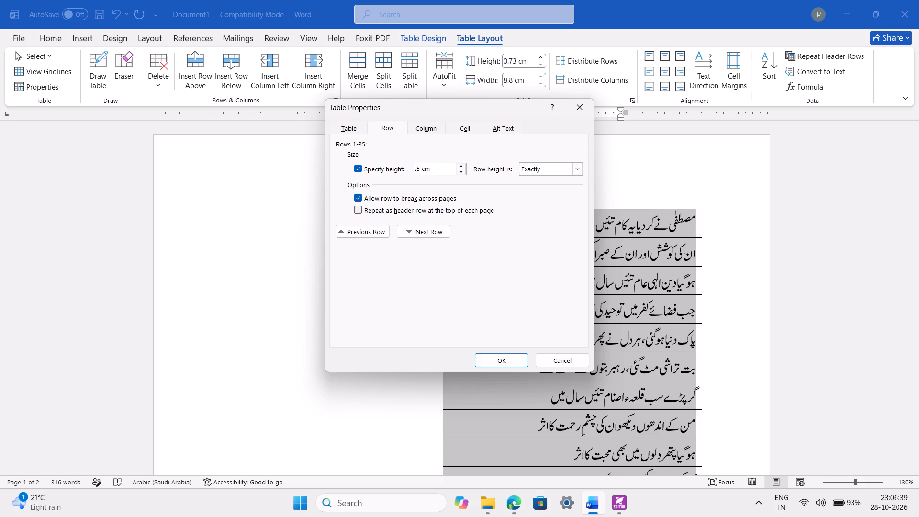
{"action": "key", "text": "BackSpace"}
{"action": "key", "text": "BackSpace"}
{"action": "key", "text": "BackSpace"}
{"action": "key", "text": "0"}
{"action": "type", "text": ".5"}
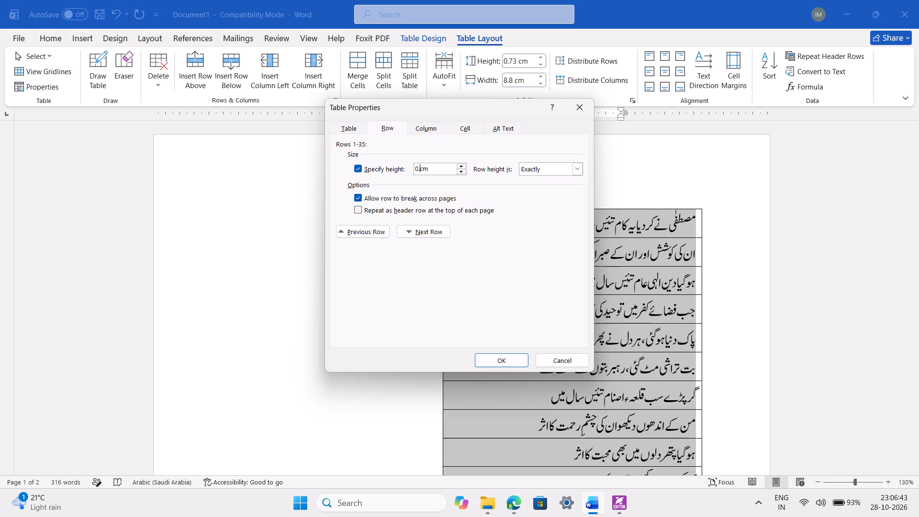
{"action": "key", "text": "space"}
{"action": "left_click", "coordinate": [504, 359]}
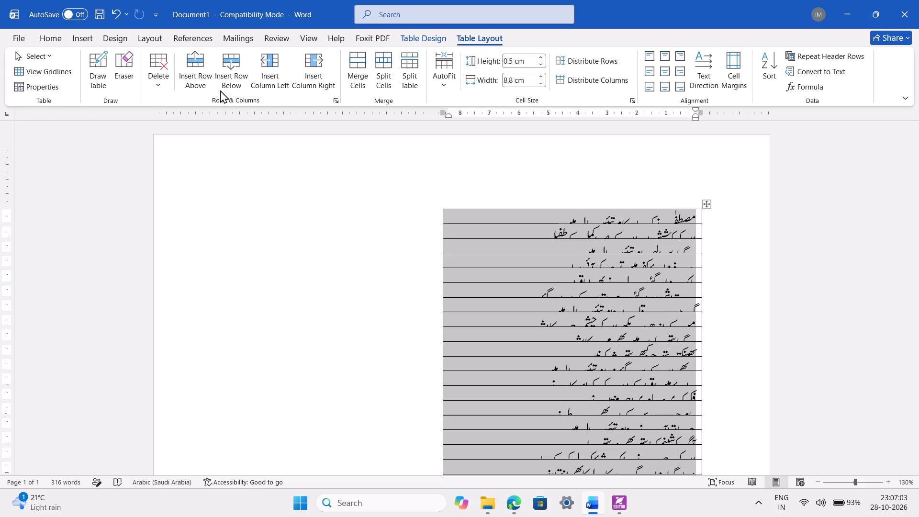
Set the height of all the verse table's rows to 1 cm.
{"action": "left_click", "coordinate": [51, 89]}
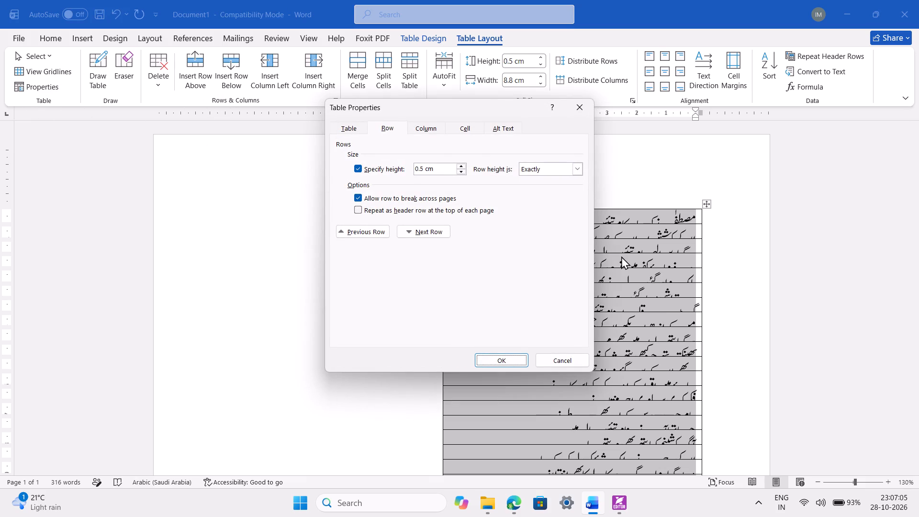
{"action": "left_click", "coordinate": [460, 167]}
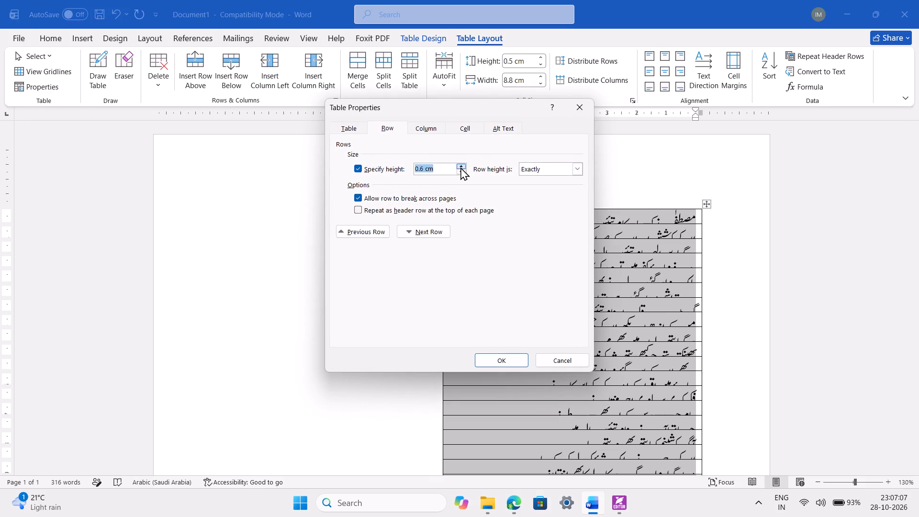
{"action": "triple_click", "coordinate": [460, 167]}
{"action": "double_click", "coordinate": [460, 167]}
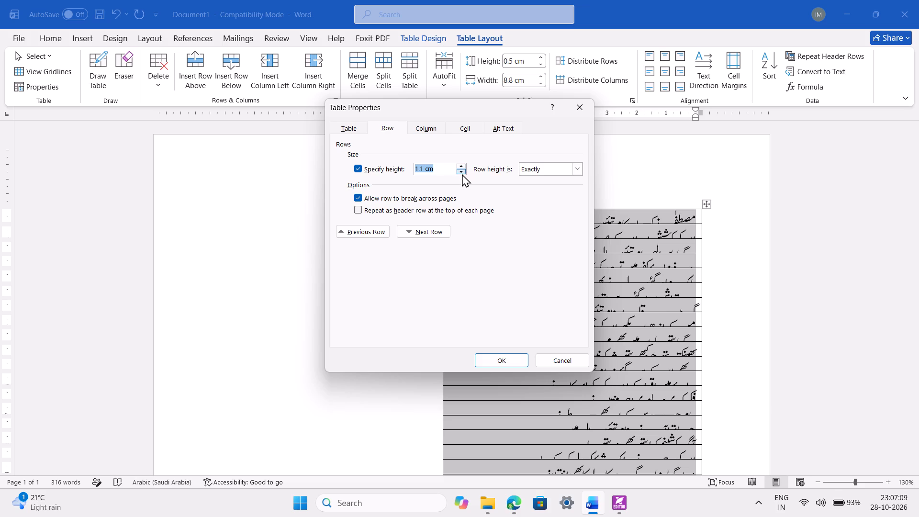
{"action": "left_click", "coordinate": [462, 174]}
{"action": "left_click", "coordinate": [506, 358]}
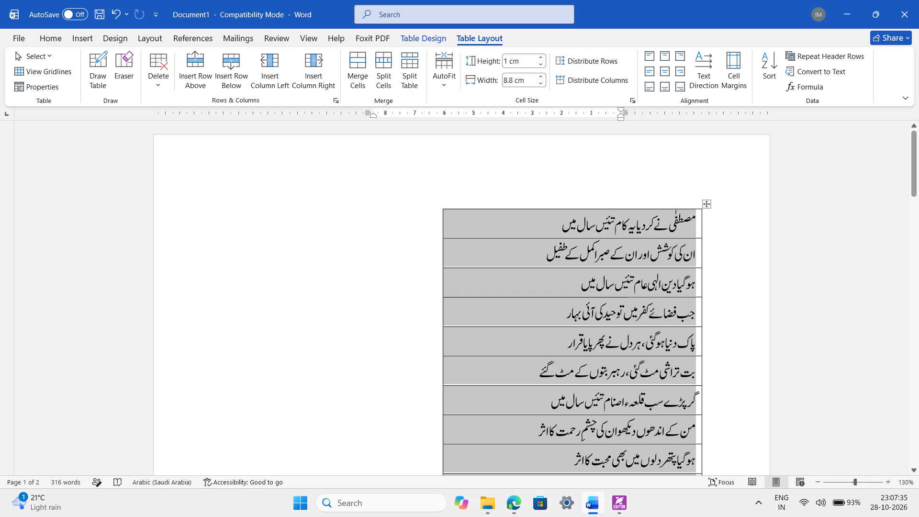
Apply the Justify alignment option to all the verses in the table.
{"action": "left_click", "coordinate": [60, 37]}
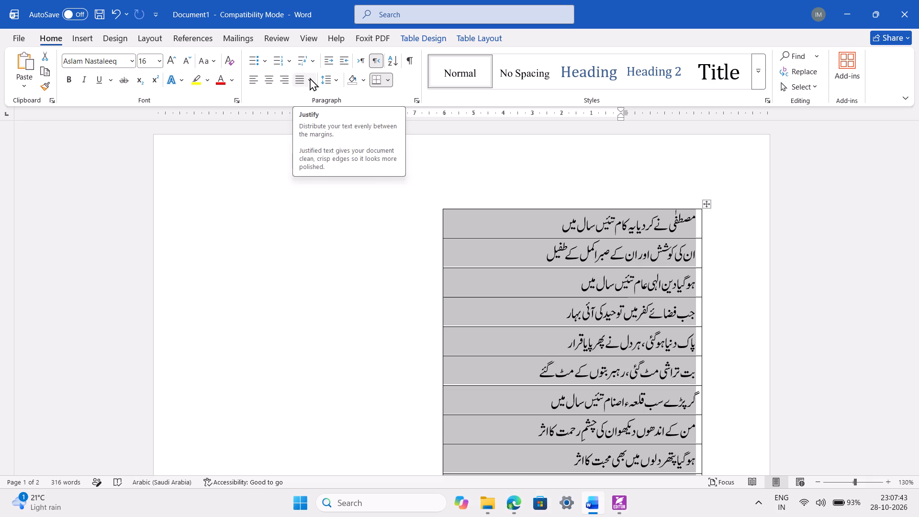
{"action": "left_click", "coordinate": [314, 78]}
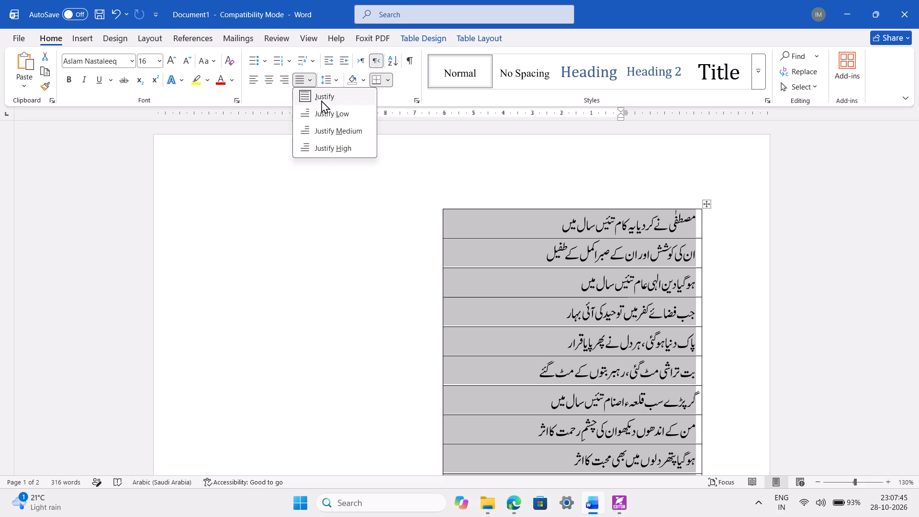
{"action": "left_click", "coordinate": [321, 100]}
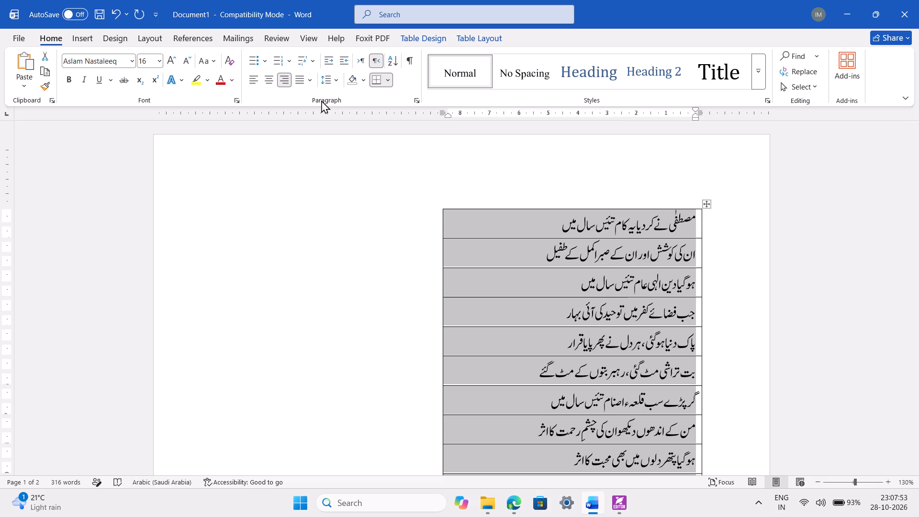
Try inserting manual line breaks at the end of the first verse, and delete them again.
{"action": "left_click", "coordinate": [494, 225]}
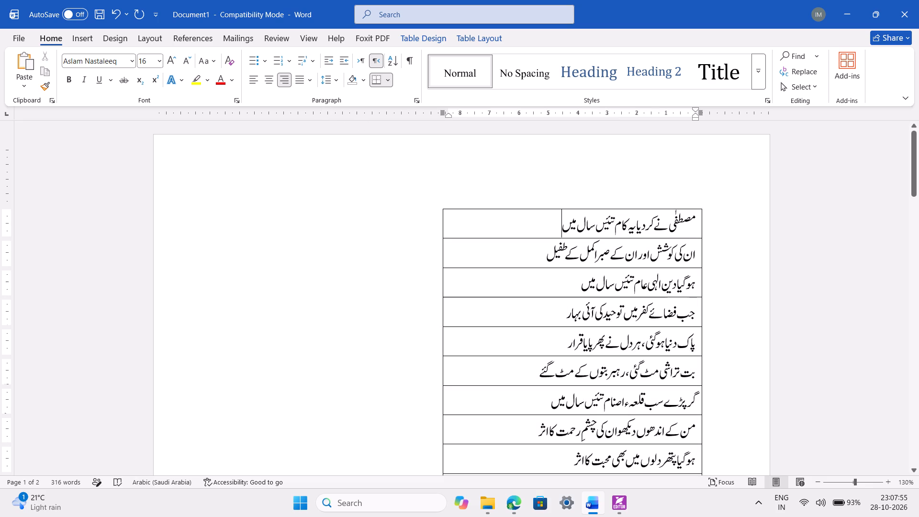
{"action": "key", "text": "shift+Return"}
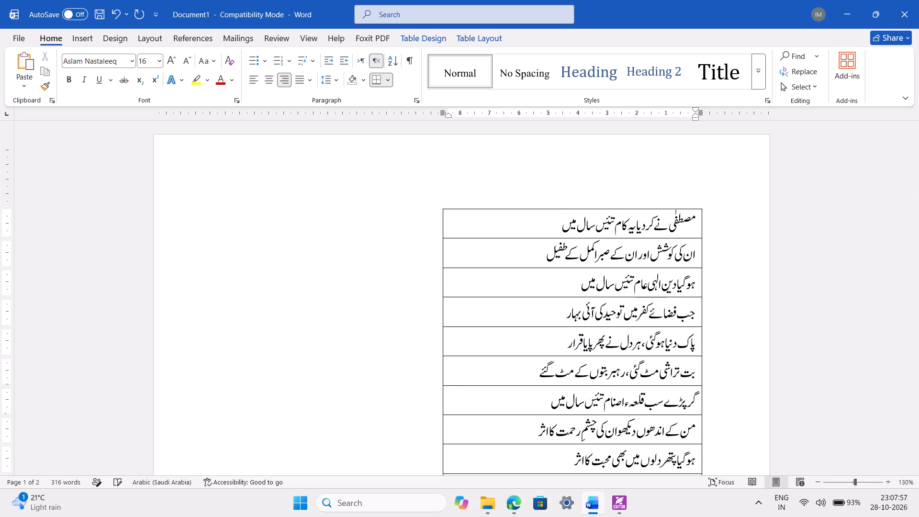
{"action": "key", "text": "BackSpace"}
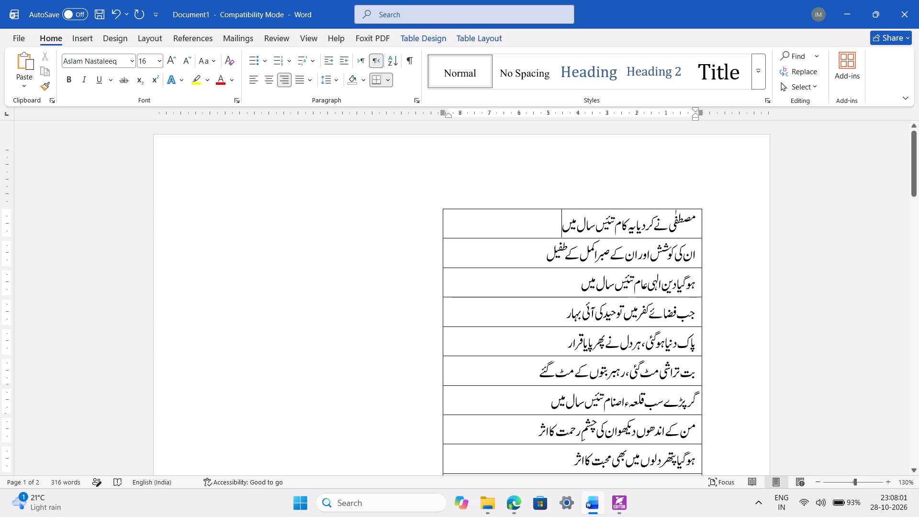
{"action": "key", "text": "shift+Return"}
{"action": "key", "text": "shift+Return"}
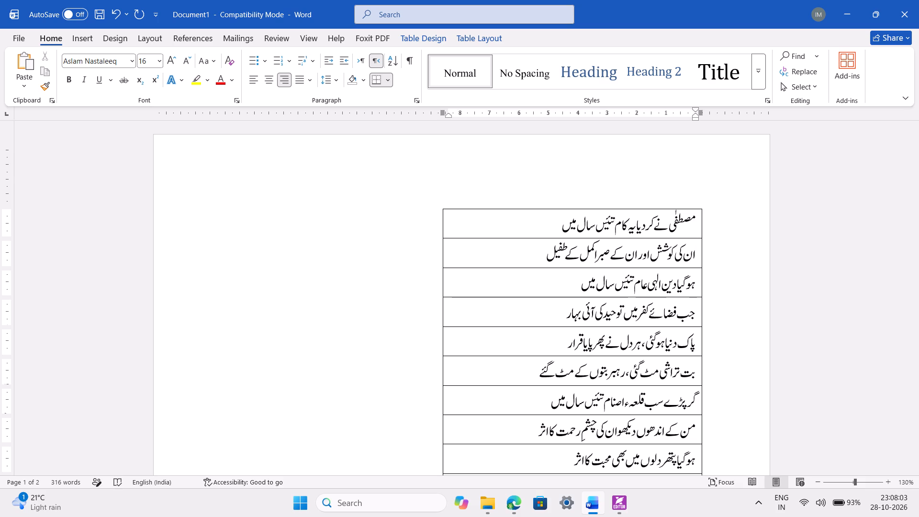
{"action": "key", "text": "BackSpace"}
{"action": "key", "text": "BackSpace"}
Show the paragraph marks and other hidden formatting symbols in the document.
{"action": "left_click", "coordinate": [404, 61]}
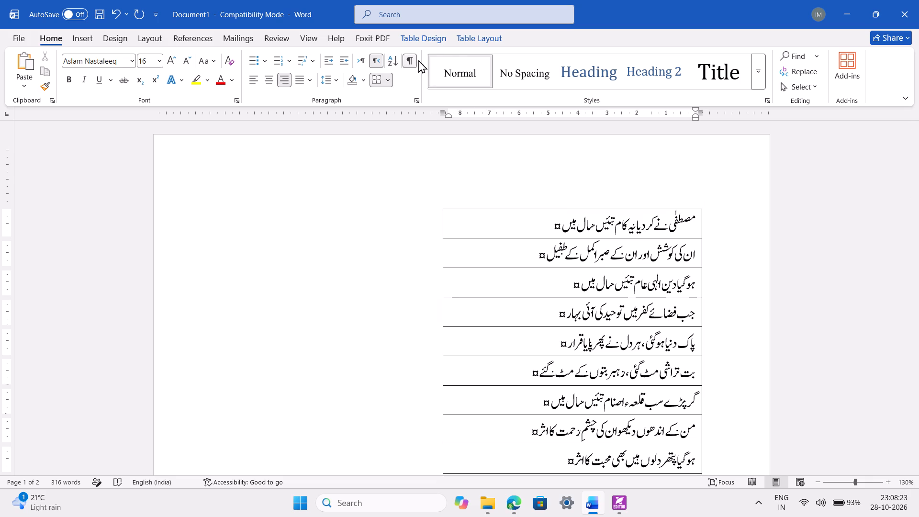
Examine the end-of-cell mark of the first verse and the marks ending the other verse rows across both pages.
{"action": "double_click", "coordinate": [556, 225]}
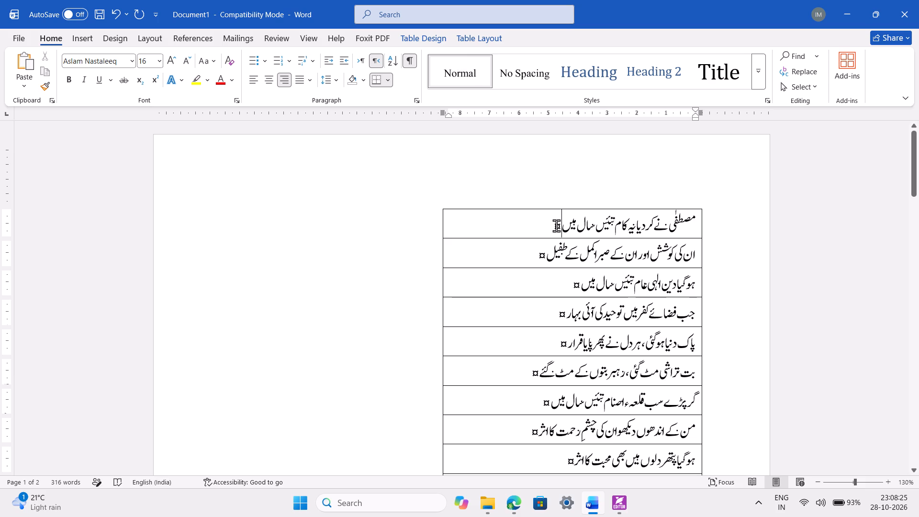
{"action": "double_click", "coordinate": [556, 224]}
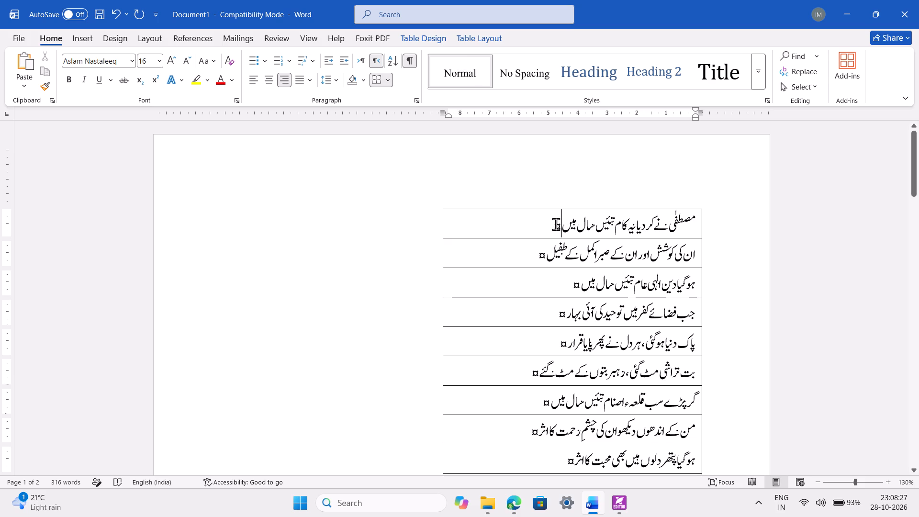
{"action": "left_click", "coordinate": [548, 228]}
{"action": "key", "text": "End"}
{"action": "key", "text": "End"}
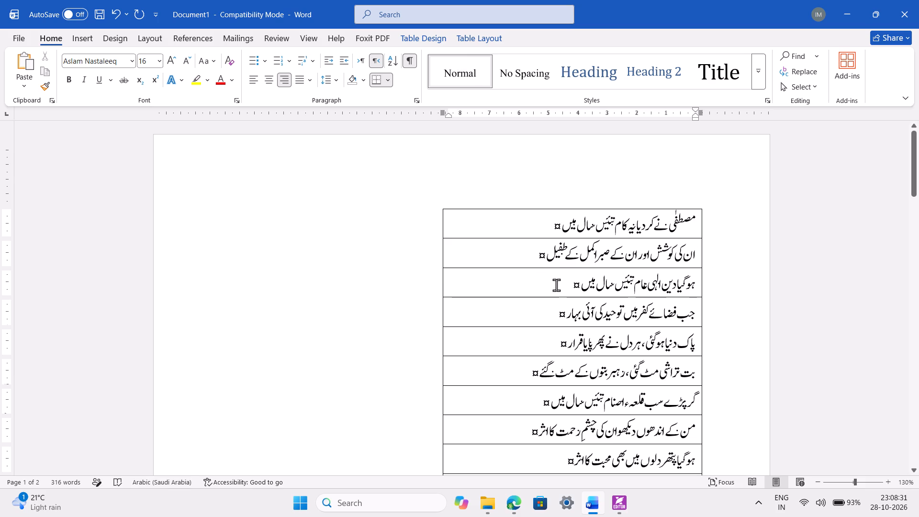
{"action": "scroll", "coordinate": [560, 294], "scroll_direction": "down", "scroll_amount": 7}
{"action": "scroll", "coordinate": [560, 294], "scroll_direction": "up", "scroll_amount": 3}
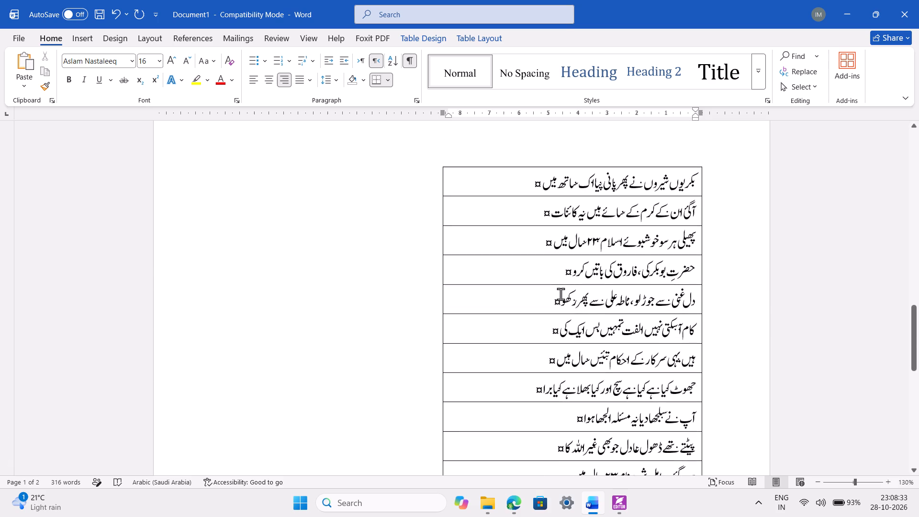
{"action": "scroll", "coordinate": [560, 294], "scroll_direction": "up", "scroll_amount": 1}
{"action": "scroll", "coordinate": [560, 294], "scroll_direction": "down", "scroll_amount": 4}
{"action": "scroll", "coordinate": [560, 294], "scroll_direction": "up", "scroll_amount": 3}
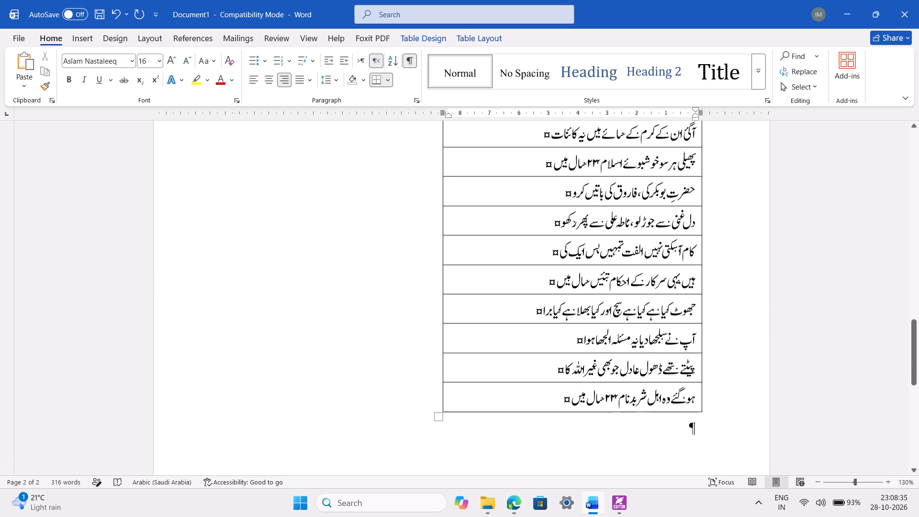
{"action": "scroll", "coordinate": [560, 294], "scroll_direction": "up", "scroll_amount": 8}
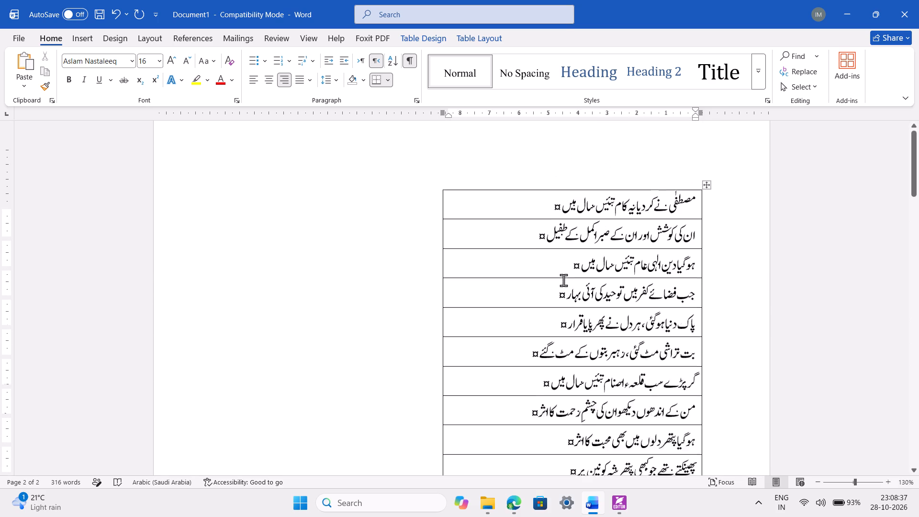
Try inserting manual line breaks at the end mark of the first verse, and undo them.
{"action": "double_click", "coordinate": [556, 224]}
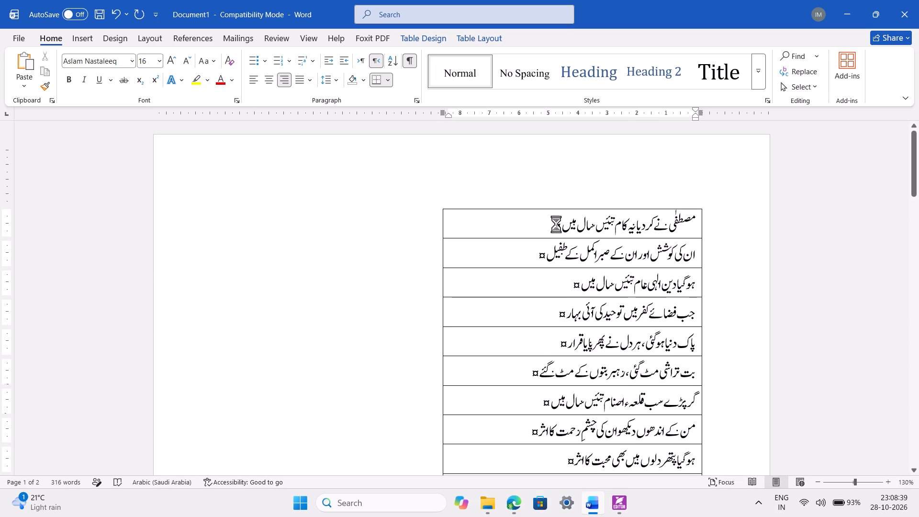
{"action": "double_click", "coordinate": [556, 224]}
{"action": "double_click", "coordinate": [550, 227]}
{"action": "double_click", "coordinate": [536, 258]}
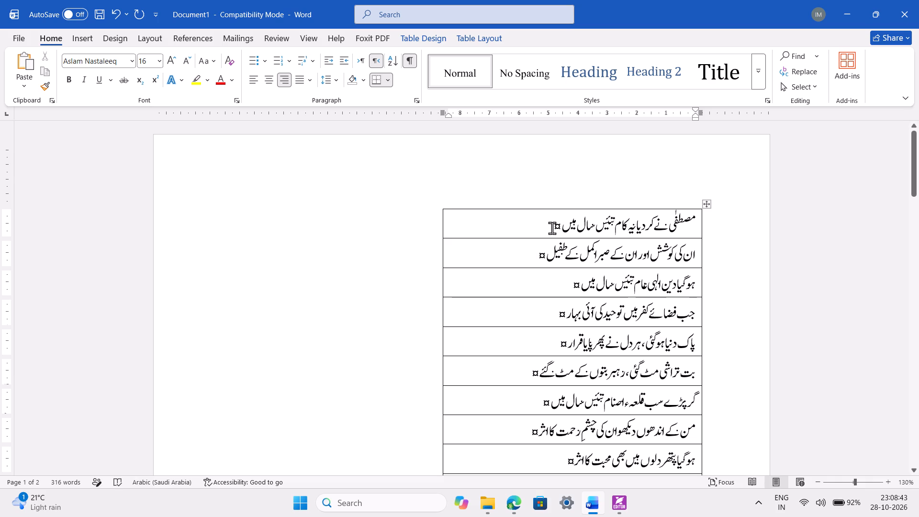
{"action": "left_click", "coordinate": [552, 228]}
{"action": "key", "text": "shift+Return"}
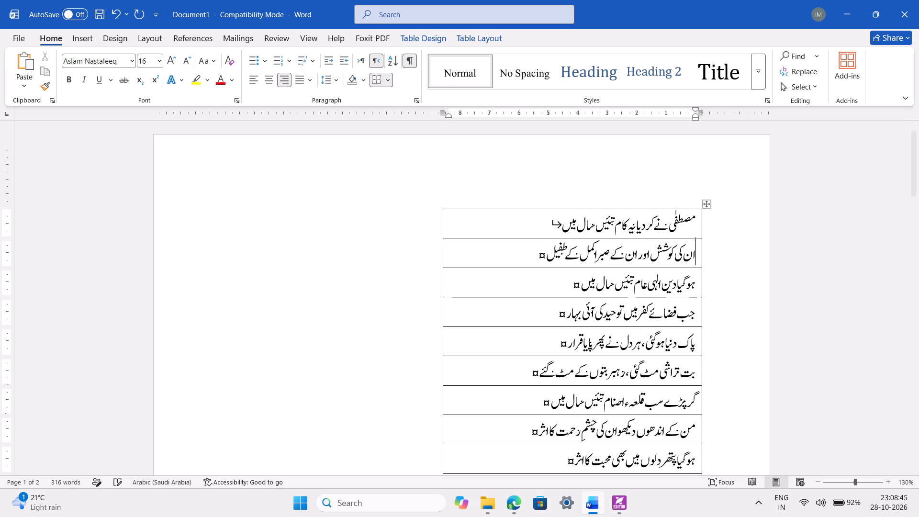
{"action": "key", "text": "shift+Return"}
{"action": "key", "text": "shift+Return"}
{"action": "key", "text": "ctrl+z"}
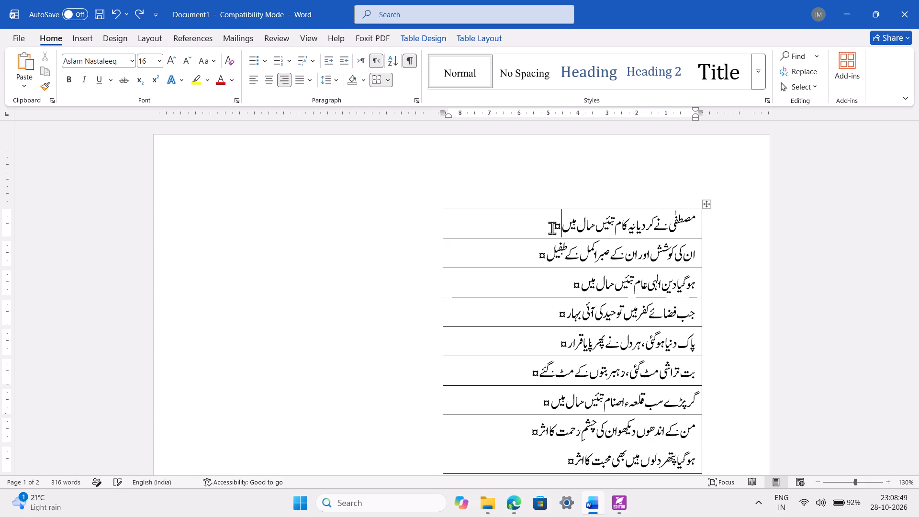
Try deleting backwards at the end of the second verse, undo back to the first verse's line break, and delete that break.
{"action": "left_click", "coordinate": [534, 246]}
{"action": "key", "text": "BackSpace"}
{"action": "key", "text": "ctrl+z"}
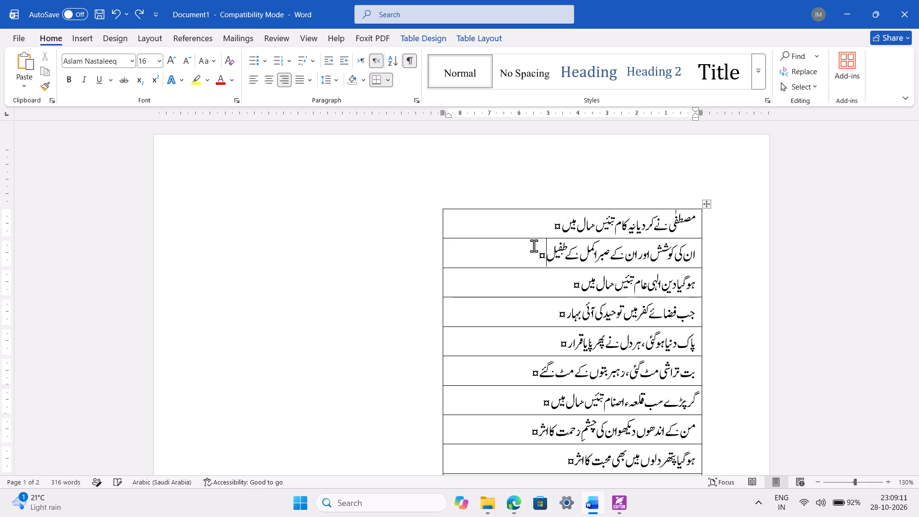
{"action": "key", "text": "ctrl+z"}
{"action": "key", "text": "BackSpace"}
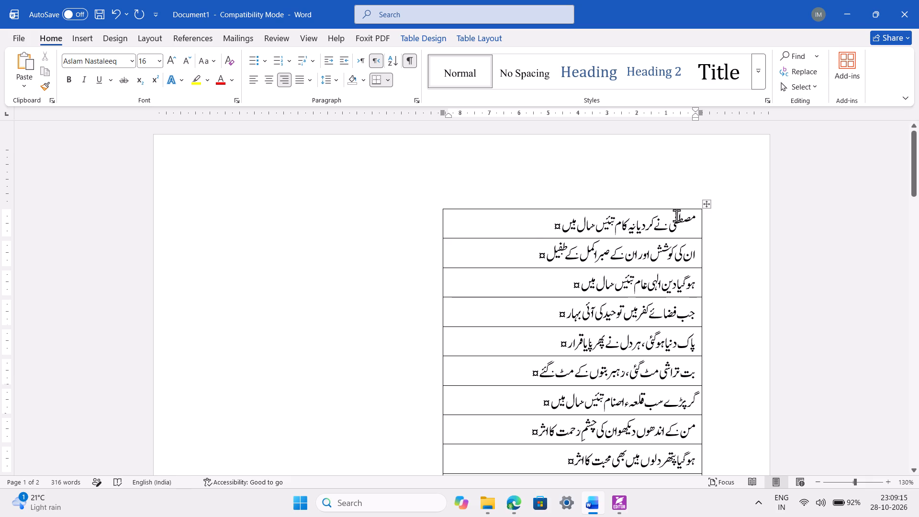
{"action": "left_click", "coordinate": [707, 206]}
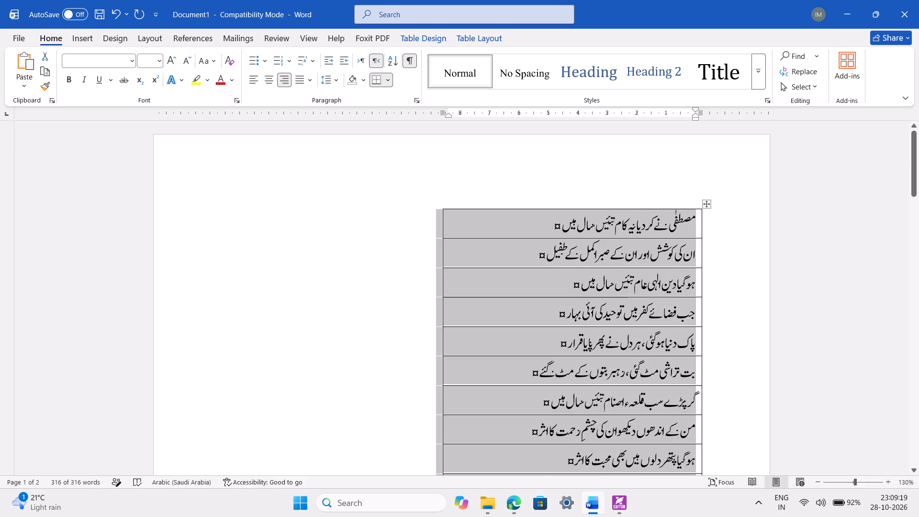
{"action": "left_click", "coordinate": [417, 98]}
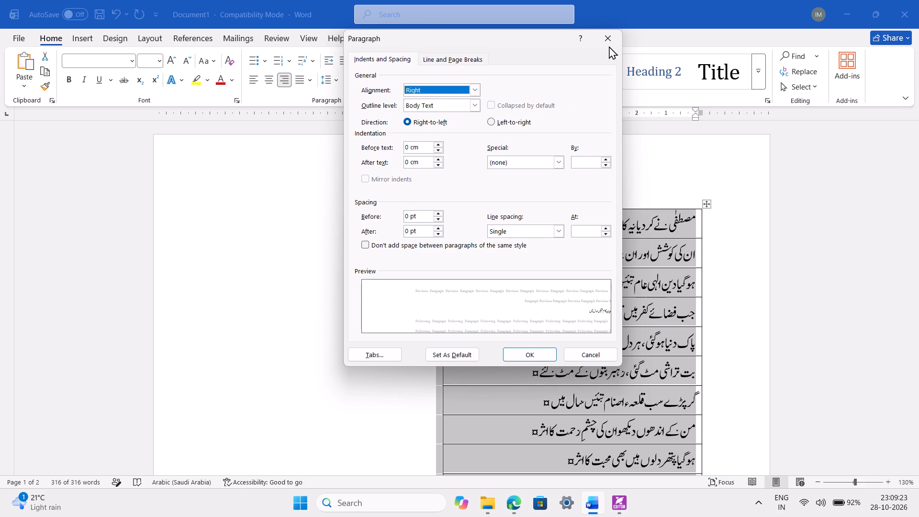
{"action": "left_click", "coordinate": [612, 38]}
Turn on the Total Row style option and turn off Banded Rows for the whole poem table.
{"action": "left_click", "coordinate": [483, 36]}
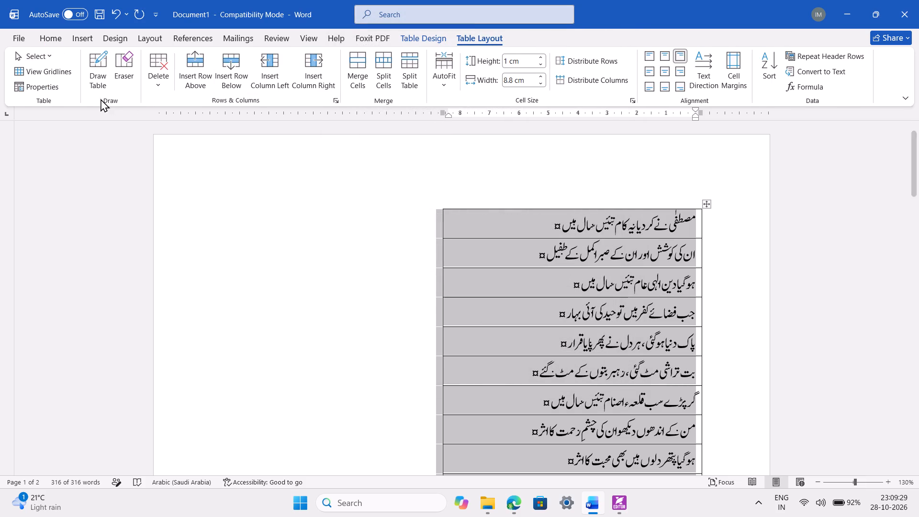
{"action": "left_click", "coordinate": [423, 41]}
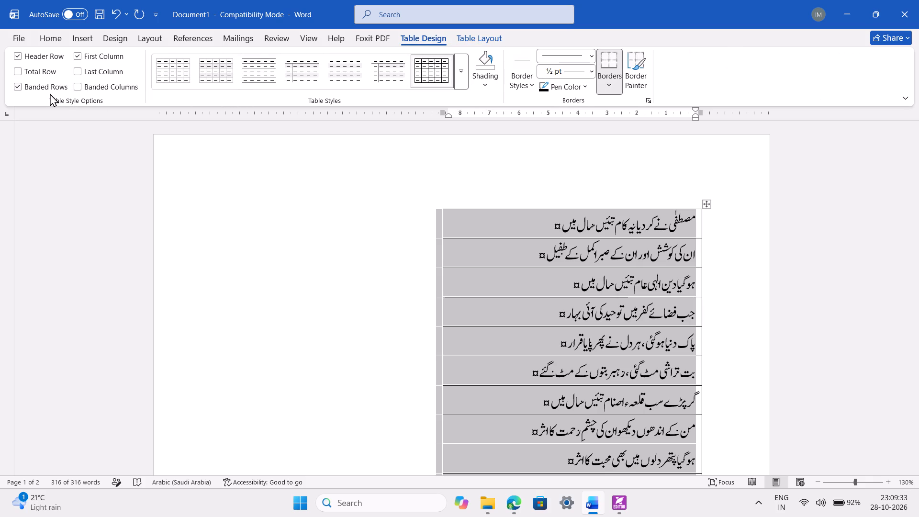
{"action": "left_click", "coordinate": [24, 75]}
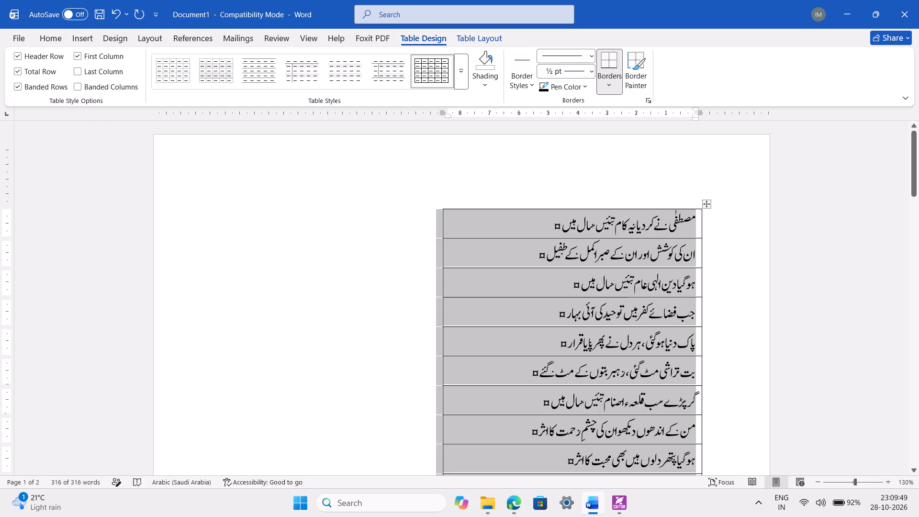
{"action": "left_click", "coordinate": [15, 87]}
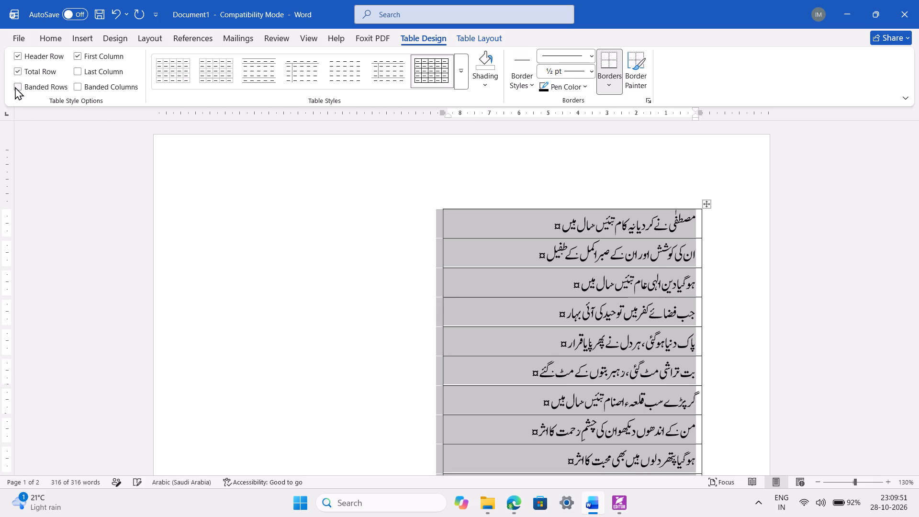
{"action": "left_click", "coordinate": [15, 87]}
{"action": "left_click", "coordinate": [15, 87]}
{"action": "scroll", "coordinate": [355, 252], "scroll_direction": "down", "scroll_amount": 2}
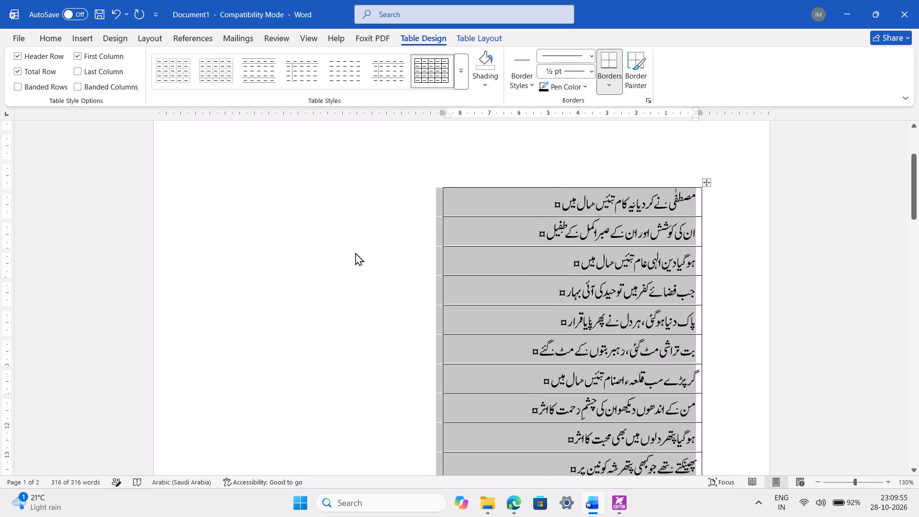
{"action": "scroll", "coordinate": [355, 252], "scroll_direction": "down", "scroll_amount": 2}
{"action": "scroll", "coordinate": [355, 252], "scroll_direction": "up", "scroll_amount": 6}
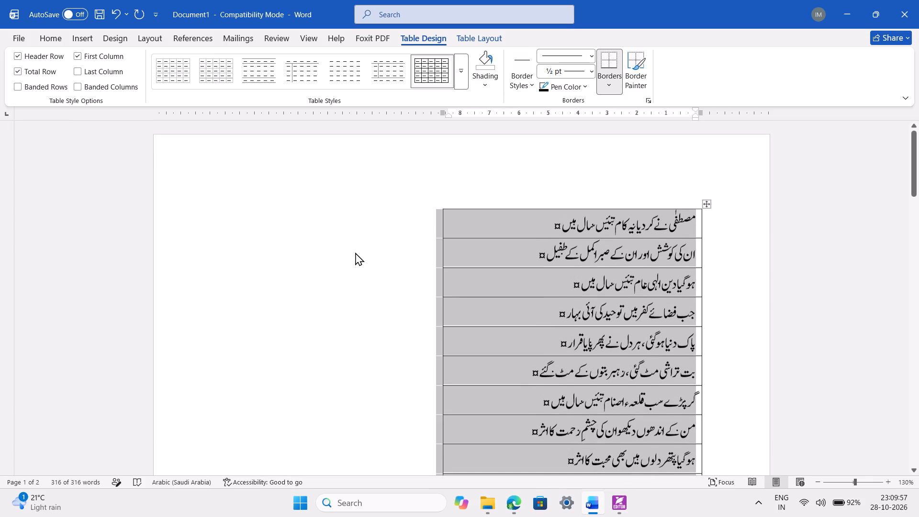
Insert a manual line break at the end of each of the first three verses in the table.
{"action": "left_click", "coordinate": [532, 229]}
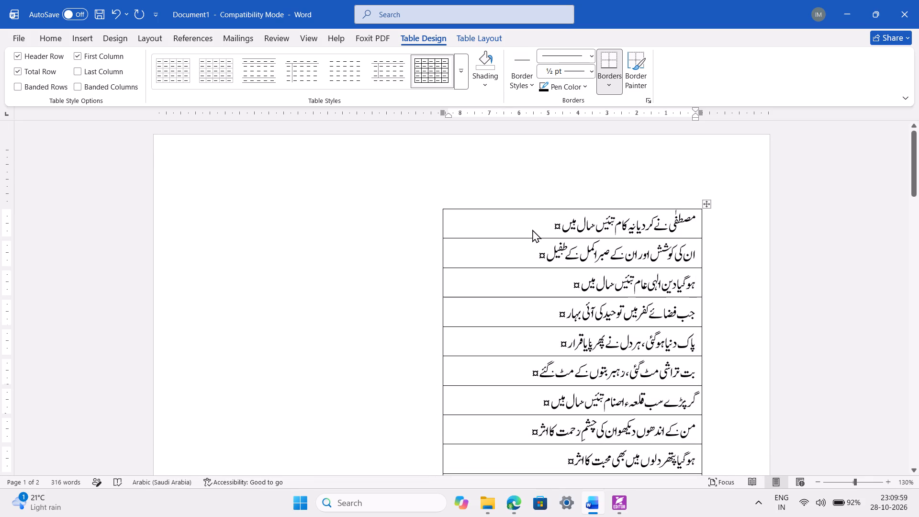
{"action": "key", "text": "shift+Return"}
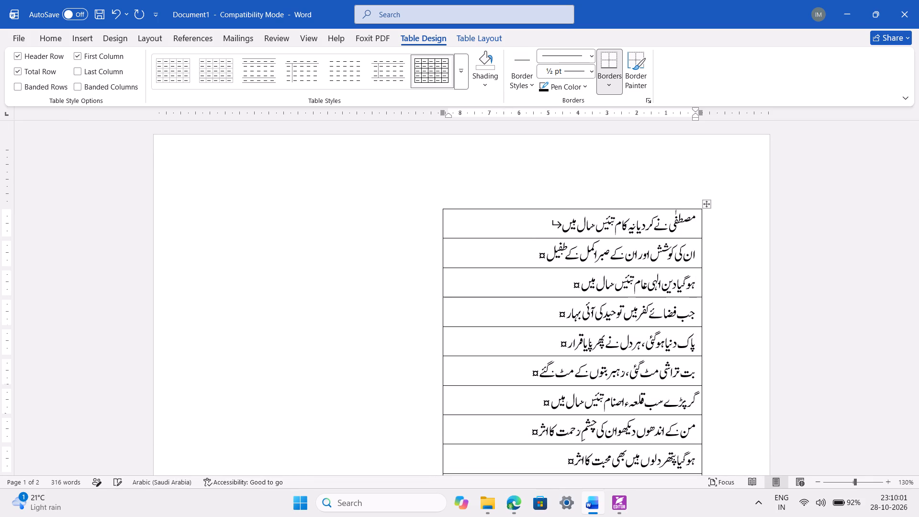
{"action": "left_click", "coordinate": [527, 243]}
{"action": "key", "text": "shift+Return"}
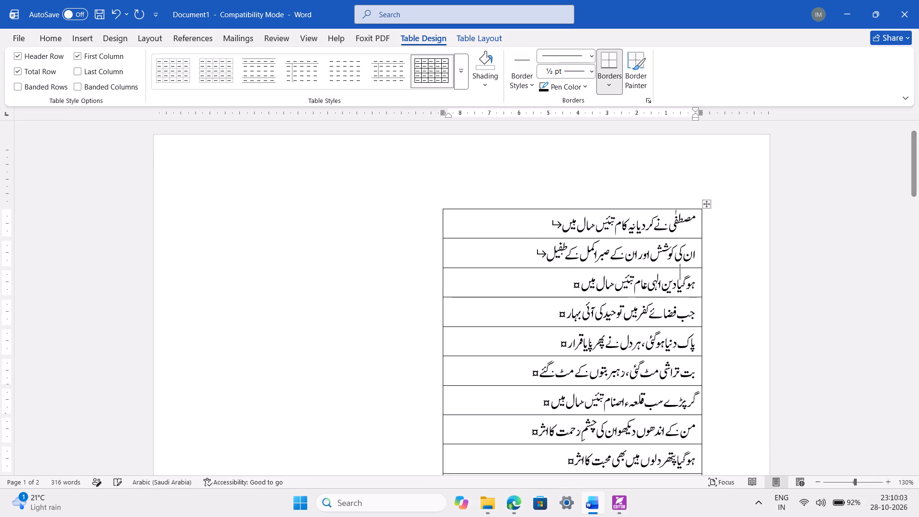
{"action": "left_click", "coordinate": [535, 293]}
{"action": "key", "text": "shift+Return"}
Select the whole poem table and bring up its table style options.
{"action": "left_click", "coordinate": [711, 204]}
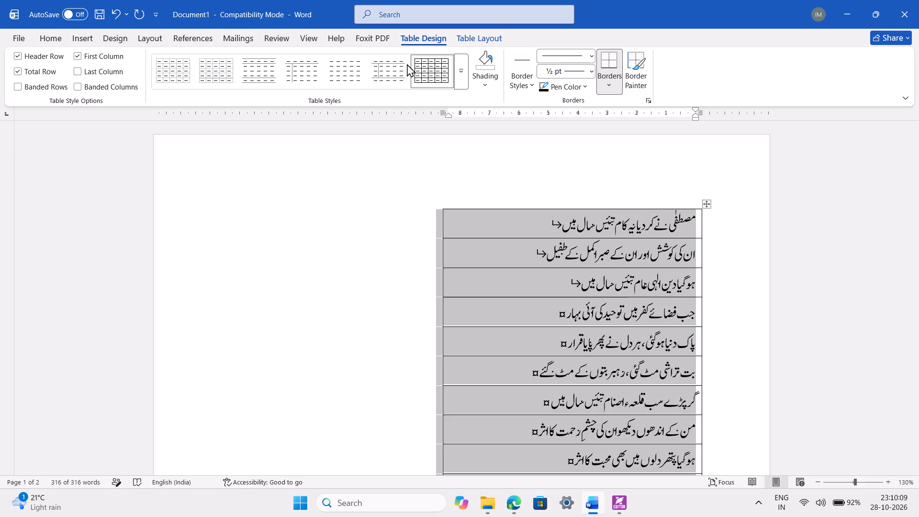
{"action": "left_click", "coordinate": [426, 35]}
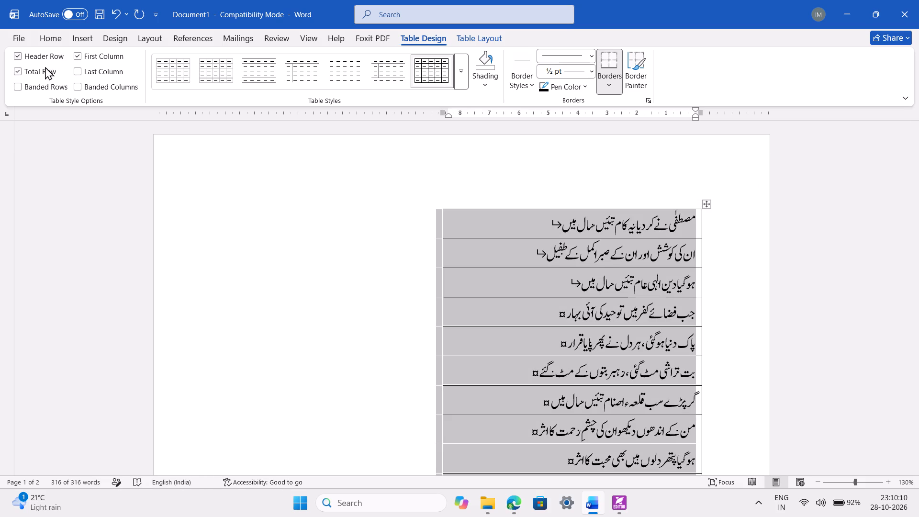
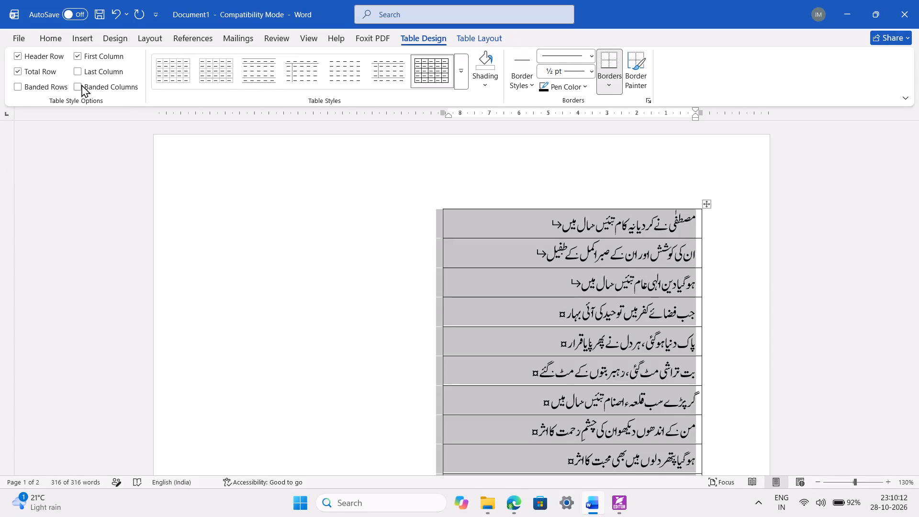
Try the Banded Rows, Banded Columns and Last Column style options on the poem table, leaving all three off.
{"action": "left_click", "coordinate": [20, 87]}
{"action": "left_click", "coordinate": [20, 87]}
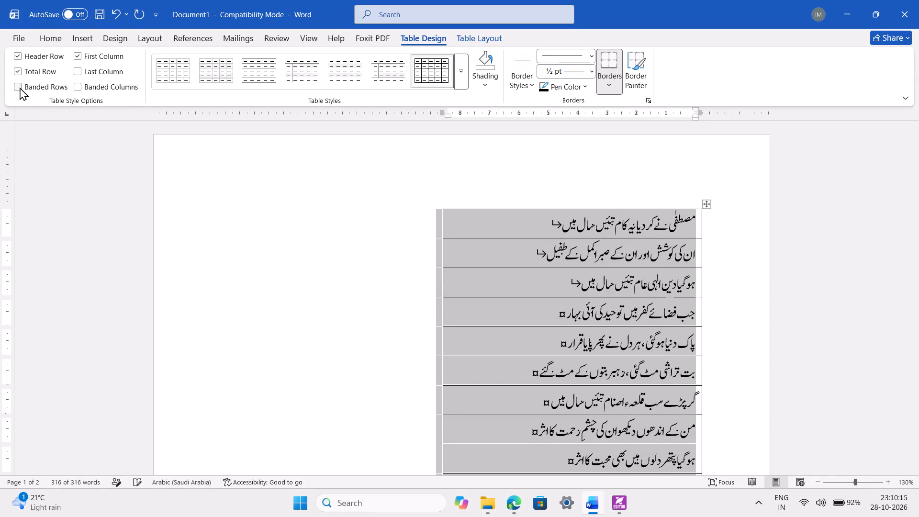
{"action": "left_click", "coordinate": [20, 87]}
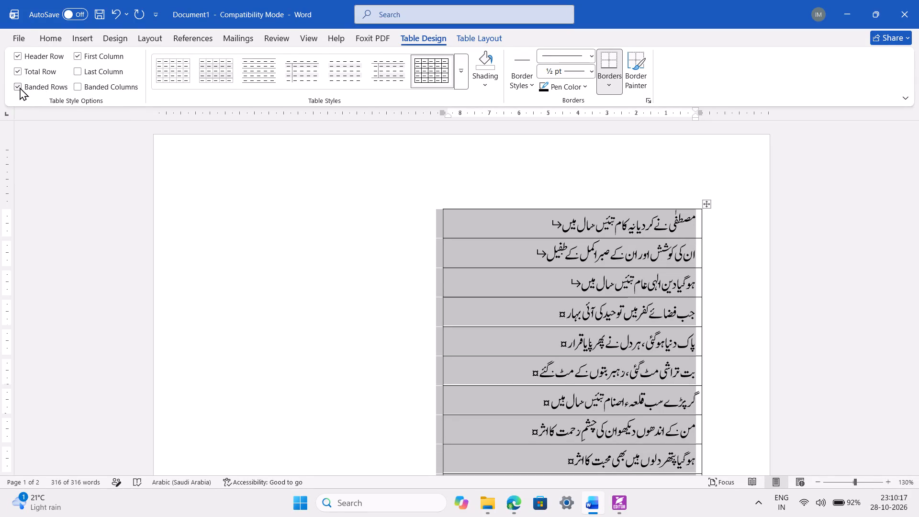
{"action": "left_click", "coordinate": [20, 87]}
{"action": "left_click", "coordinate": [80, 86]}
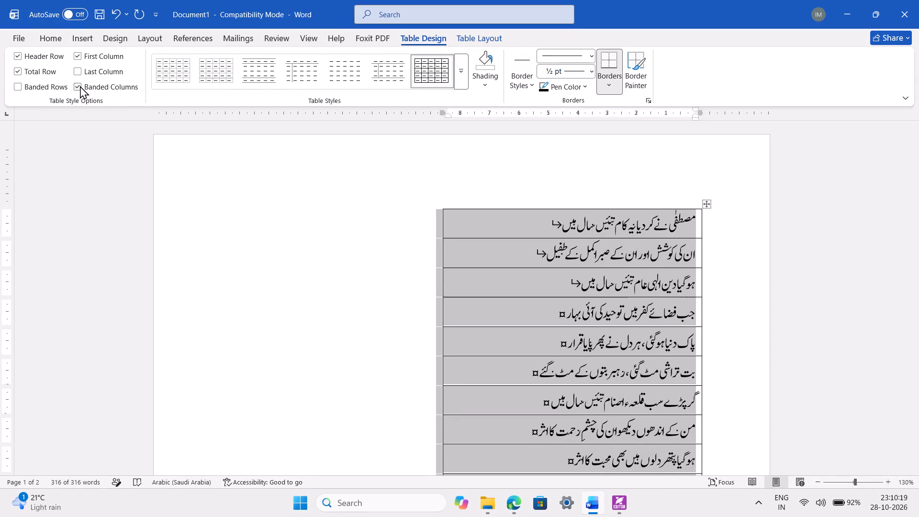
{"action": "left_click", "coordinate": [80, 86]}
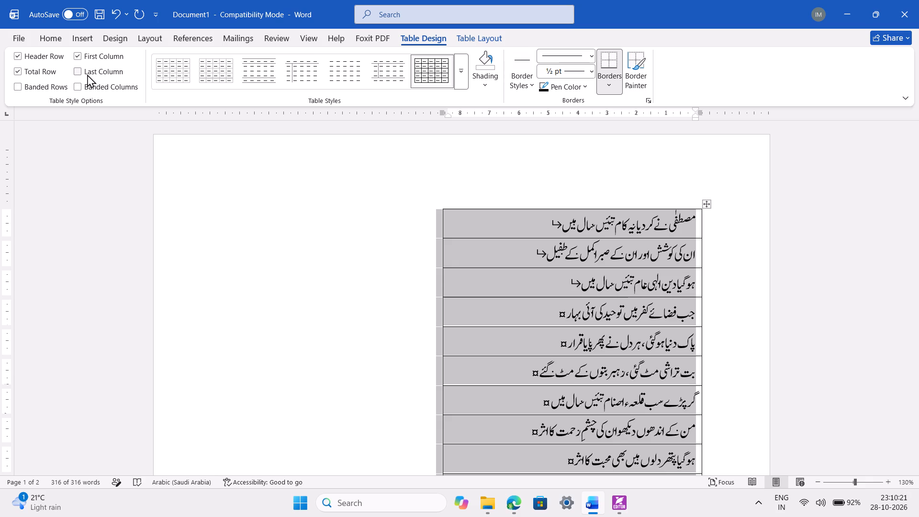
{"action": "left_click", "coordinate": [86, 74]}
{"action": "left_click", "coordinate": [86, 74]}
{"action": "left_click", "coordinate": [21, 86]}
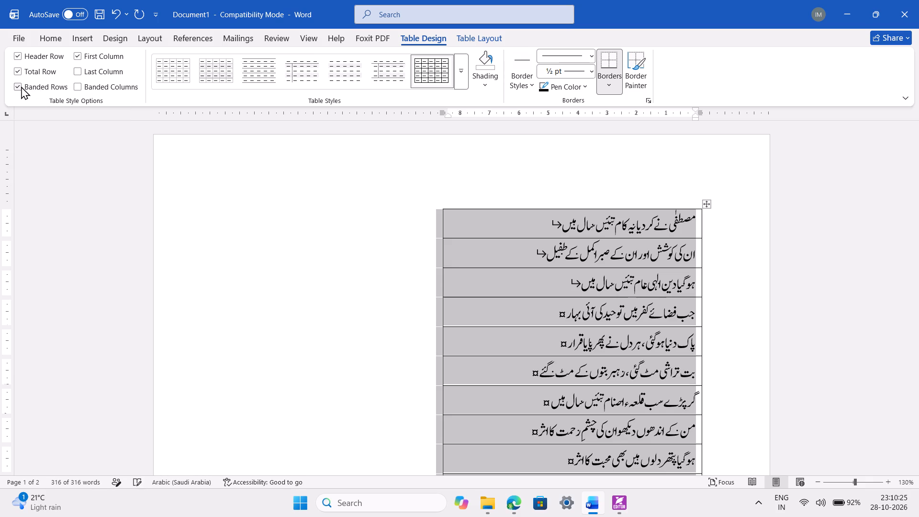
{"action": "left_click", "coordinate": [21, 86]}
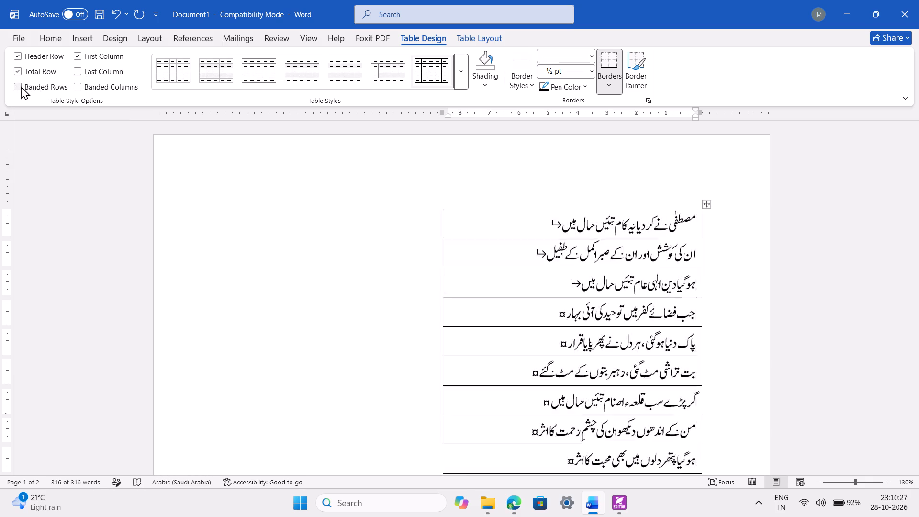
Turn off the Total Row style option for the poem table, leaving Banded Rows off as well.
{"action": "left_click", "coordinate": [19, 71]}
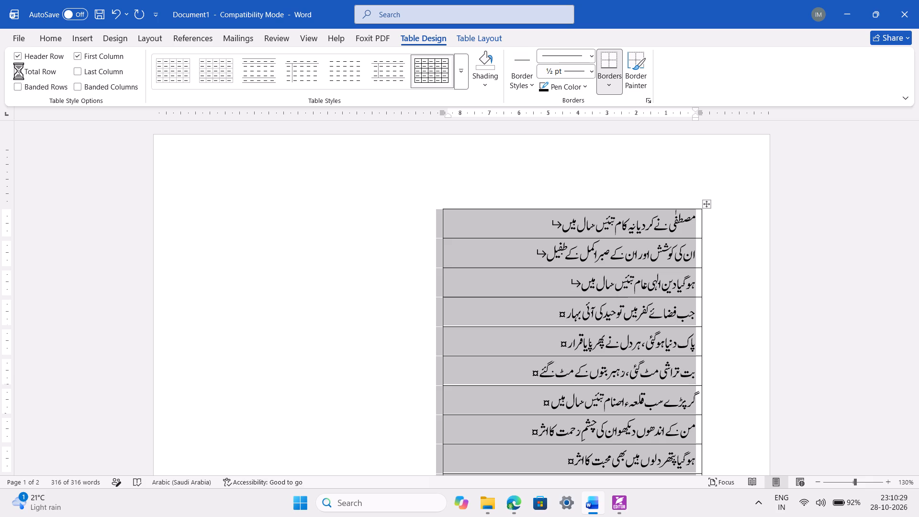
{"action": "left_click", "coordinate": [19, 88]}
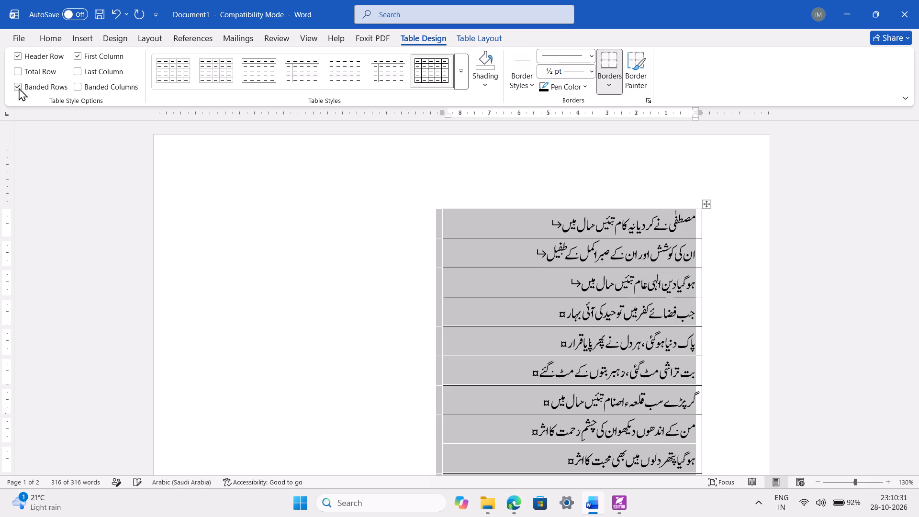
{"action": "left_click", "coordinate": [19, 88]}
Try Fixed Column Width on the poem table, then fit its column to the text with AutoFit Contents.
{"action": "left_click", "coordinate": [471, 36]}
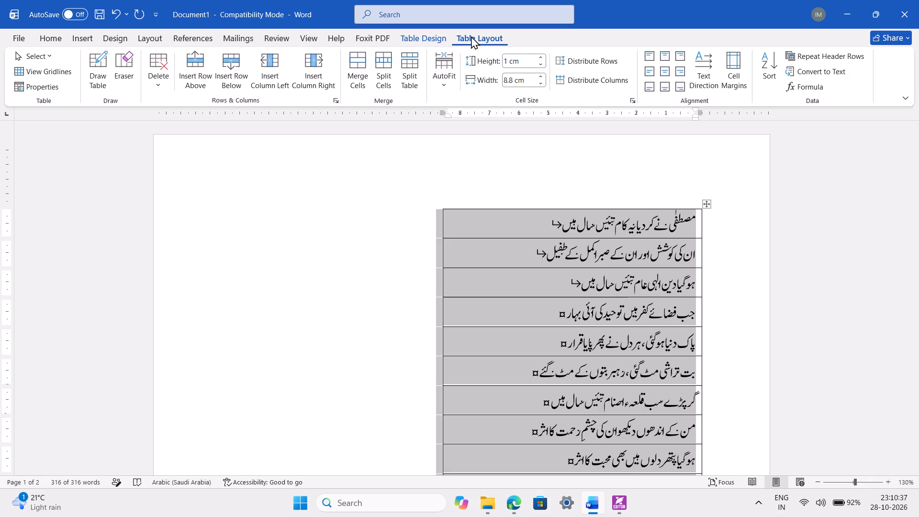
{"action": "left_click", "coordinate": [445, 88]}
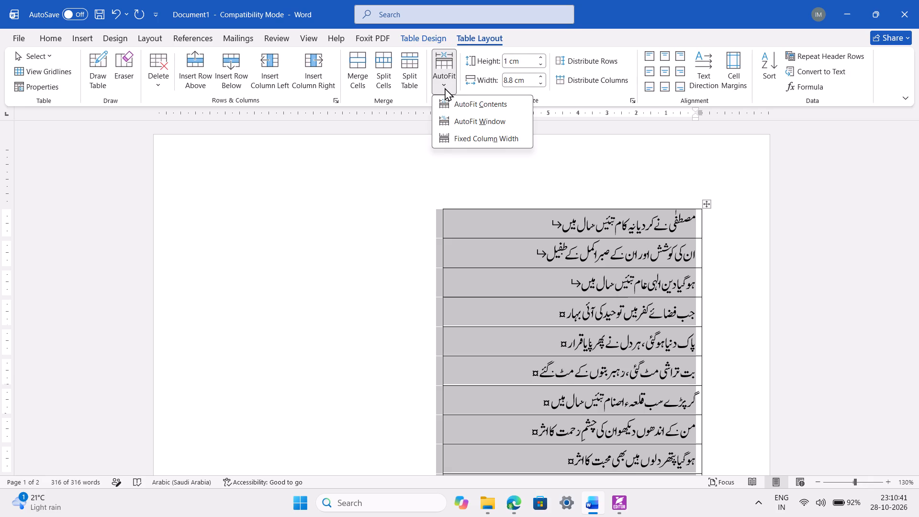
{"action": "left_click", "coordinate": [486, 135]}
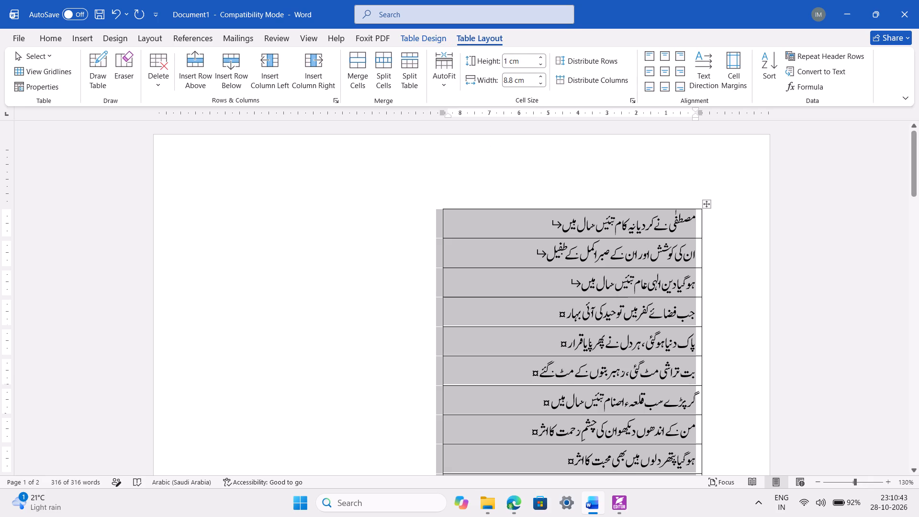
{"action": "left_click", "coordinate": [436, 74]}
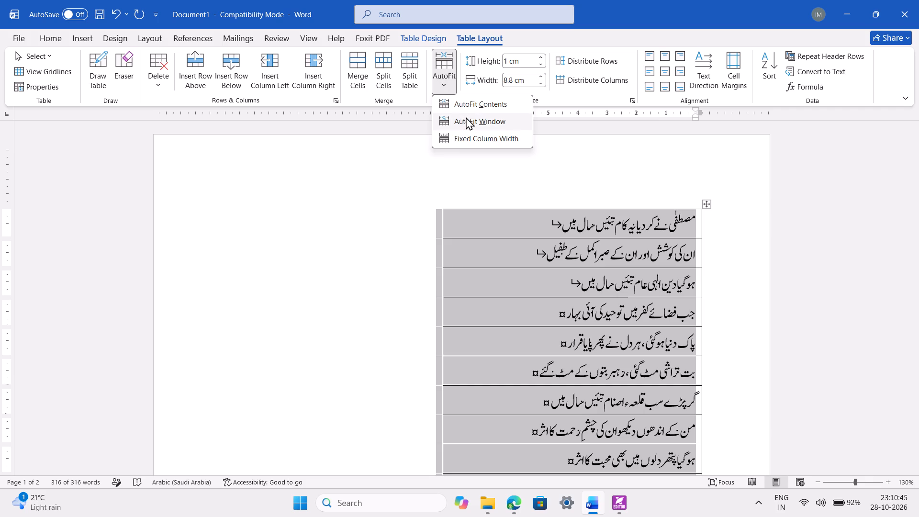
{"action": "left_click", "coordinate": [498, 98]}
{"action": "left_click", "coordinate": [443, 86]}
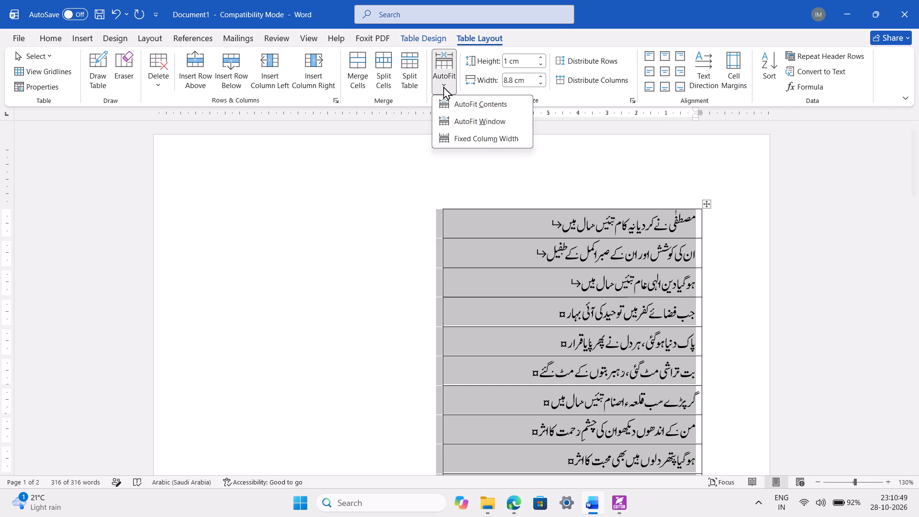
{"action": "left_click", "coordinate": [443, 86]}
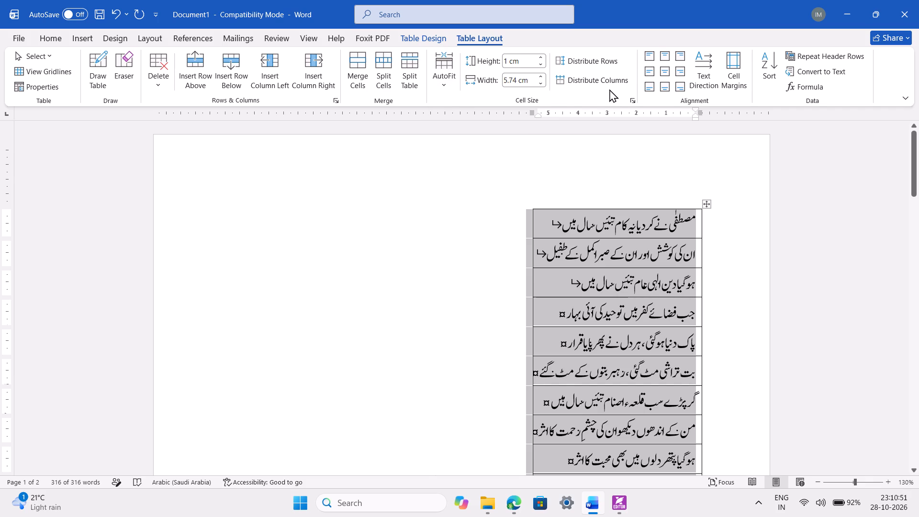
Distribute the poem table's rows evenly and try to distribute its columns as well.
{"action": "left_click", "coordinate": [611, 65]}
{"action": "left_click", "coordinate": [611, 65]}
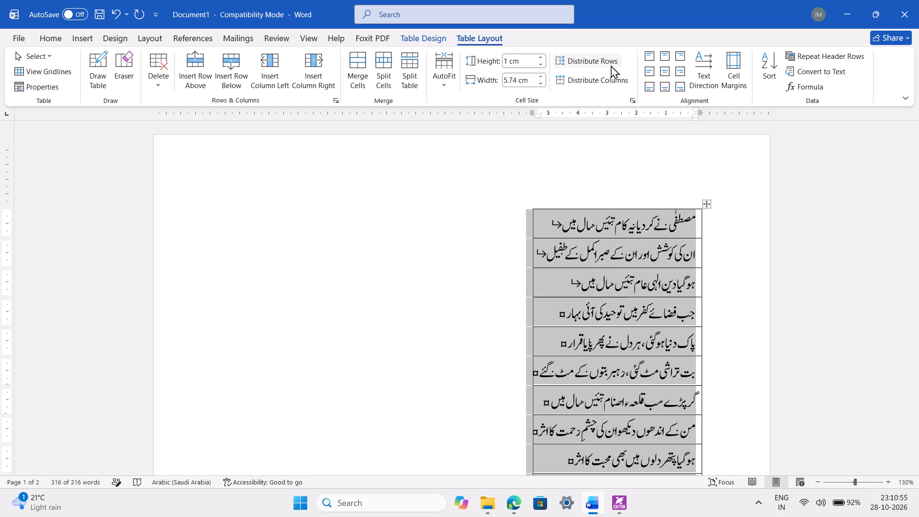
{"action": "left_click", "coordinate": [613, 79]}
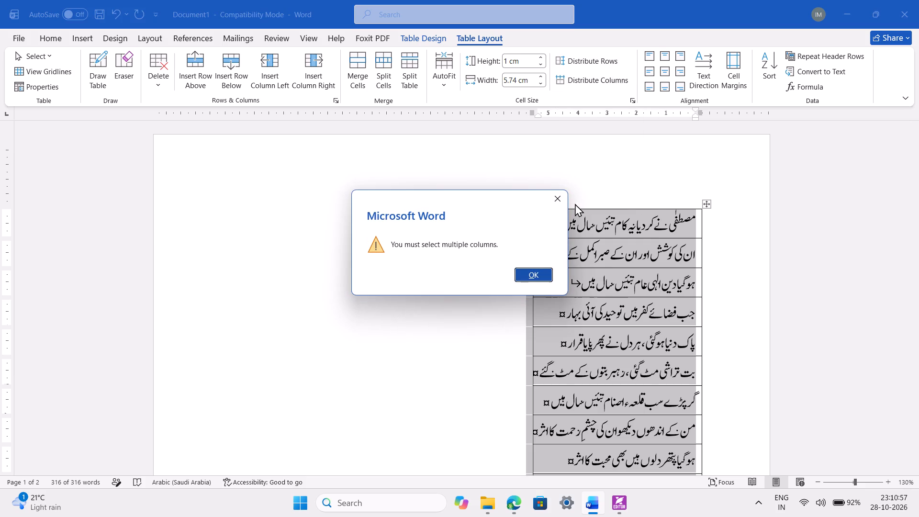
{"action": "left_click", "coordinate": [553, 197]}
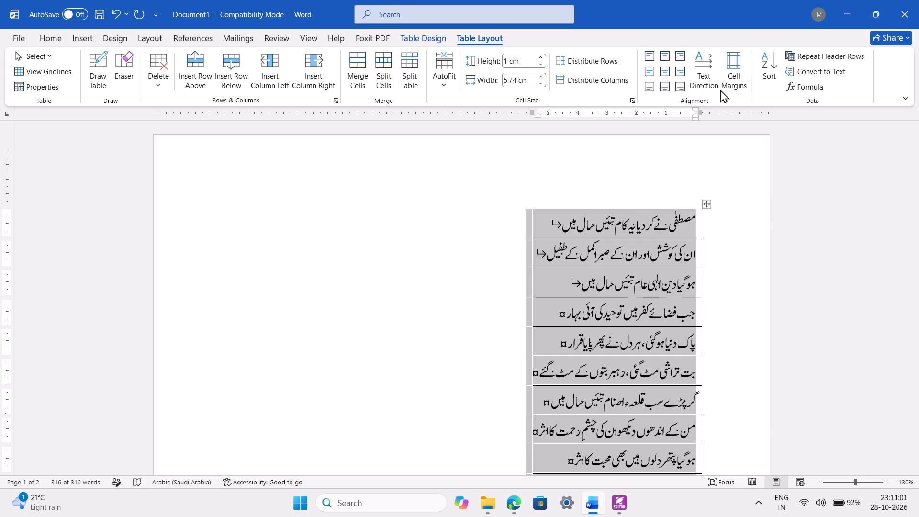
Centre the verses horizontally and vertically within their cells and check the alignment across the table's pages.
{"action": "left_click", "coordinate": [661, 70]}
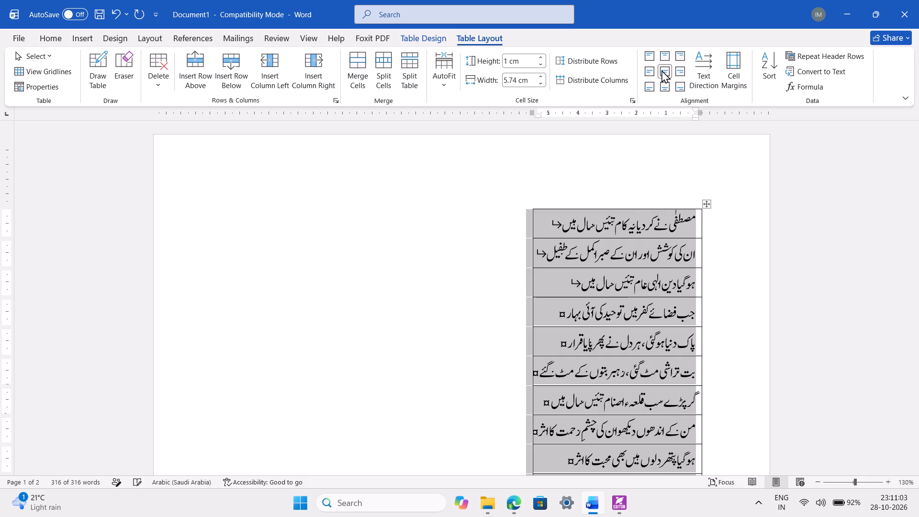
{"action": "left_click", "coordinate": [661, 70]}
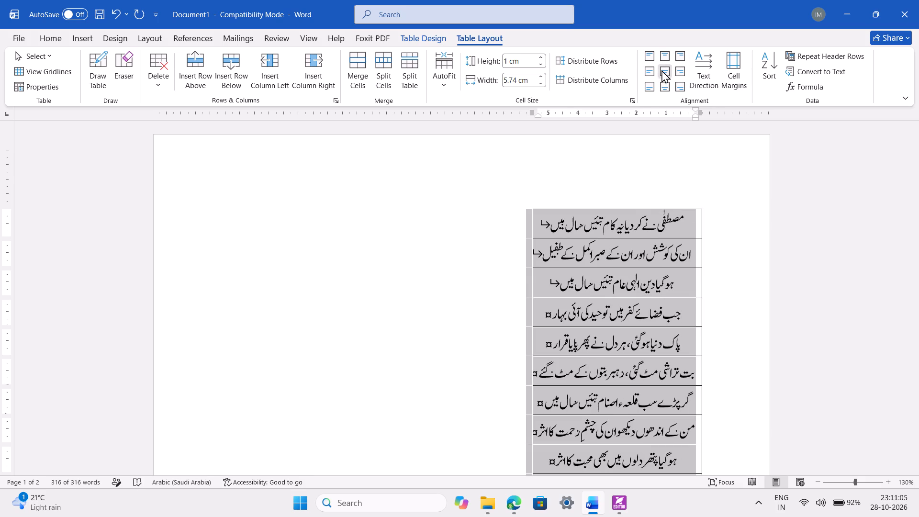
{"action": "scroll", "coordinate": [641, 196], "scroll_direction": "down", "scroll_amount": 2}
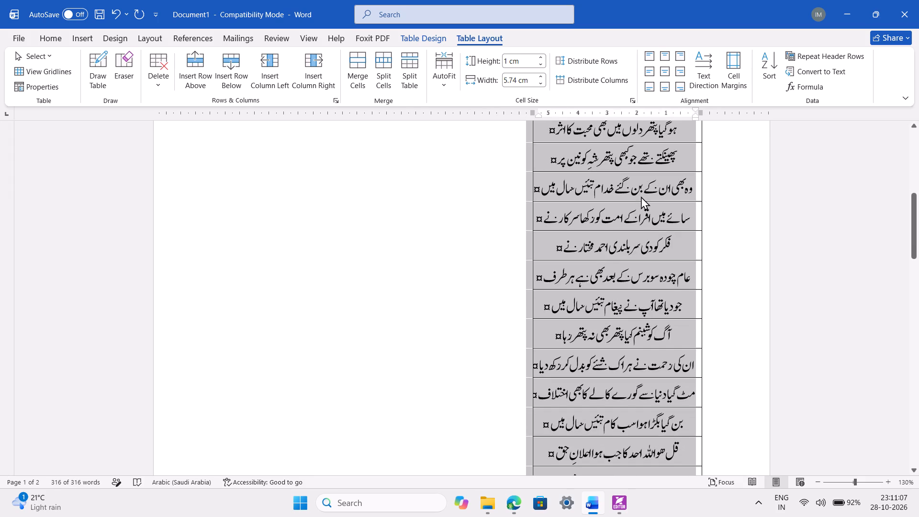
{"action": "scroll", "coordinate": [641, 196], "scroll_direction": "down", "scroll_amount": 2}
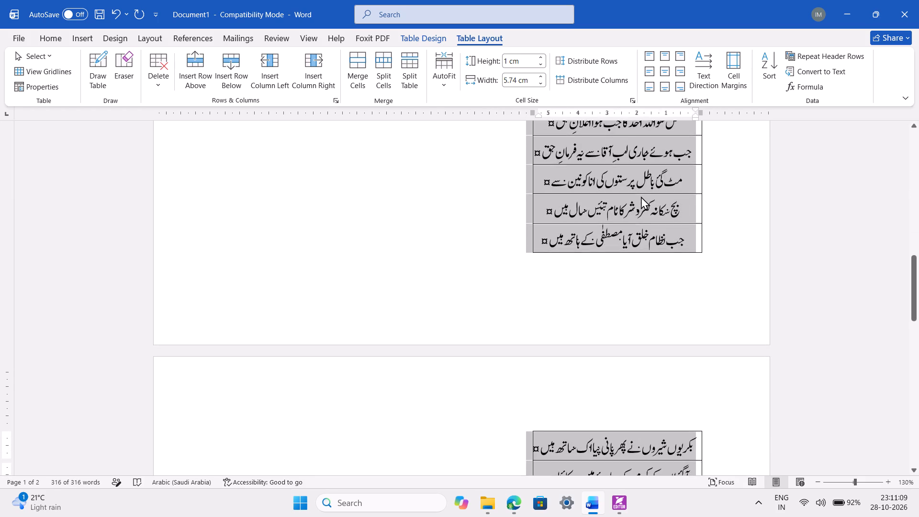
{"action": "scroll", "coordinate": [641, 196], "scroll_direction": "up", "scroll_amount": 6}
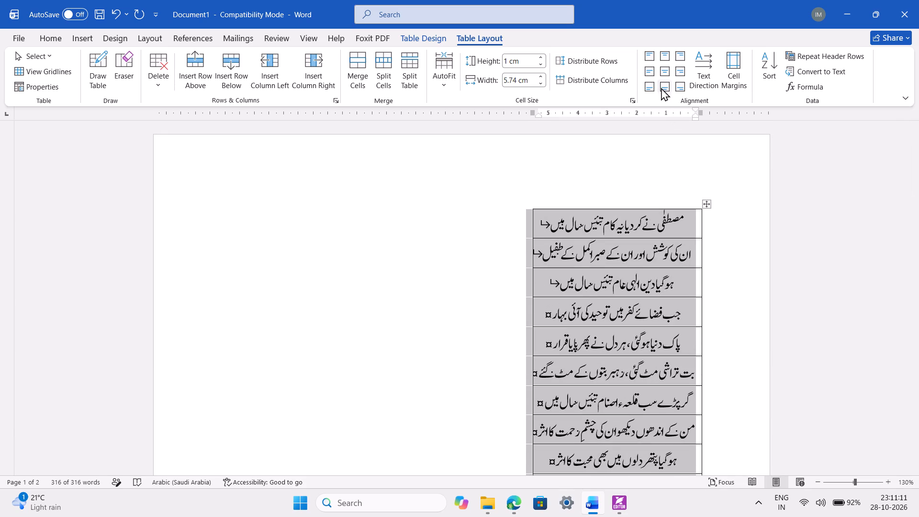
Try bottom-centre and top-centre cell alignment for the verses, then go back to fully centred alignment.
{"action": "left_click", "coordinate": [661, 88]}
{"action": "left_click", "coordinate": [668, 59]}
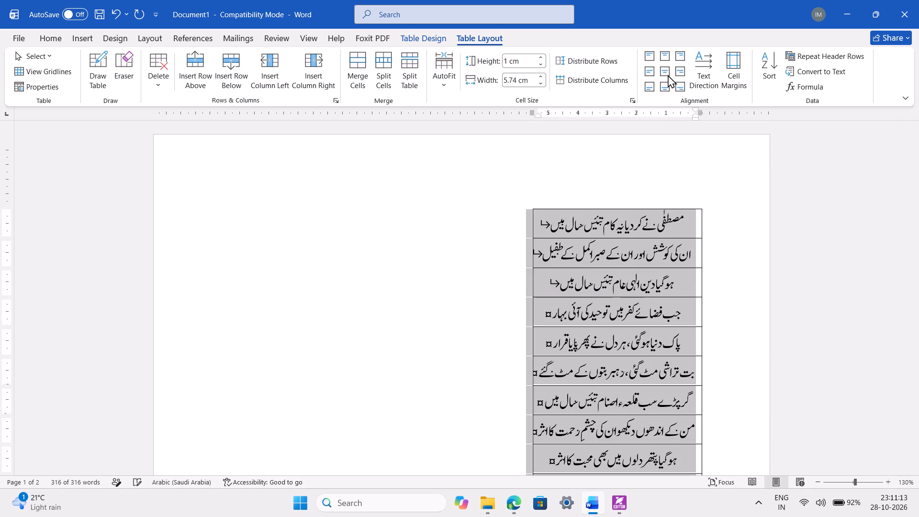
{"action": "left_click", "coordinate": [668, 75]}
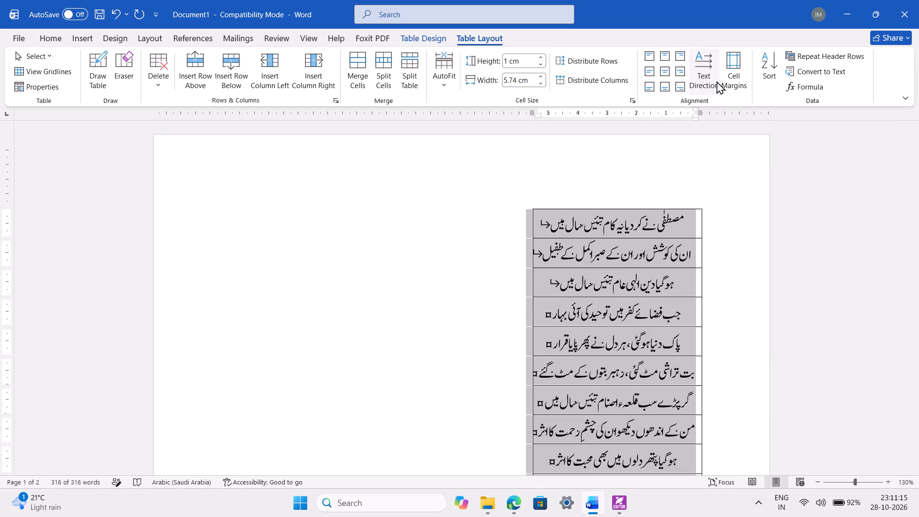
Rotate the table's text direction to vertical, try another cell alignment, and cycle the direction back to horizontal.
{"action": "left_click", "coordinate": [716, 81]}
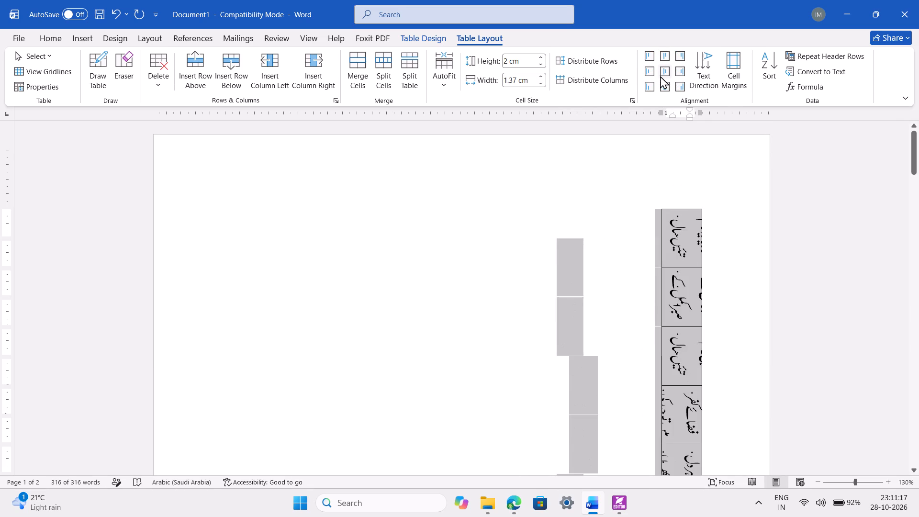
{"action": "left_click", "coordinate": [659, 56]}
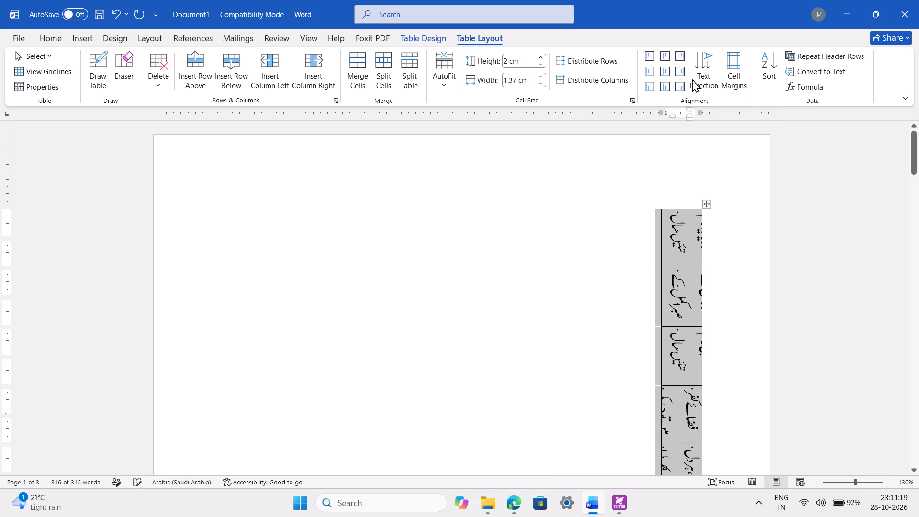
{"action": "left_click", "coordinate": [704, 83]}
{"action": "left_click", "coordinate": [704, 83]}
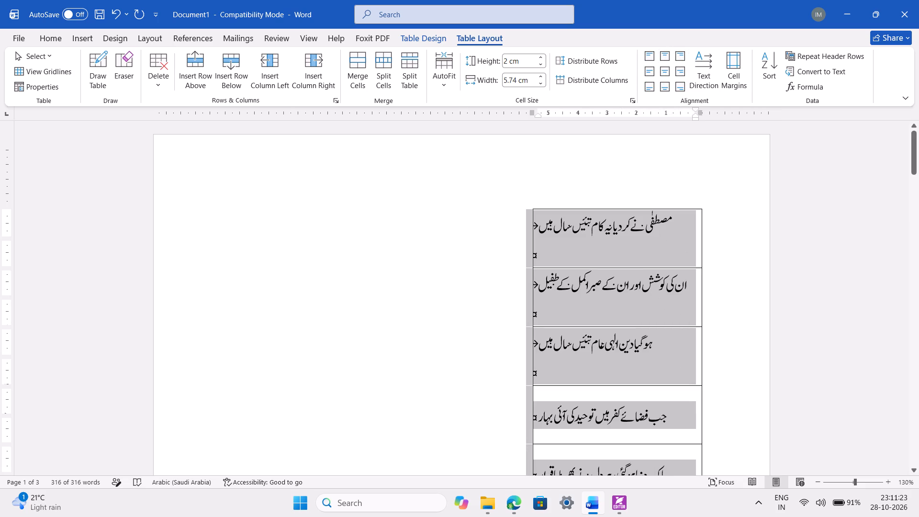
Apply AutoFit Contents to the poem table, then switch it to Fixed Column Width.
{"action": "scroll", "coordinate": [555, 360], "scroll_direction": "down", "scroll_amount": 1}
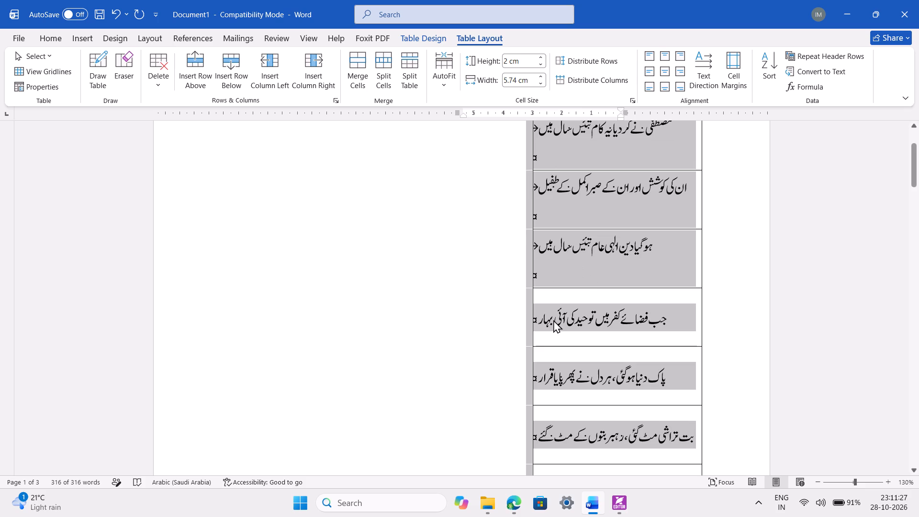
{"action": "scroll", "coordinate": [549, 366], "scroll_direction": "up", "scroll_amount": 1}
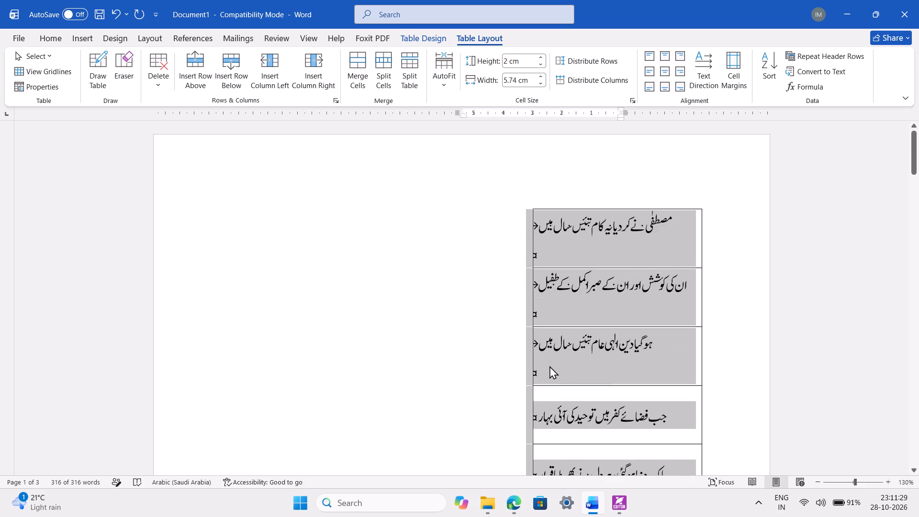
{"action": "scroll", "coordinate": [549, 366], "scroll_direction": "down", "scroll_amount": 3}
{"action": "scroll", "coordinate": [549, 366], "scroll_direction": "up", "scroll_amount": 2}
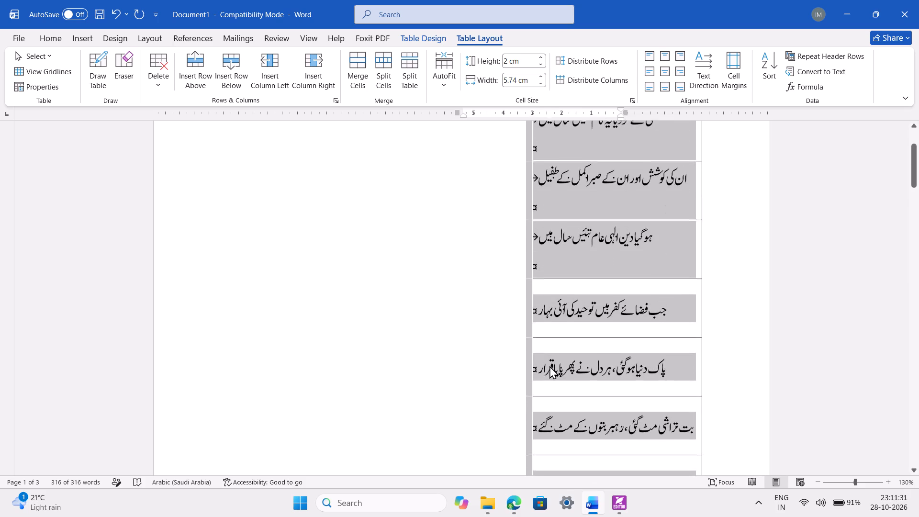
{"action": "left_click", "coordinate": [447, 83]}
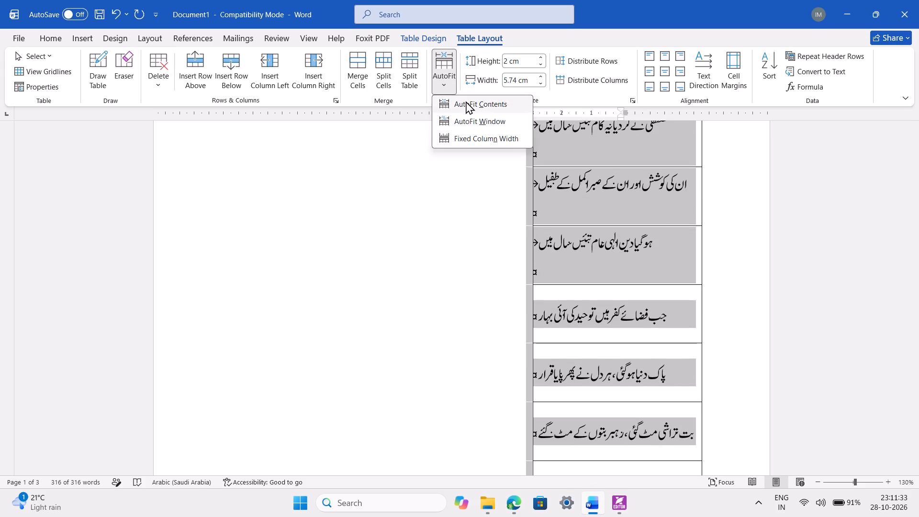
{"action": "left_click", "coordinate": [466, 101]}
{"action": "left_click", "coordinate": [447, 86]}
{"action": "left_click", "coordinate": [478, 137]}
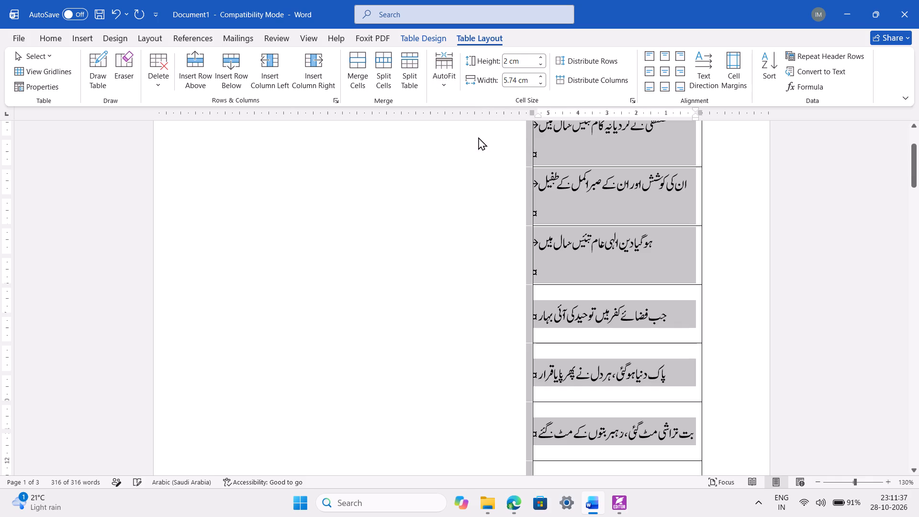
Select the poem table's column and widen it to 7.2 cm.
{"action": "scroll", "coordinate": [557, 382], "scroll_direction": "up", "scroll_amount": 2}
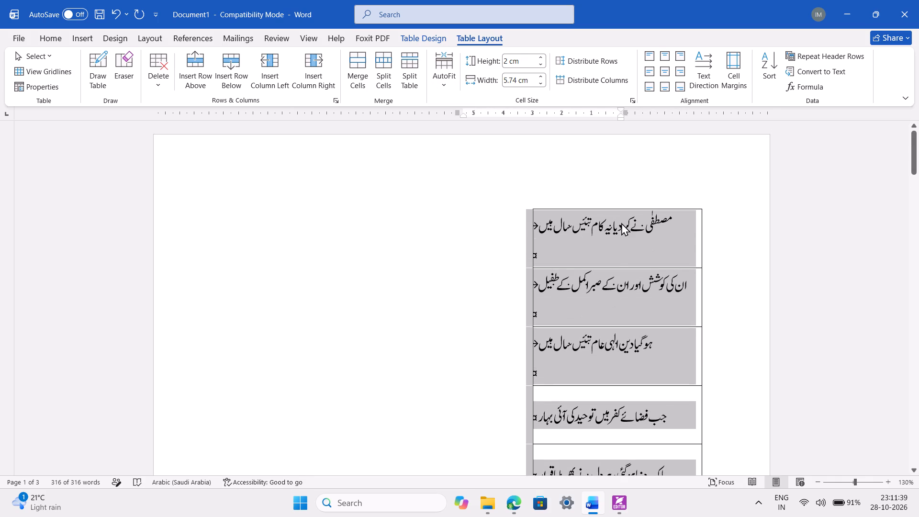
{"action": "left_click", "coordinate": [620, 219]}
{"action": "scroll", "coordinate": [620, 219], "scroll_direction": "down", "scroll_amount": 5, "text": "ctrl"}
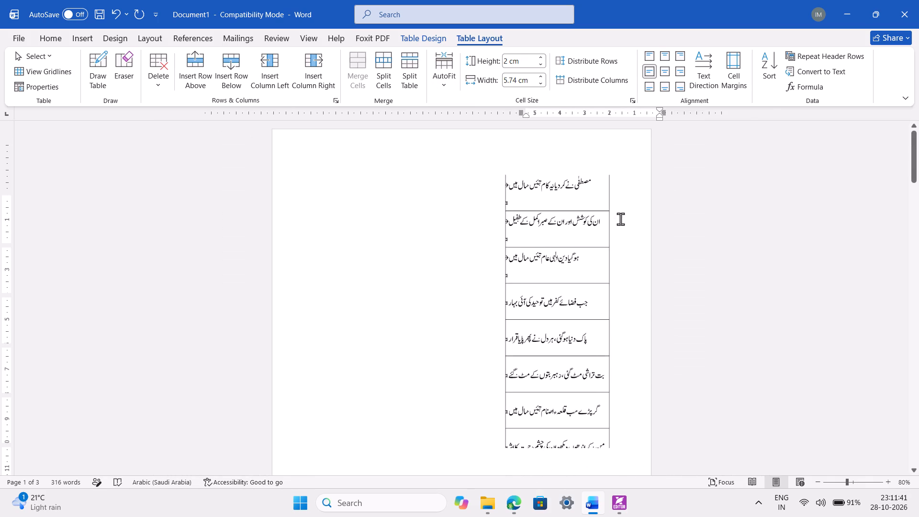
{"action": "scroll", "coordinate": [620, 219], "scroll_direction": "down", "scroll_amount": 6}
{"action": "scroll", "coordinate": [620, 219], "scroll_direction": "up", "scroll_amount": 12}
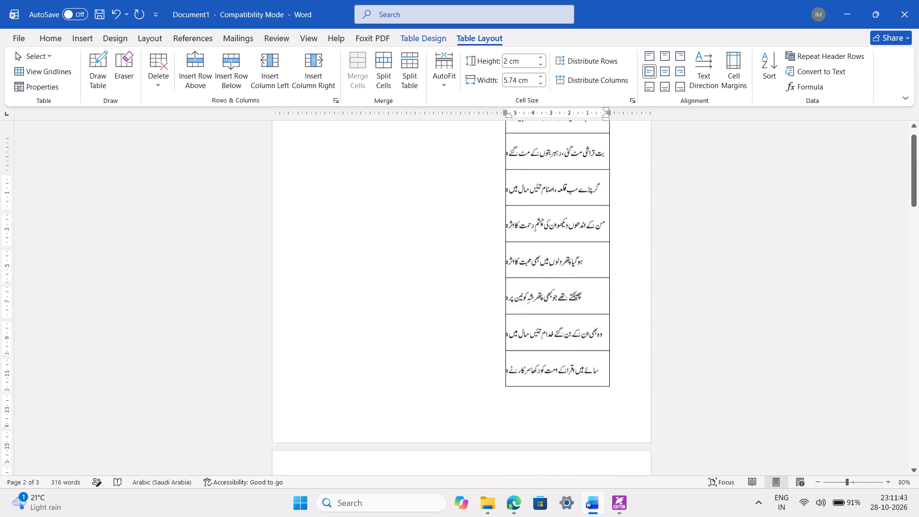
{"action": "left_click", "coordinate": [600, 173]}
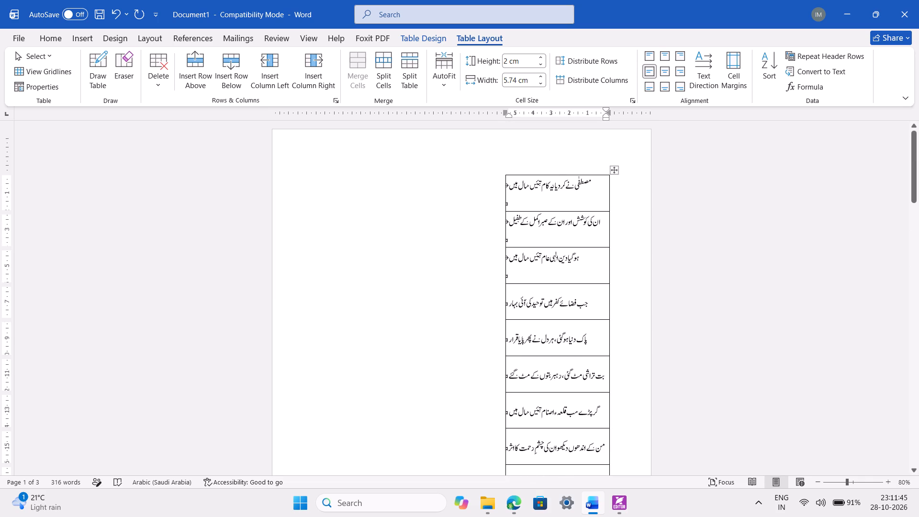
{"action": "triple_click", "coordinate": [542, 78]}
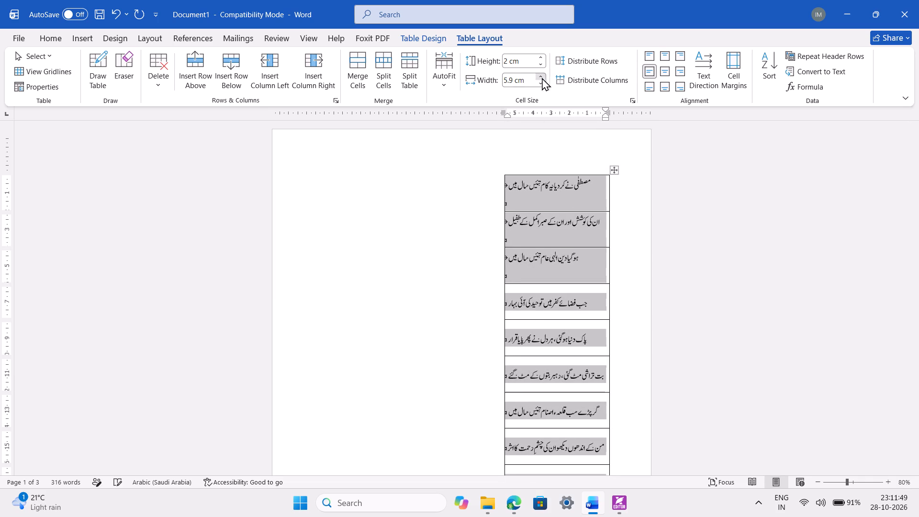
{"action": "left_click", "coordinate": [542, 78]}
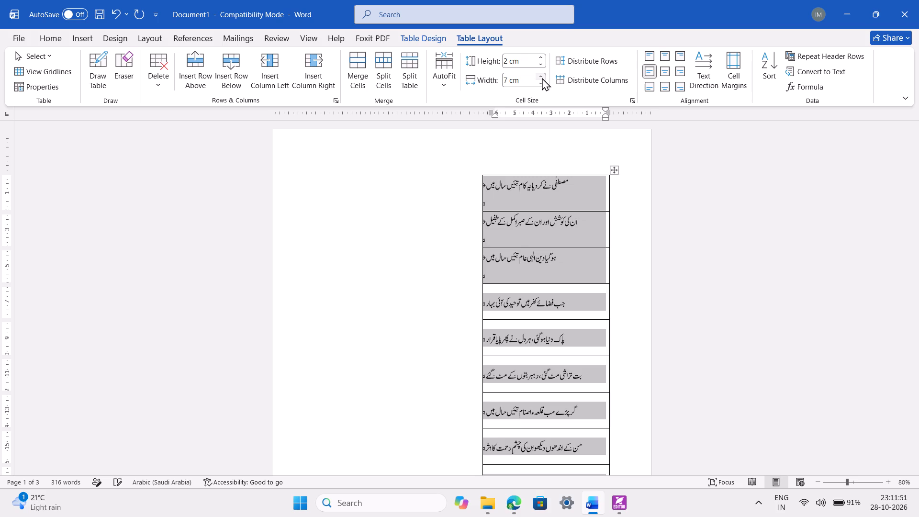
{"action": "double_click", "coordinate": [542, 78]}
Apply the plain Justify paragraph alignment to all the selected verses.
{"action": "left_click", "coordinate": [51, 37]}
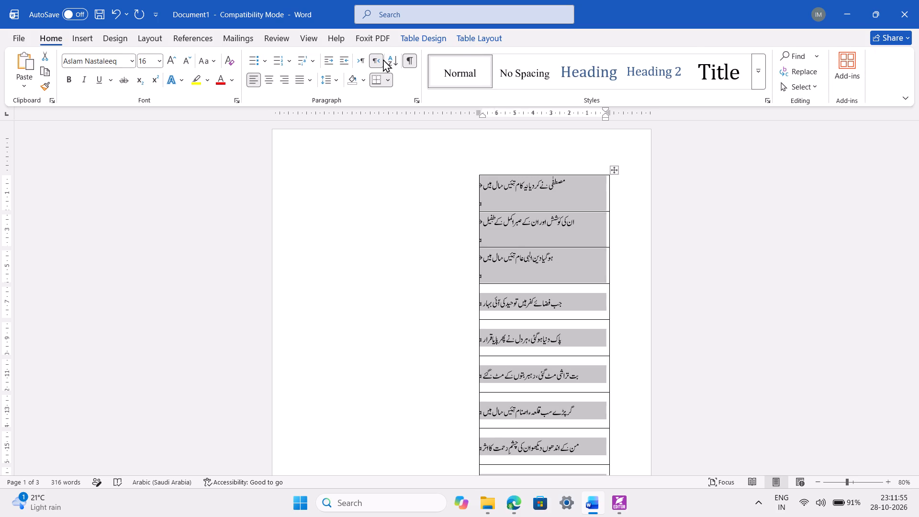
{"action": "left_click", "coordinate": [304, 82]}
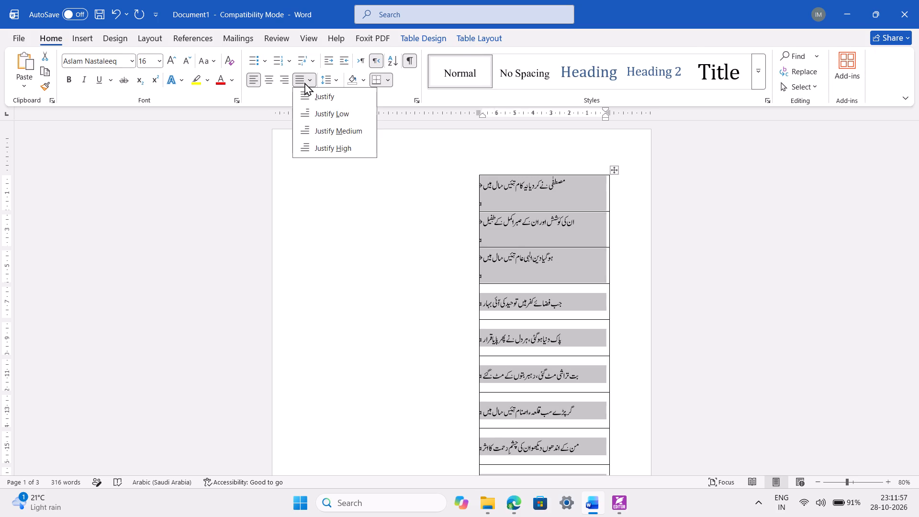
{"action": "left_click", "coordinate": [337, 99]}
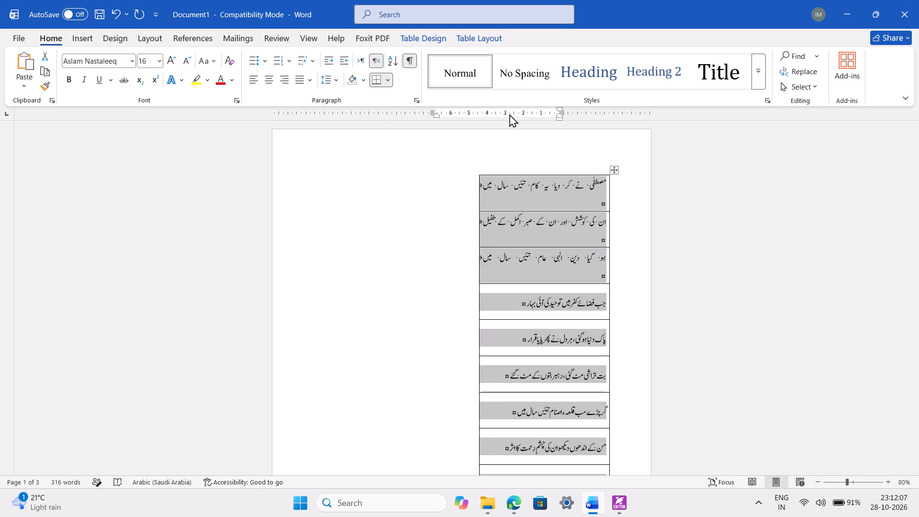
Try widening the table's column to at least 8.3 cm, then reduce its width to 7.1 cm.
{"action": "left_click", "coordinate": [560, 174]}
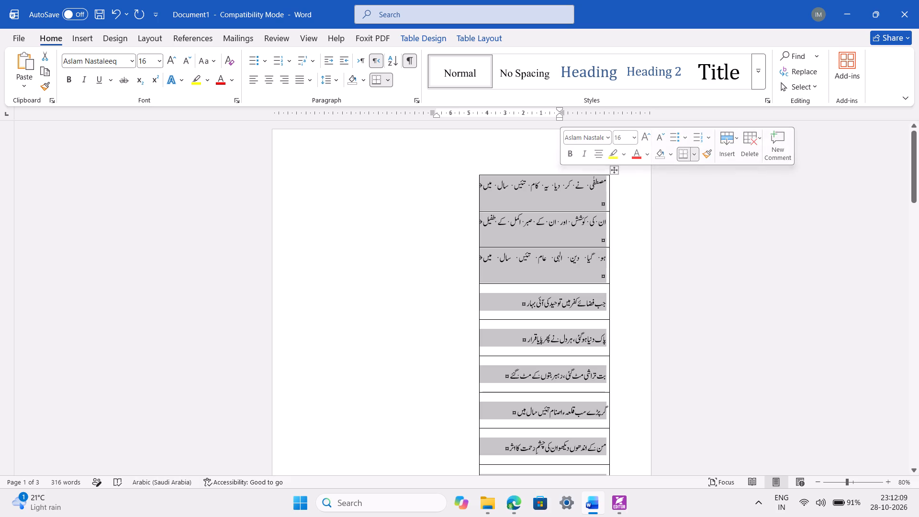
{"action": "left_click", "coordinate": [475, 35]}
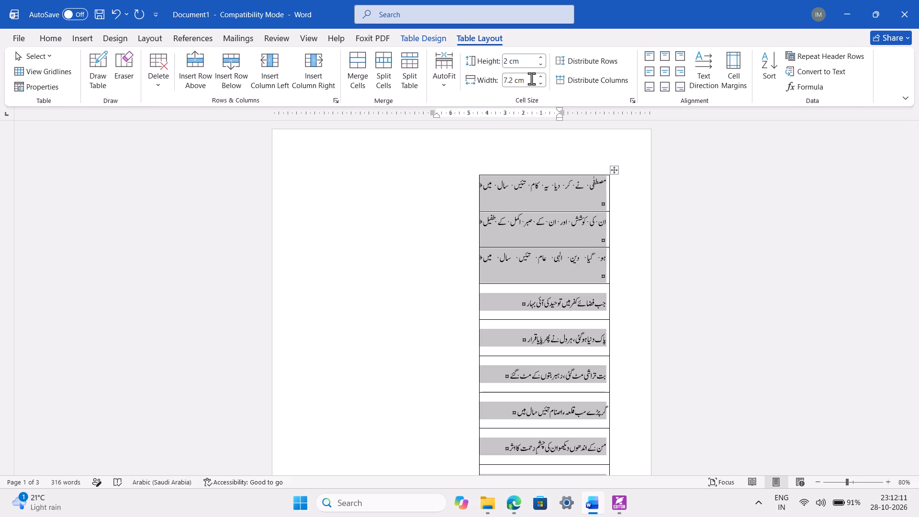
{"action": "triple_click", "coordinate": [541, 79]}
{"action": "triple_click", "coordinate": [541, 79]}
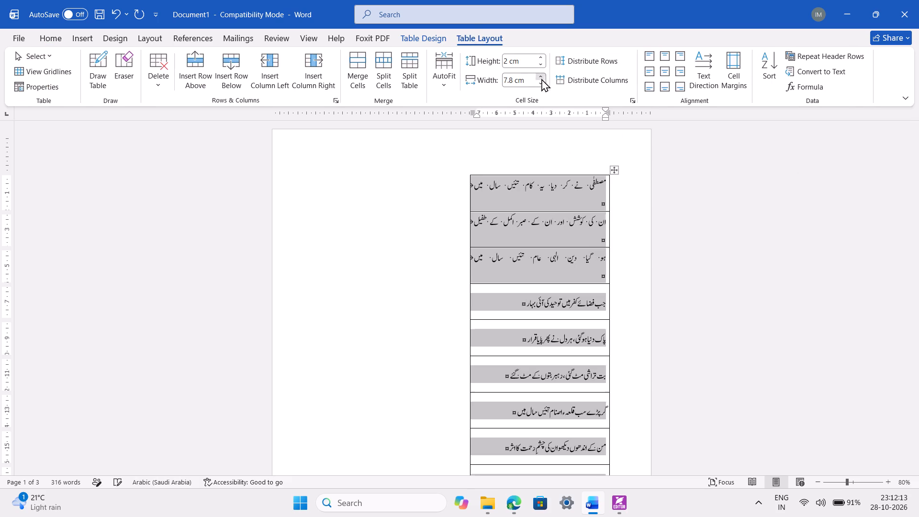
{"action": "left_click", "coordinate": [541, 79]}
{"action": "left_click", "coordinate": [541, 79]}
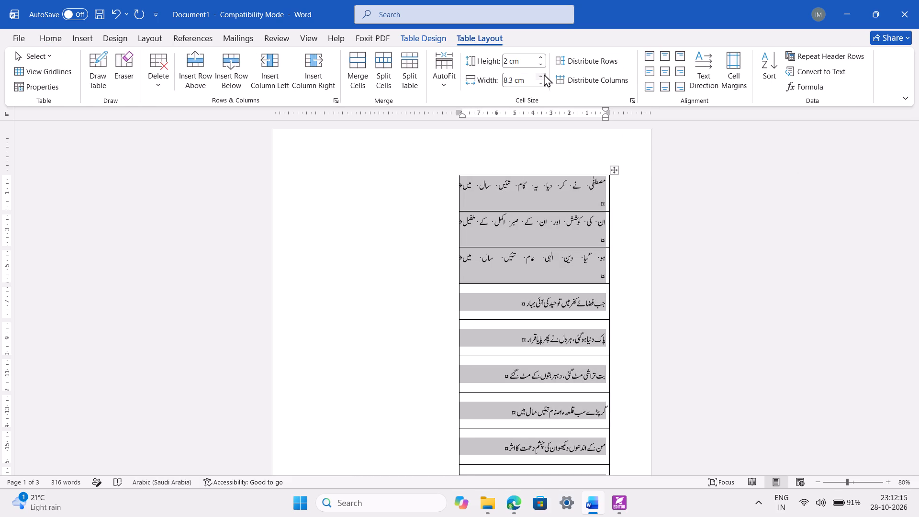
{"action": "left_click", "coordinate": [544, 74]}
{"action": "left_click_drag", "start_coordinate": [544, 74], "coordinate": [544, 82]}
{"action": "triple_click", "coordinate": [544, 82]}
{"action": "triple_click", "coordinate": [544, 82]}
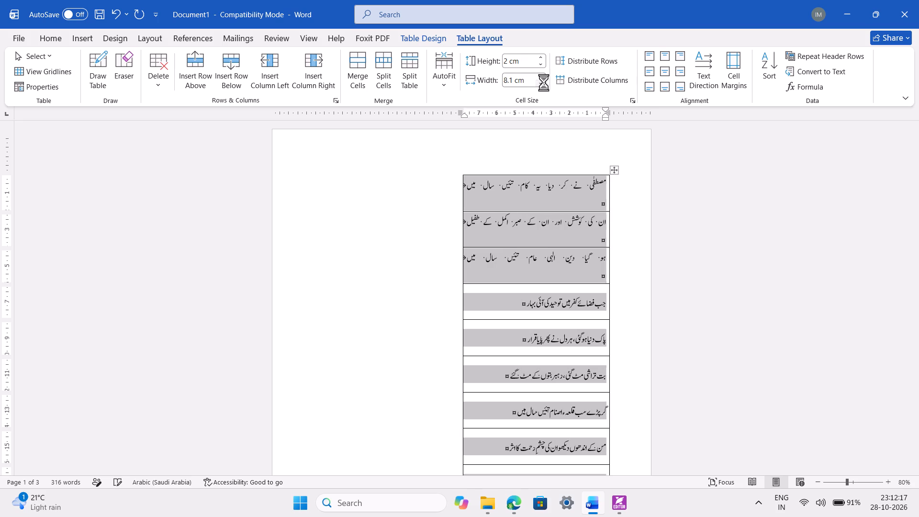
{"action": "triple_click", "coordinate": [544, 82]}
{"action": "triple_click", "coordinate": [544, 82]}
{"action": "left_click", "coordinate": [544, 82]}
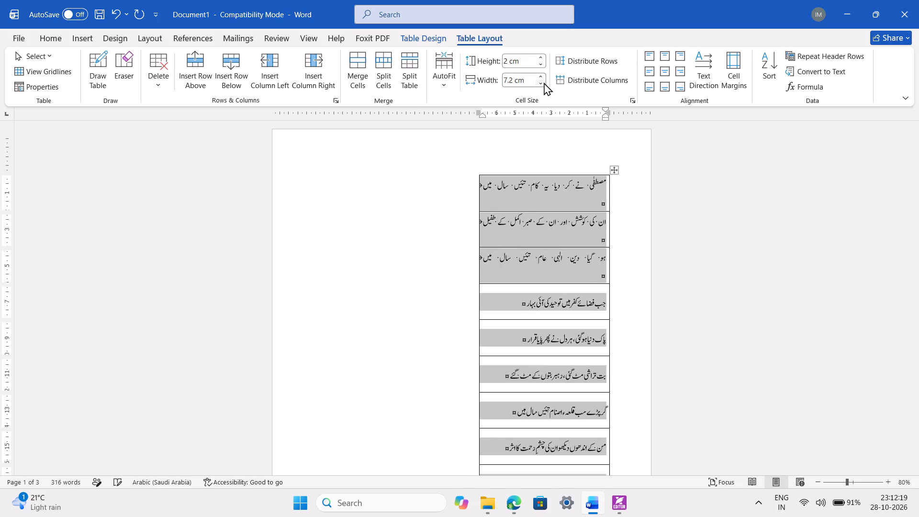
{"action": "left_click", "coordinate": [544, 82]}
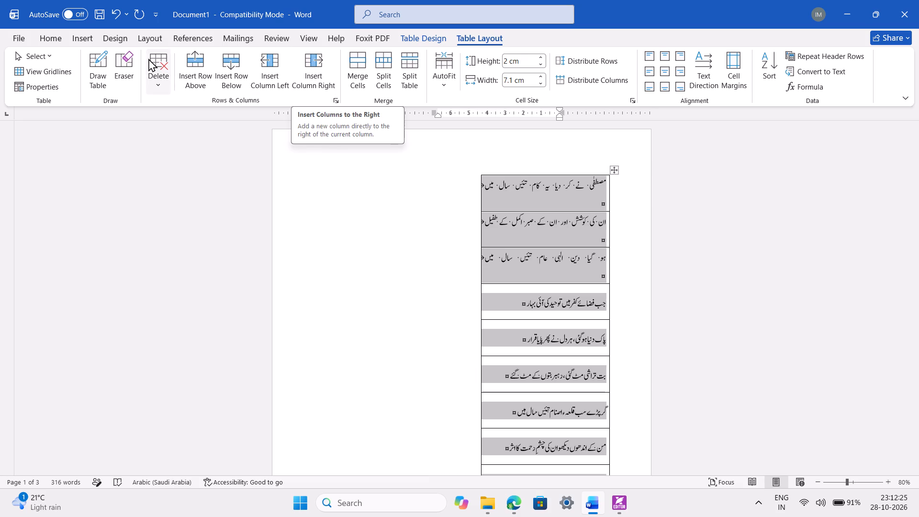
Hide the paragraph and other formatting marks in the document.
{"action": "left_click", "coordinate": [60, 36]}
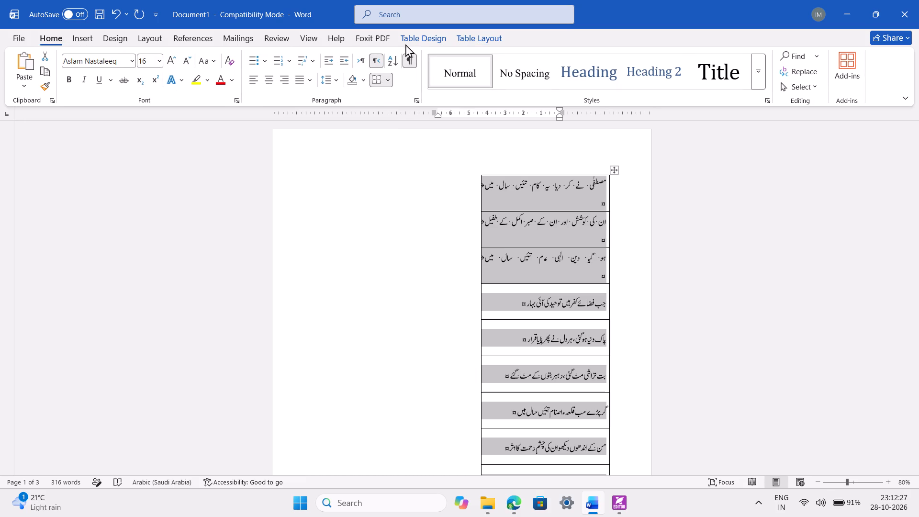
{"action": "left_click", "coordinate": [410, 59]}
{"action": "left_click", "coordinate": [520, 161]}
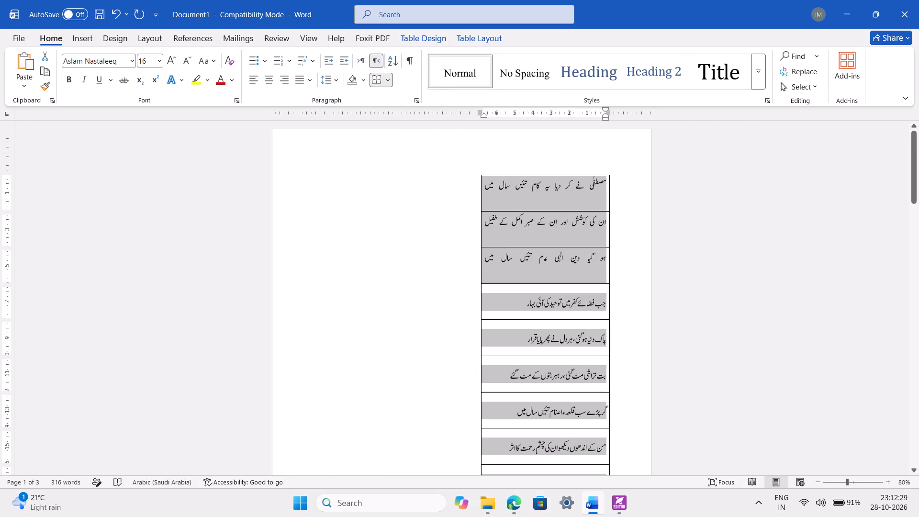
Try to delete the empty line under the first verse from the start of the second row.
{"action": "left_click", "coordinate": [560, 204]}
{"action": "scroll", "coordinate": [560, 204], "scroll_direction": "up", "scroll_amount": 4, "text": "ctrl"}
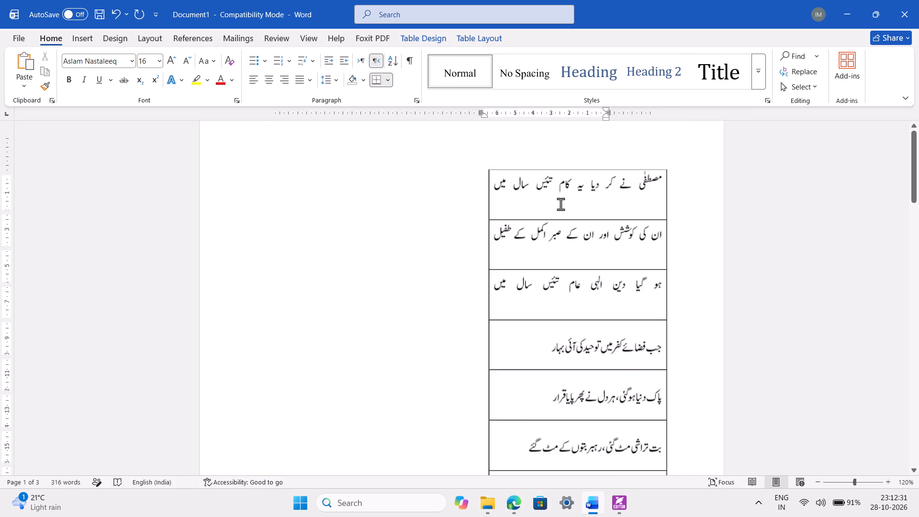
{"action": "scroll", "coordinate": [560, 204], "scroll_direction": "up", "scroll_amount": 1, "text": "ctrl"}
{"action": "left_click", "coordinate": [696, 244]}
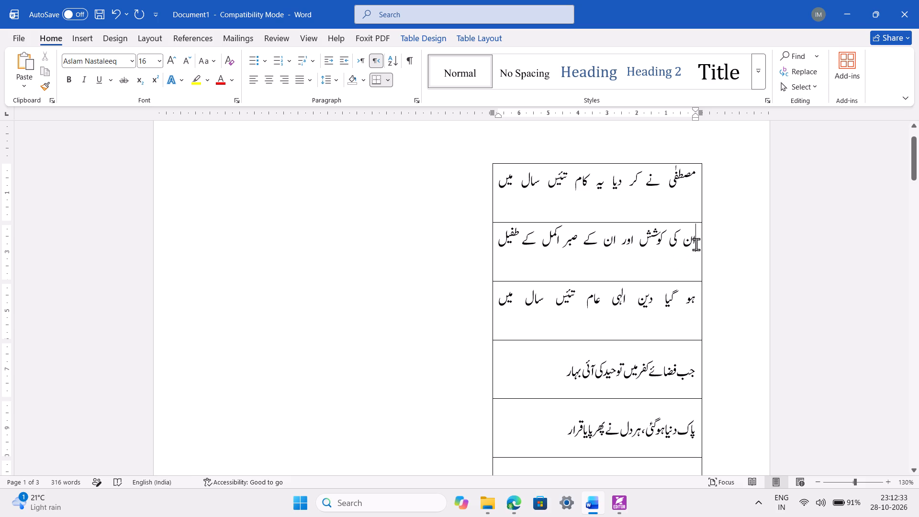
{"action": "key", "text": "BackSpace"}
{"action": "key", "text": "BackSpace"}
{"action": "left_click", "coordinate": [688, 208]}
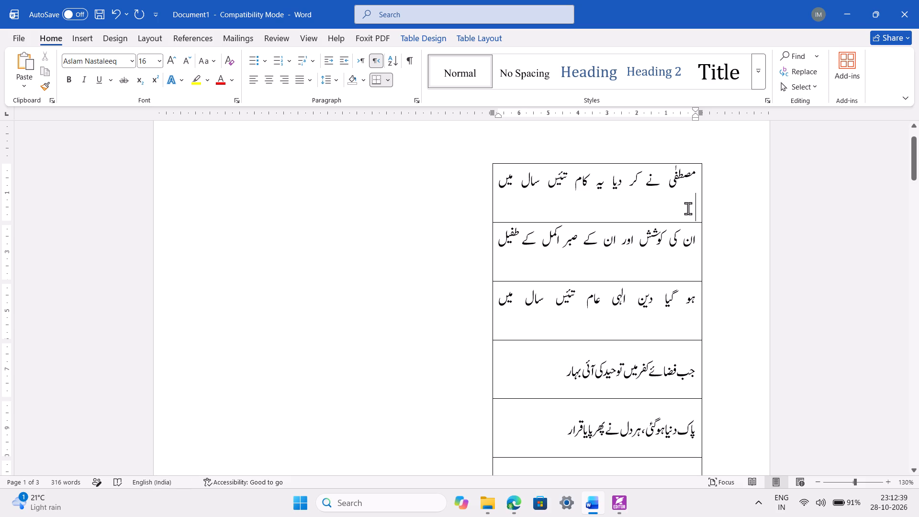
Set the height of all the table's rows to exactly 1 cm.
{"action": "scroll", "coordinate": [688, 208], "scroll_direction": "down", "scroll_amount": 1, "text": "ctrl"}
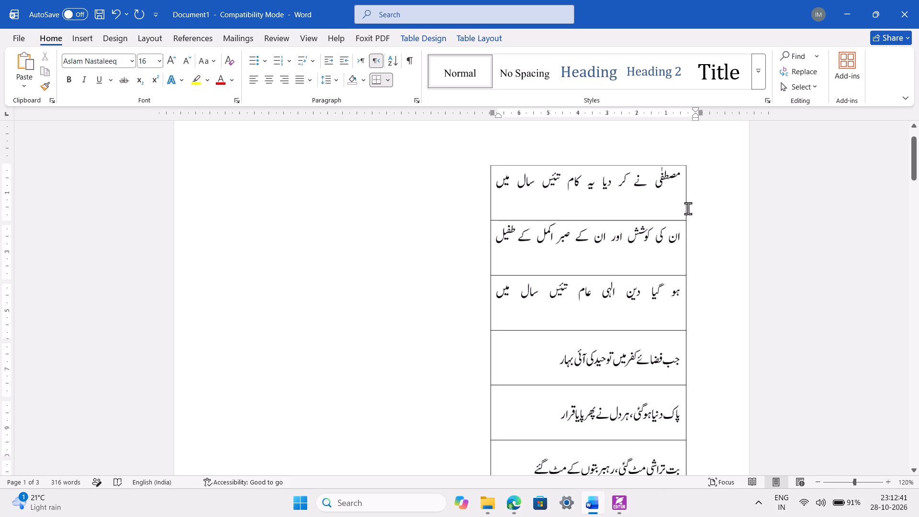
{"action": "scroll", "coordinate": [688, 208], "scroll_direction": "down", "scroll_amount": 1, "text": "ctrl"}
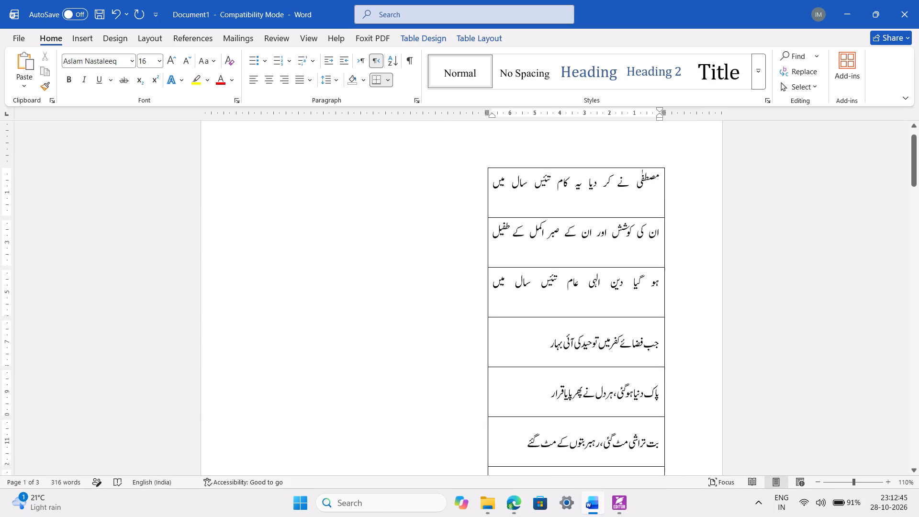
{"action": "key", "text": "ctrl+a"}
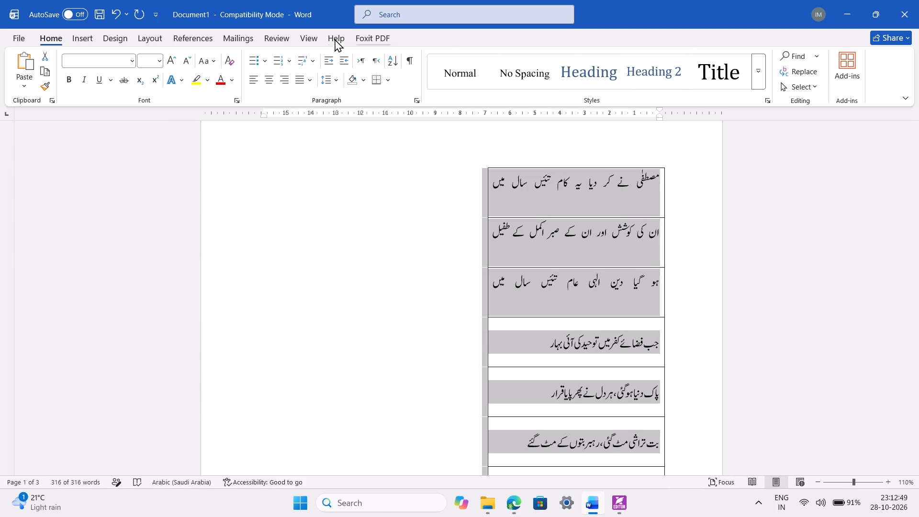
{"action": "left_click", "coordinate": [659, 165]}
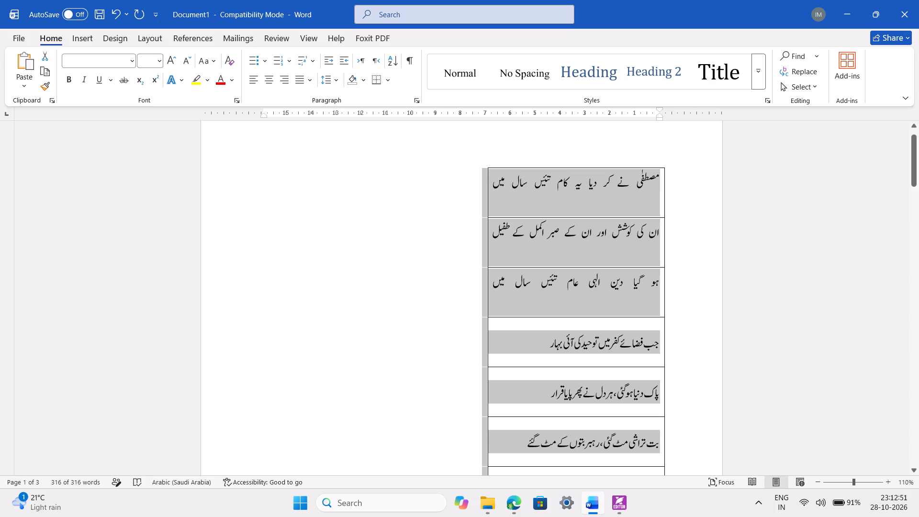
{"action": "left_click", "coordinate": [662, 175]}
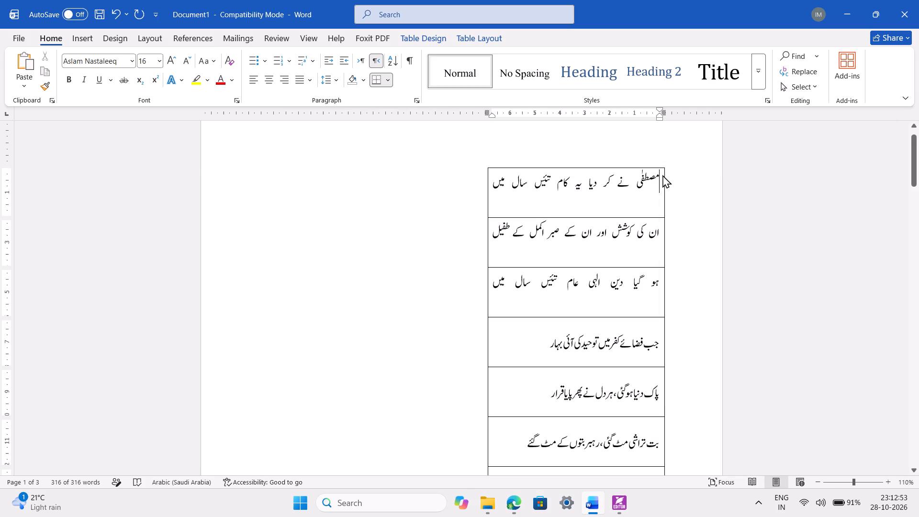
{"action": "left_click", "coordinate": [659, 170]}
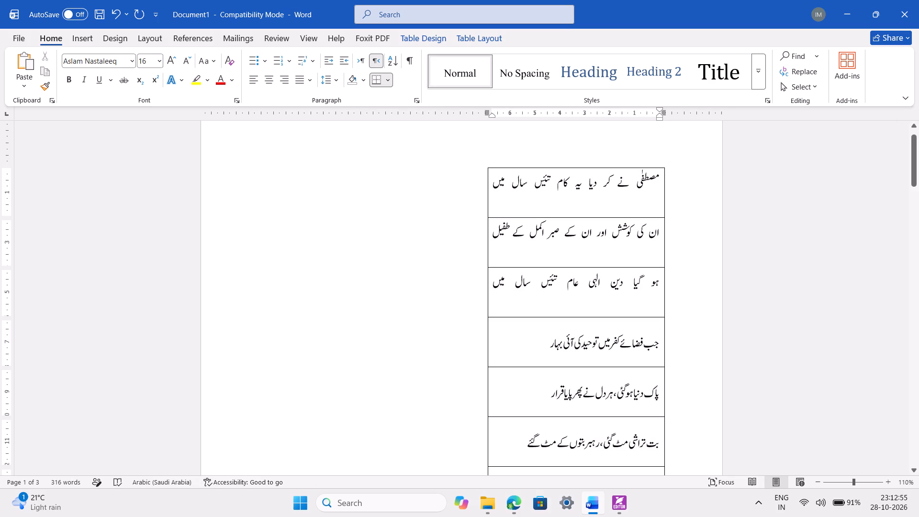
{"action": "left_click", "coordinate": [659, 168]}
{"action": "left_click", "coordinate": [481, 25]}
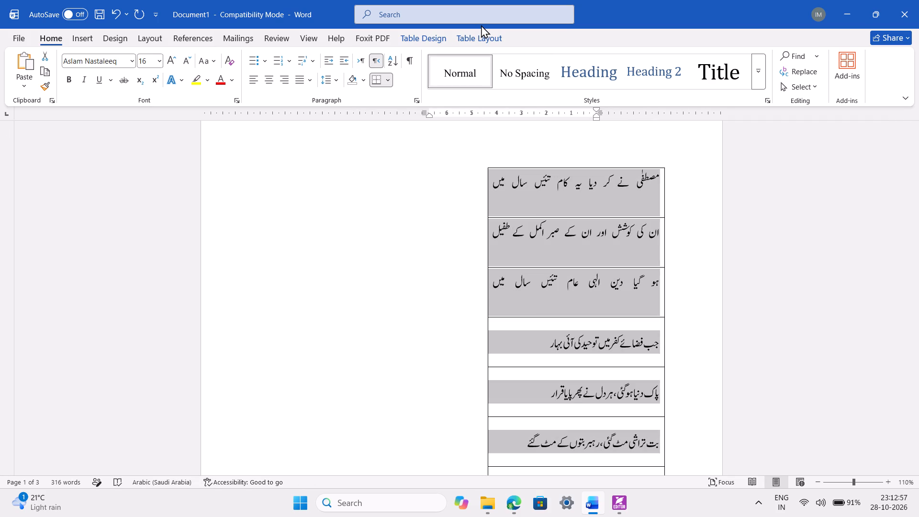
{"action": "left_click", "coordinate": [485, 29]}
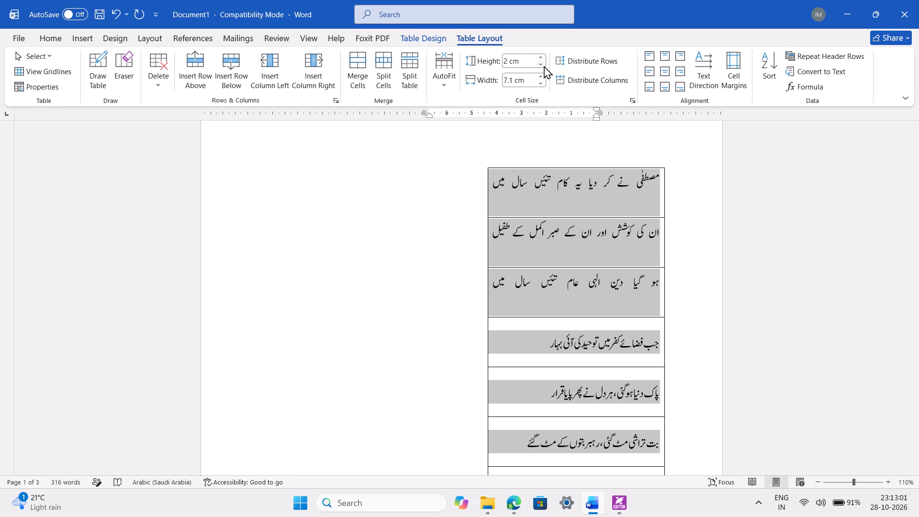
{"action": "left_click", "coordinate": [41, 86]}
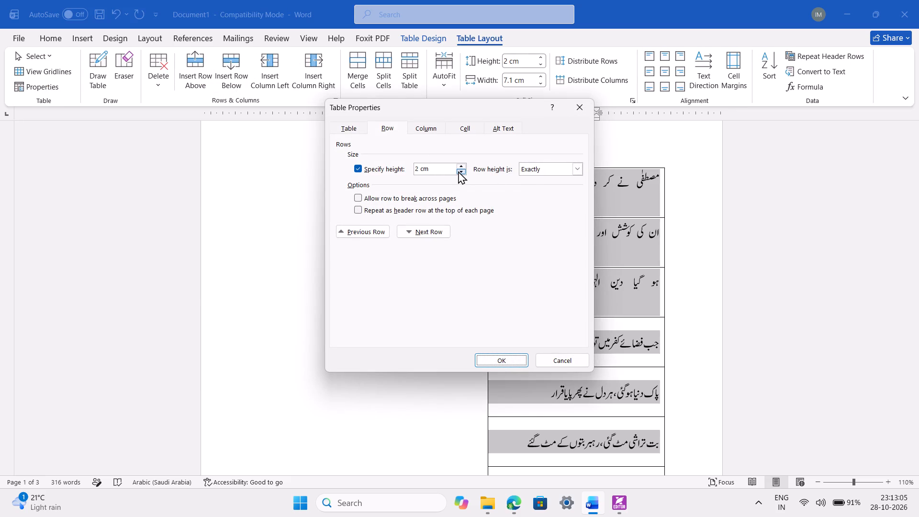
{"action": "left_click", "coordinate": [458, 171]}
{"action": "triple_click", "coordinate": [458, 171]}
{"action": "triple_click", "coordinate": [458, 171]}
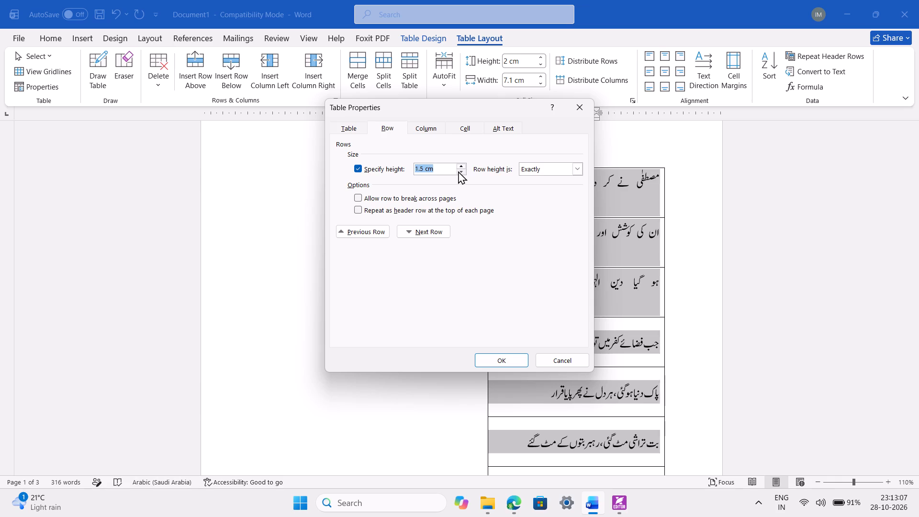
{"action": "triple_click", "coordinate": [458, 171]}
{"action": "left_click", "coordinate": [427, 231]}
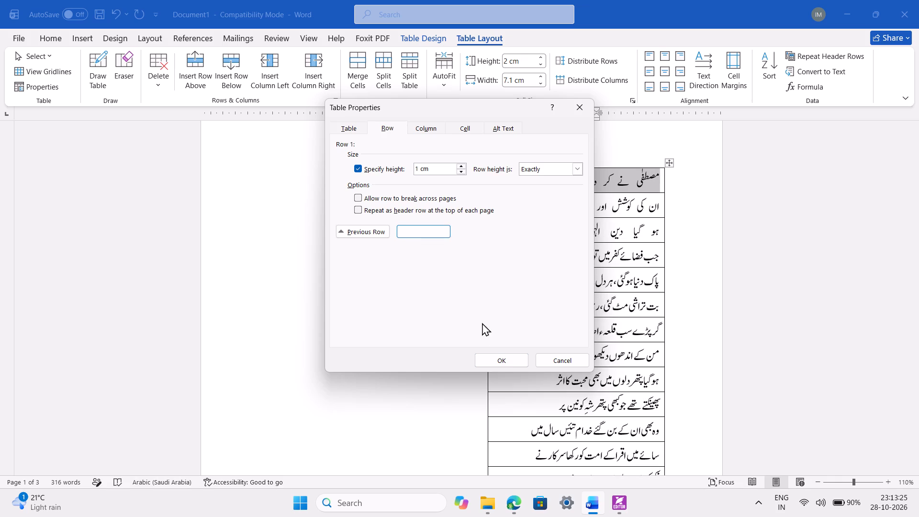
{"action": "left_click", "coordinate": [504, 357]}
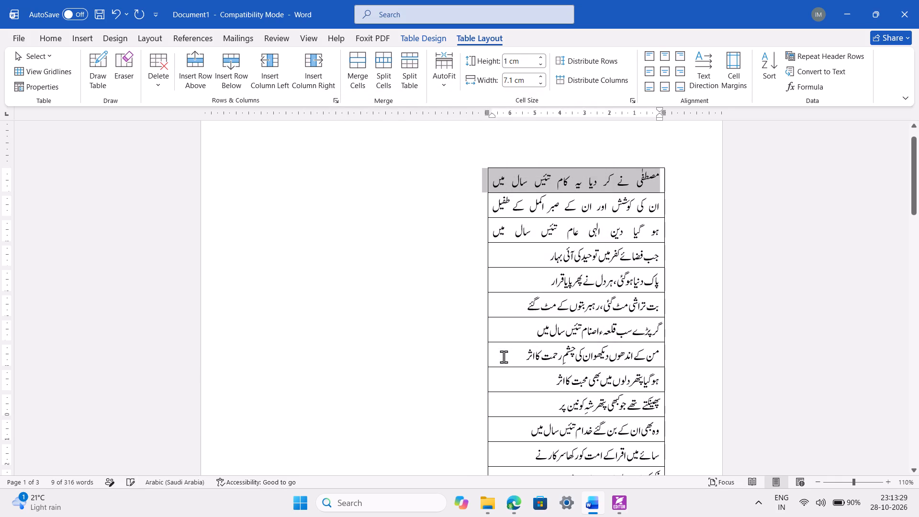
Add a manual line break at the end of each verse in rows 4 to 8 so the words spread across the cell.
{"action": "left_click", "coordinate": [532, 257]}
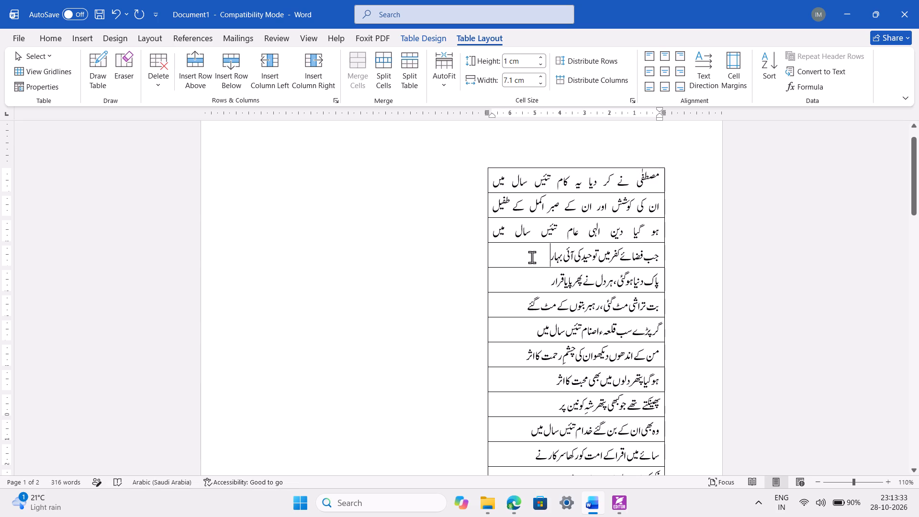
{"action": "key", "text": "shift+Return"}
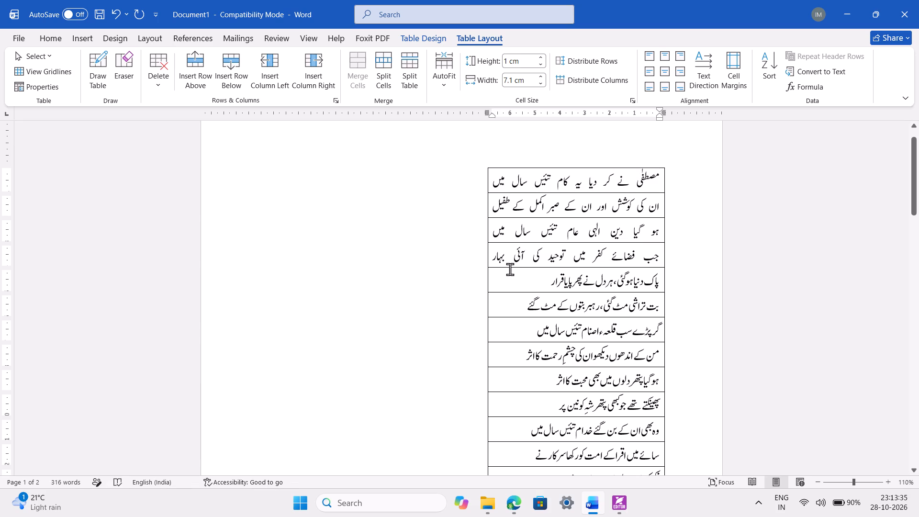
{"action": "left_click", "coordinate": [510, 269]}
{"action": "key", "text": "shift+Return"}
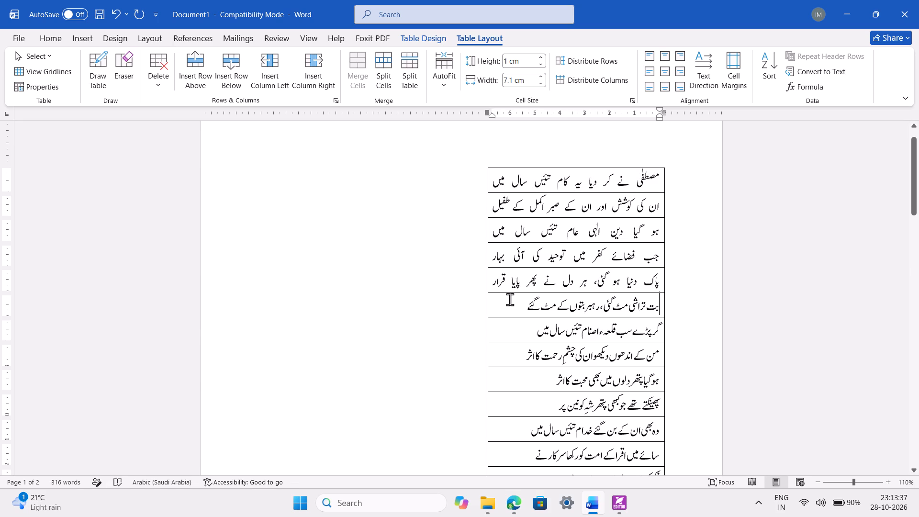
{"action": "left_click", "coordinate": [510, 307]}
{"action": "key", "text": "shift+Return"}
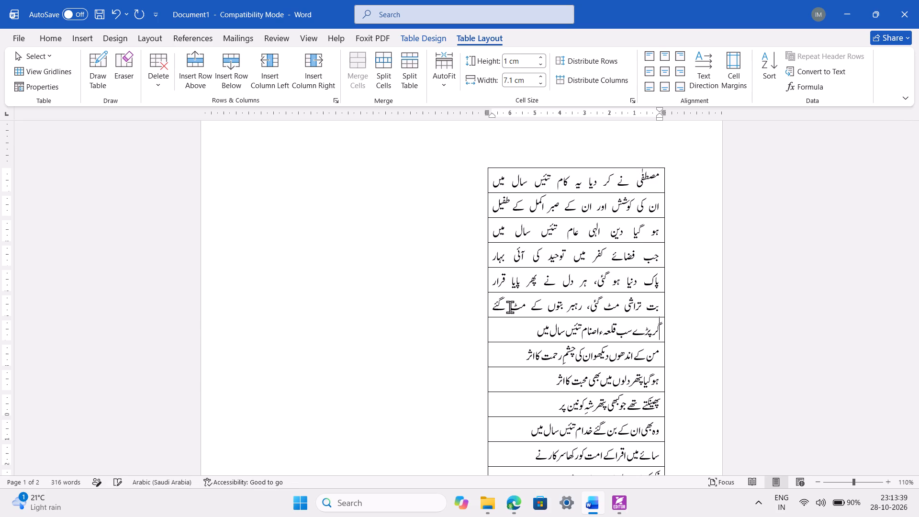
{"action": "left_click", "coordinate": [511, 327]}
{"action": "key", "text": "shift+Return"}
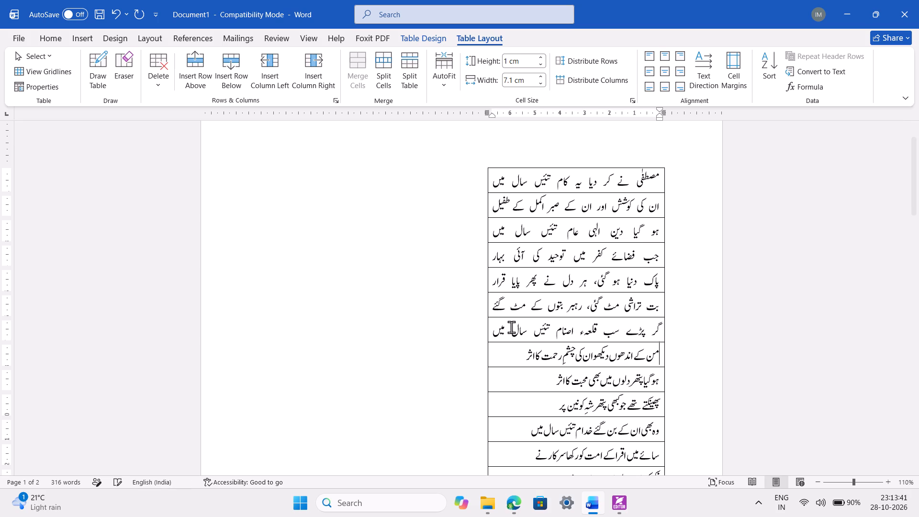
{"action": "left_click", "coordinate": [509, 357]}
{"action": "key", "text": "shift+Return"}
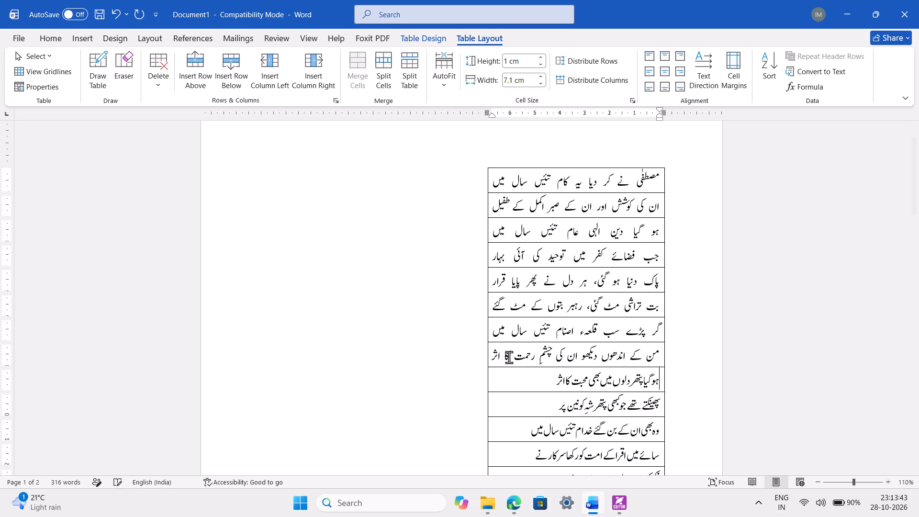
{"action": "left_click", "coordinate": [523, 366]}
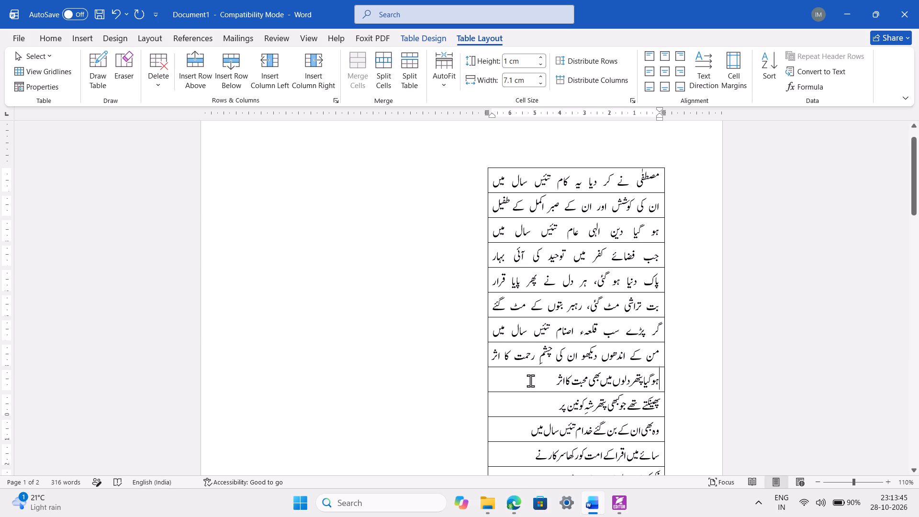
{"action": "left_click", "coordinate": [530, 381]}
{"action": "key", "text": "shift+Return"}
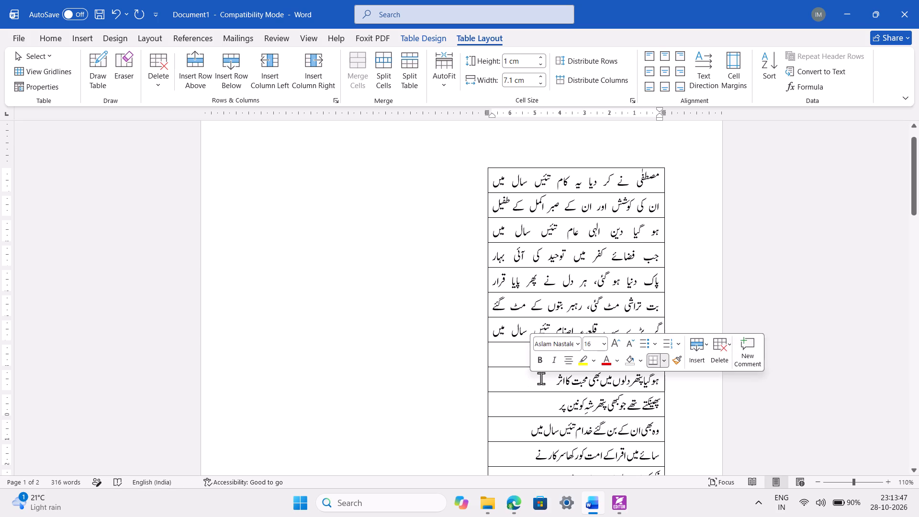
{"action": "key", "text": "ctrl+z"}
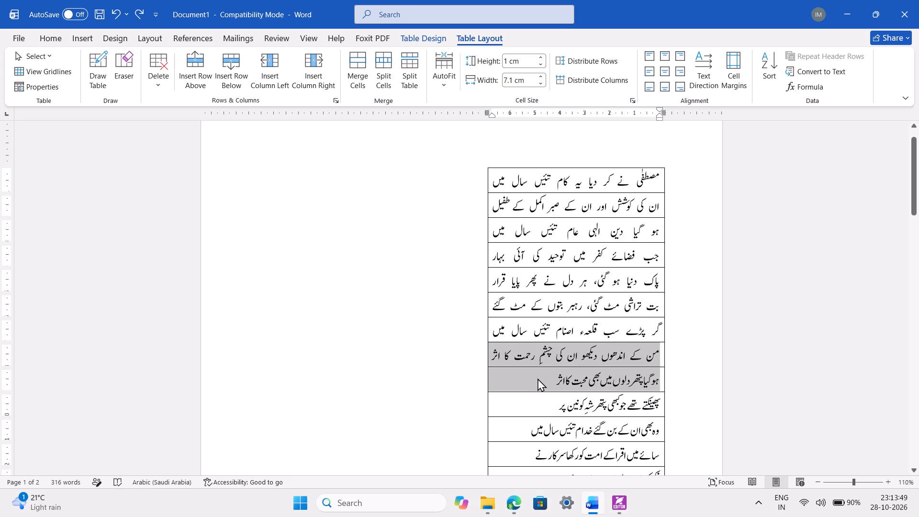
Spread the verses in rows 9 to 12 across their cells with a manual line break at the end of each verse.
{"action": "left_click", "coordinate": [538, 378]}
{"action": "key", "text": "shift+Return"}
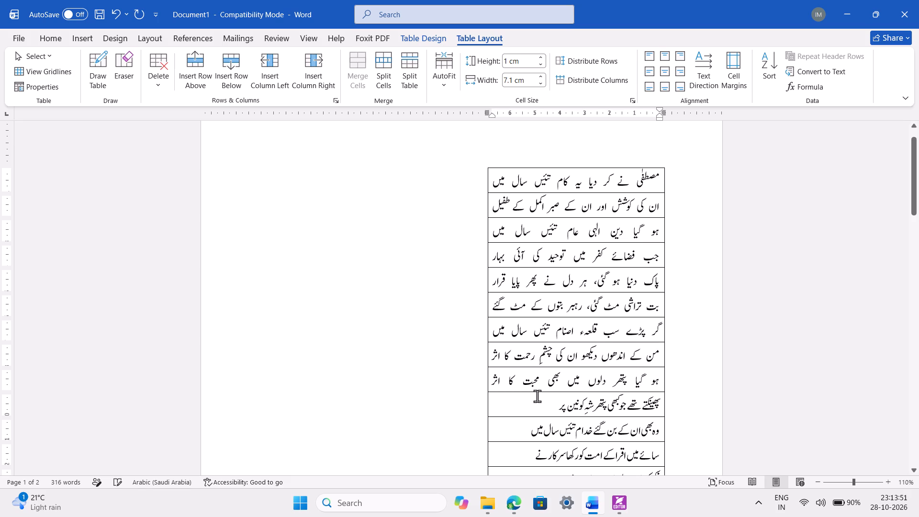
{"action": "left_click", "coordinate": [537, 409]}
{"action": "key", "text": "shift+Return"}
{"action": "scroll", "coordinate": [537, 409], "scroll_direction": "down", "scroll_amount": 1}
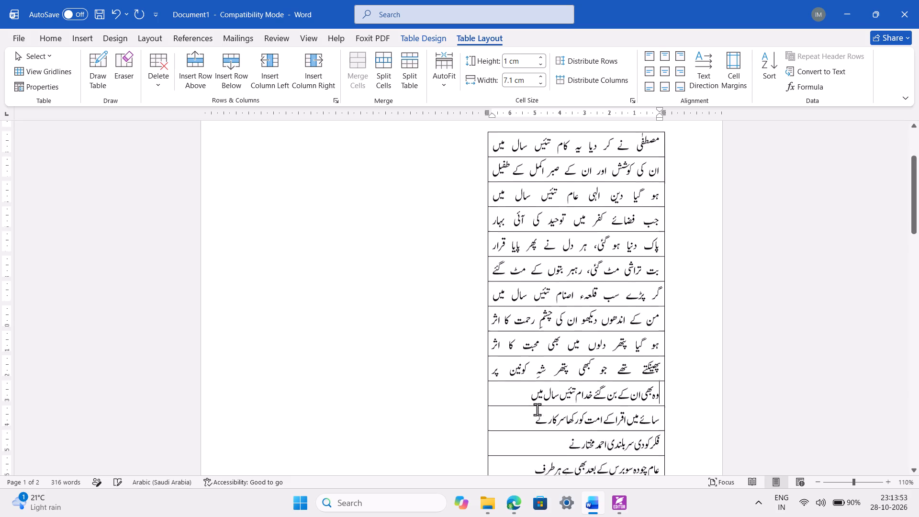
{"action": "scroll", "coordinate": [537, 409], "scroll_direction": "down", "scroll_amount": 1}
{"action": "left_click", "coordinate": [511, 275]}
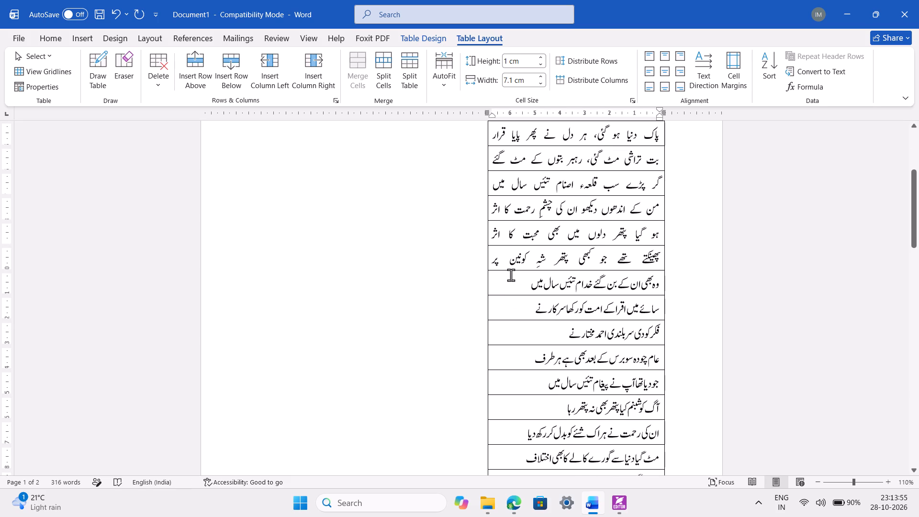
{"action": "key", "text": "shift+Return"}
{"action": "left_click", "coordinate": [535, 332]}
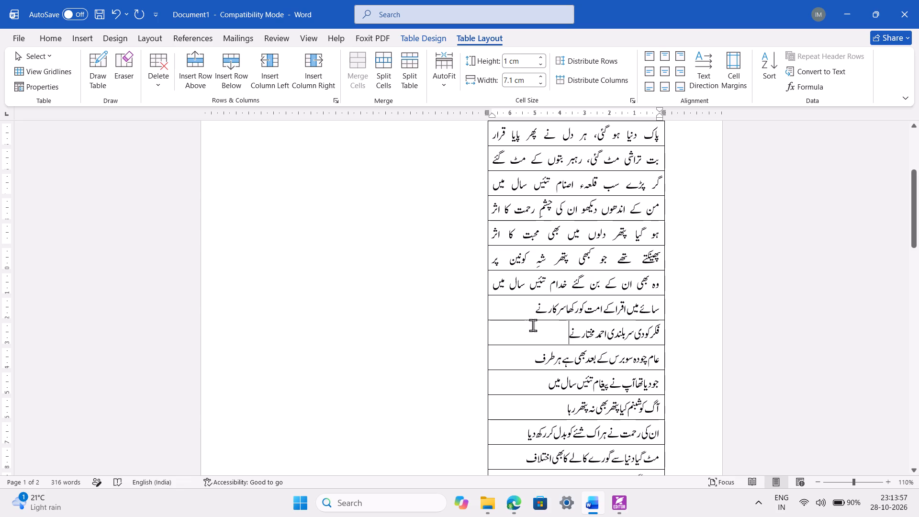
{"action": "left_click", "coordinate": [527, 309]}
{"action": "key", "text": "shift+Return"}
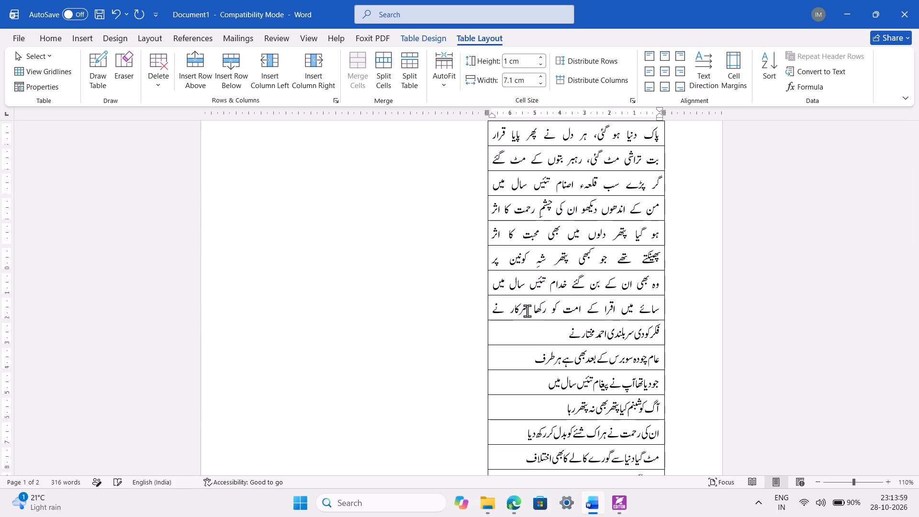
Spread the verses in rows 13 to 16 across their cells with a manual line break at the end of each verse.
{"action": "left_click", "coordinate": [530, 328]}
{"action": "key", "text": "shift+Return"}
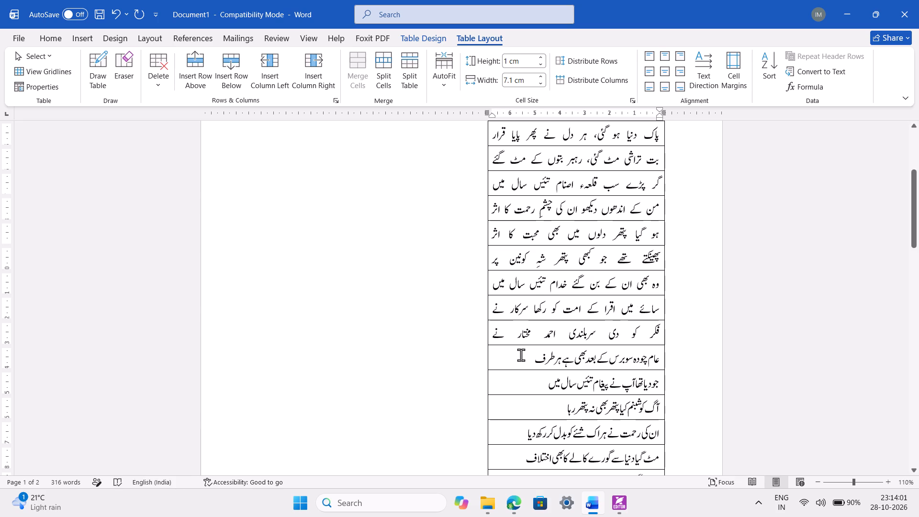
{"action": "left_click", "coordinate": [521, 355]}
{"action": "key", "text": "shift+Return"}
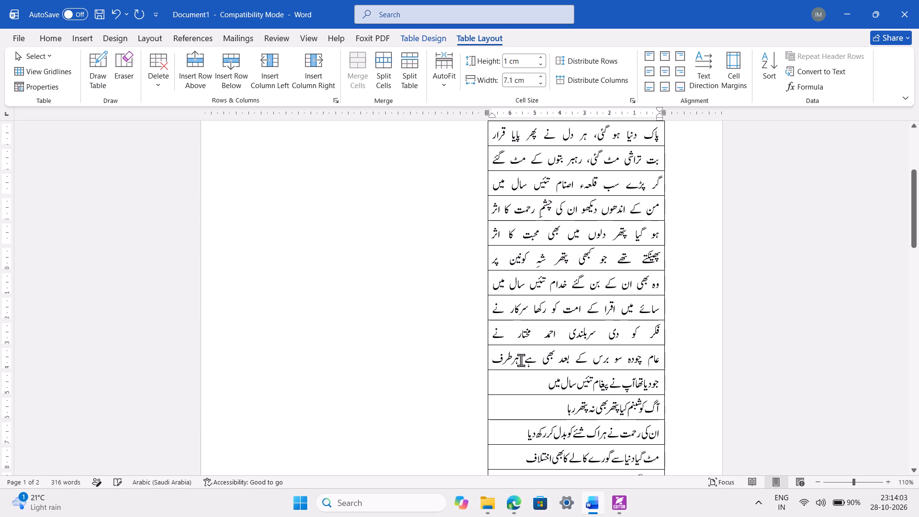
{"action": "left_click", "coordinate": [526, 375]}
{"action": "key", "text": "shift+Return"}
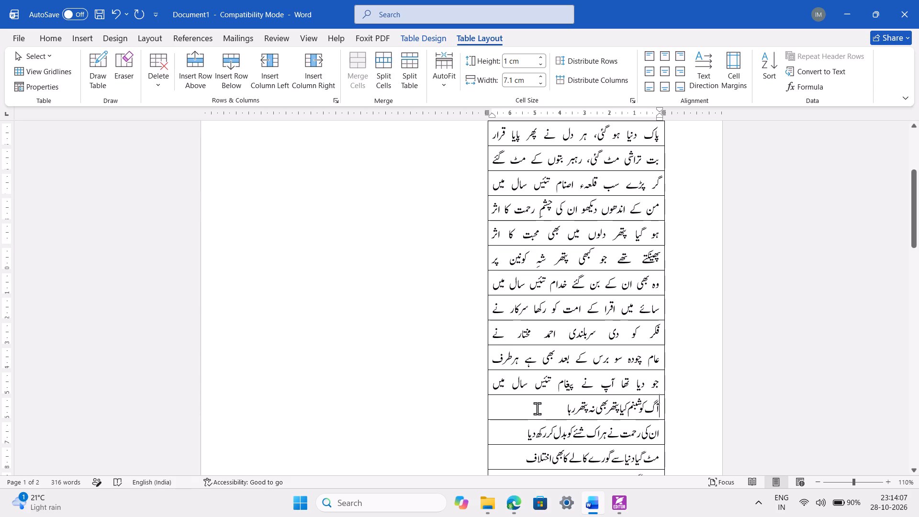
{"action": "key", "text": "shift+Return"}
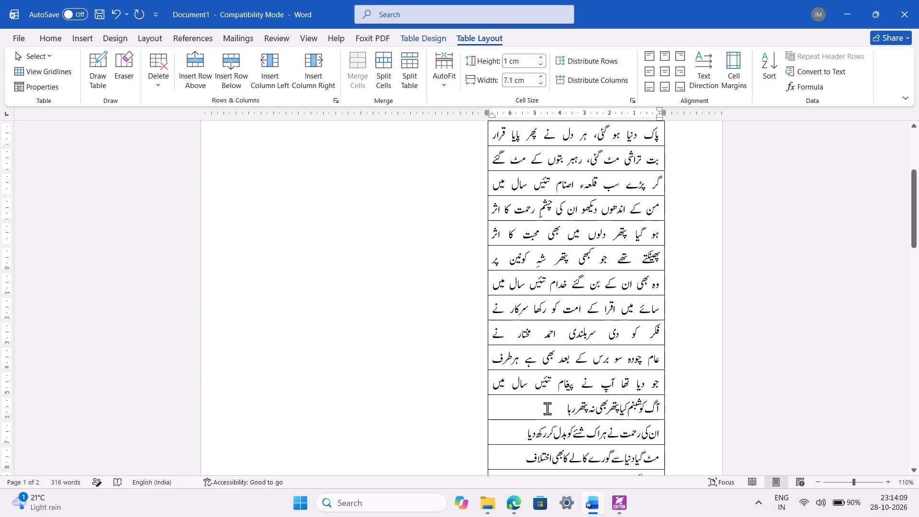
{"action": "left_click", "coordinate": [547, 408]}
{"action": "key", "text": "shift+Return"}
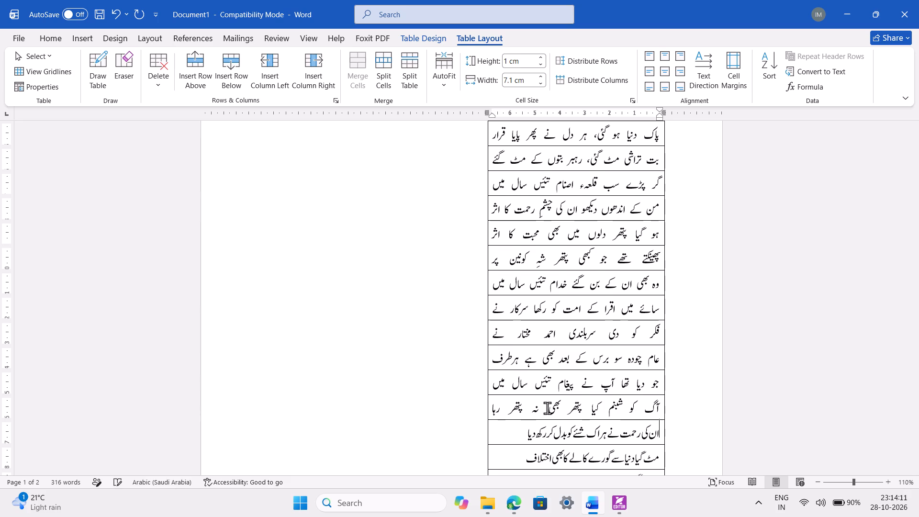
Spread the verses in rows 17 to 20 across their cells with a manual line break at the end of each verse.
{"action": "scroll", "coordinate": [547, 408], "scroll_direction": "down", "scroll_amount": 1}
{"action": "left_click", "coordinate": [514, 377]}
{"action": "key", "text": "shift+Return"}
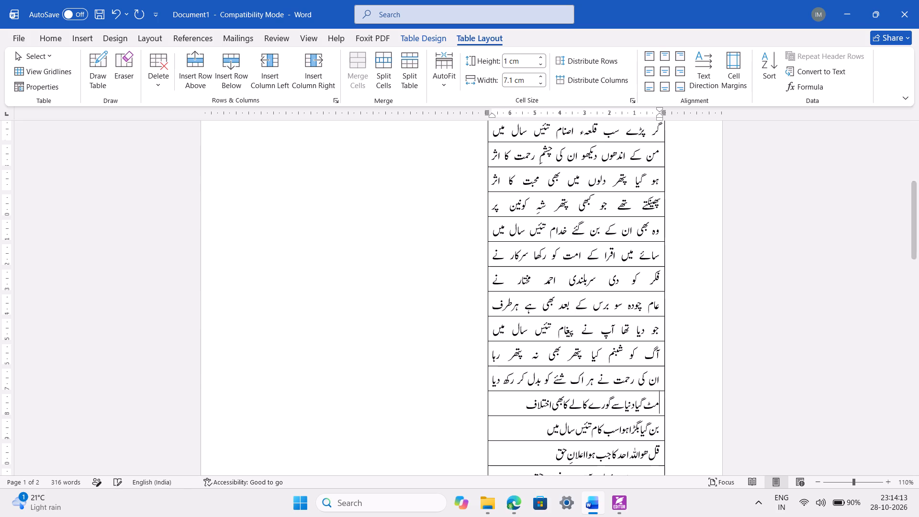
{"action": "left_click", "coordinate": [512, 405]}
{"action": "key", "text": "shift+Return"}
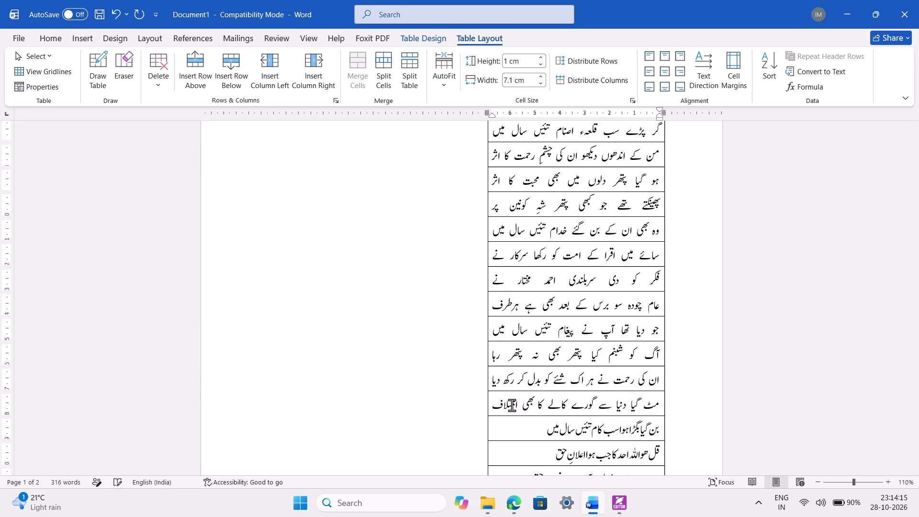
{"action": "scroll", "coordinate": [512, 405], "scroll_direction": "down", "scroll_amount": 1}
{"action": "left_click", "coordinate": [536, 312]}
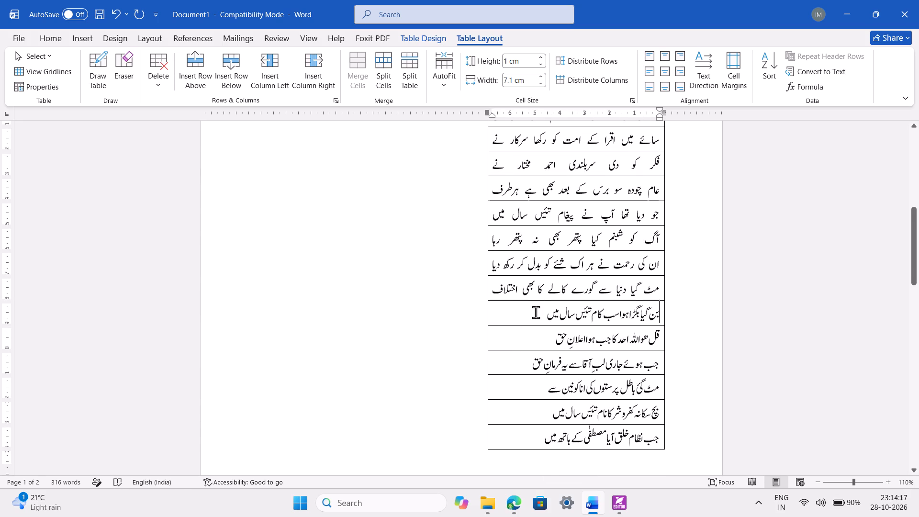
{"action": "key", "text": "shift+Return"}
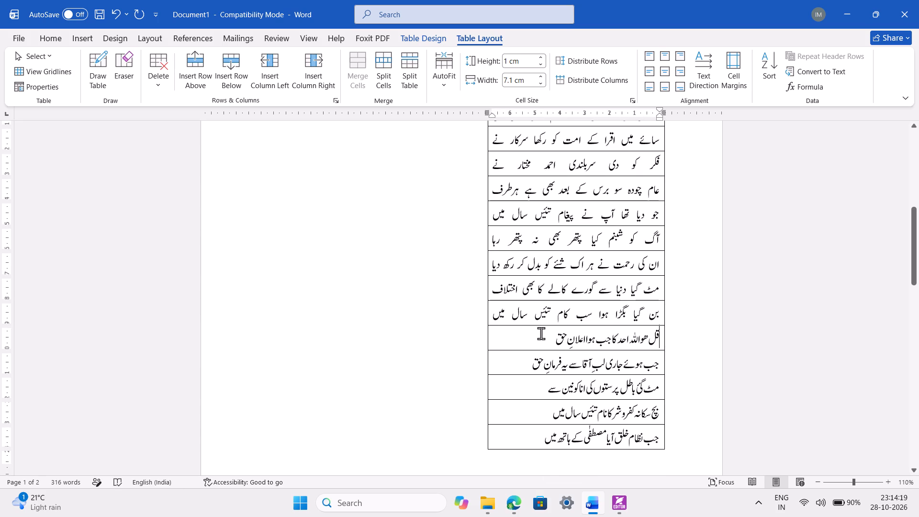
{"action": "left_click", "coordinate": [541, 333]}
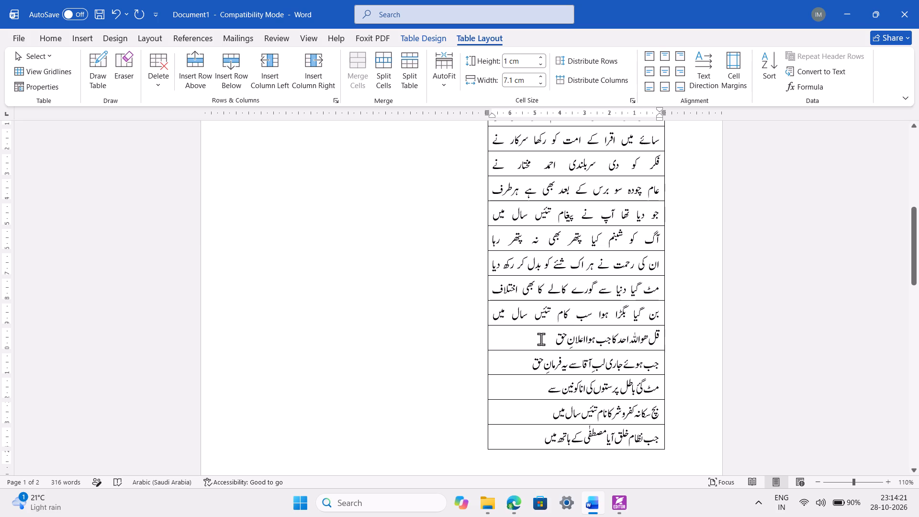
{"action": "key", "text": "shift+Return"}
Insert a manual line break after each verse in rows 21 to 24, through the last row on the first page.
{"action": "left_click", "coordinate": [521, 366]}
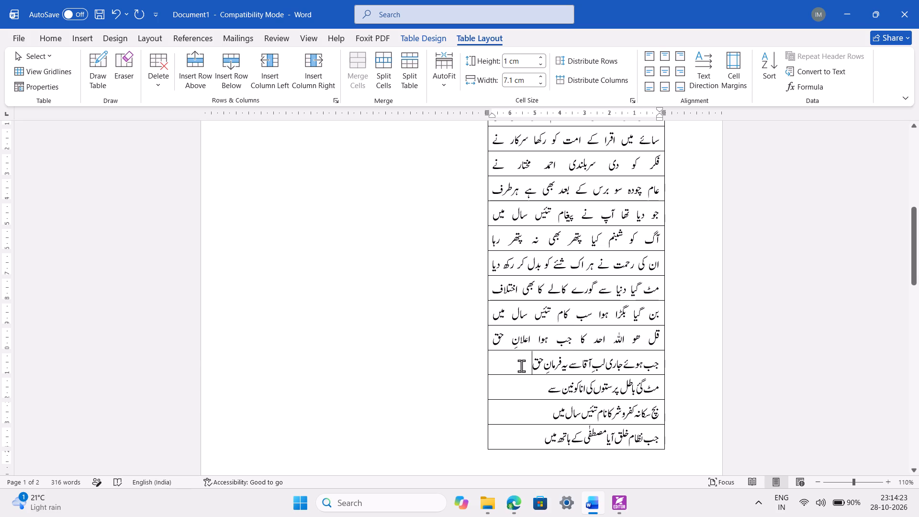
{"action": "key", "text": "shift+Return"}
{"action": "left_click", "coordinate": [523, 386]}
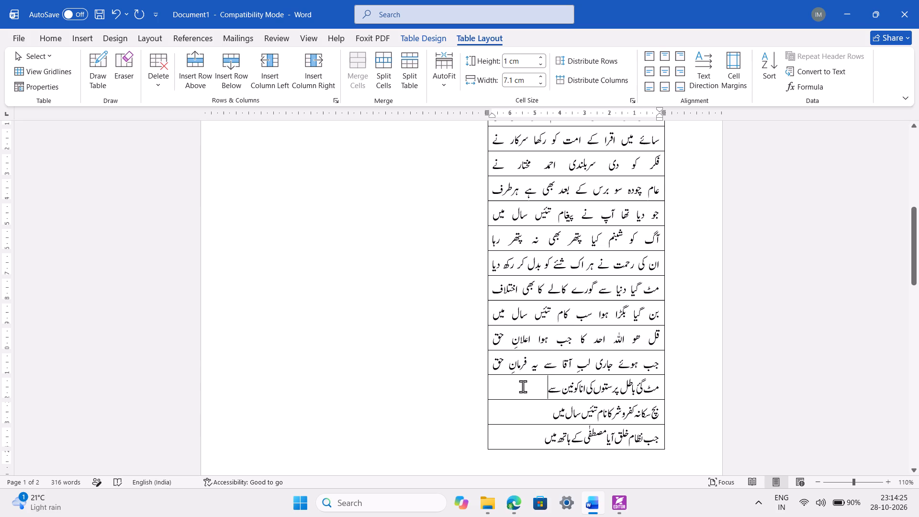
{"action": "key", "text": "shift+Return"}
{"action": "left_click", "coordinate": [523, 406]}
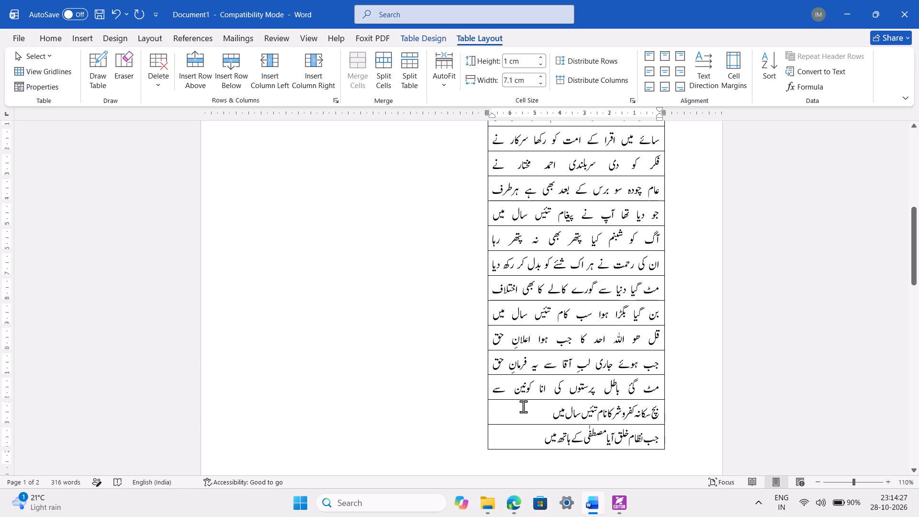
{"action": "key", "text": "shift+Return"}
{"action": "left_click", "coordinate": [527, 435]}
{"action": "key", "text": "shift+Return"}
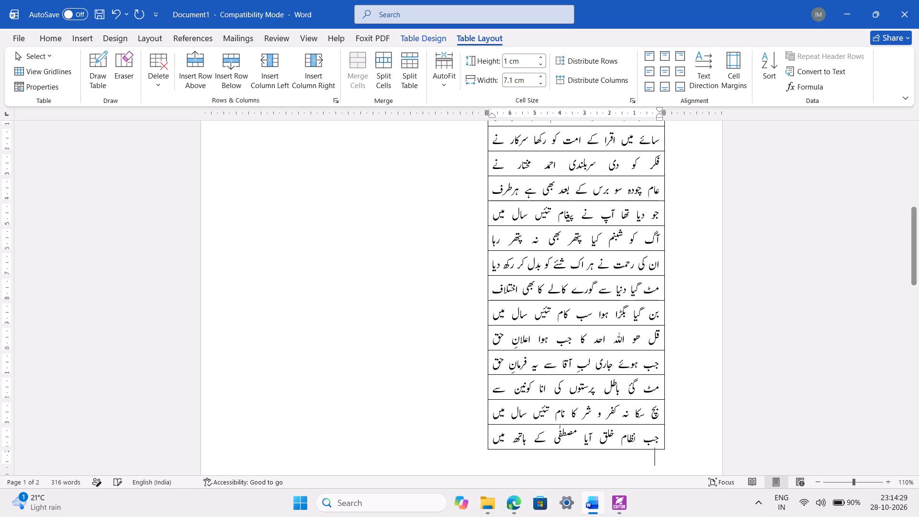
Stretch the first five verses on the second page, rows 25 to 29, by ending each with a manual line break.
{"action": "scroll", "coordinate": [527, 435], "scroll_direction": "down", "scroll_amount": 3}
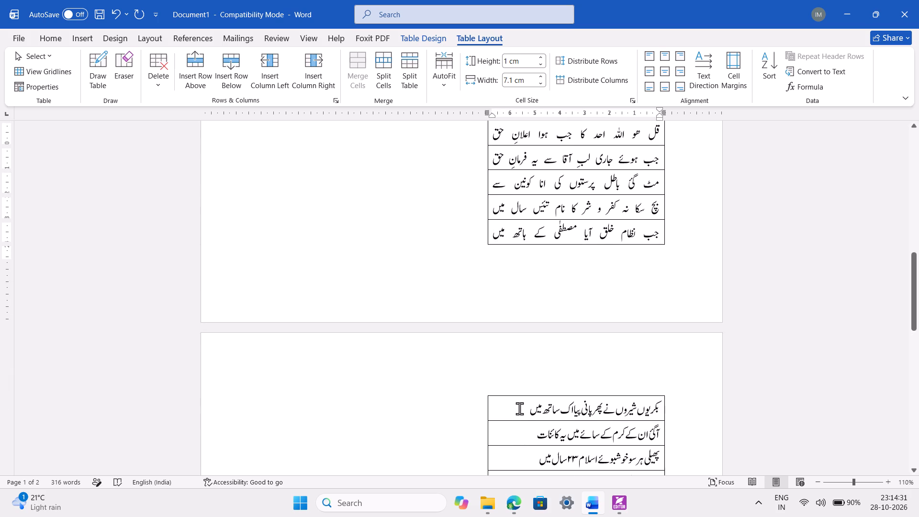
{"action": "left_click", "coordinate": [519, 408]}
{"action": "key", "text": "shift+Return"}
{"action": "scroll", "coordinate": [519, 408], "scroll_direction": "down", "scroll_amount": 1}
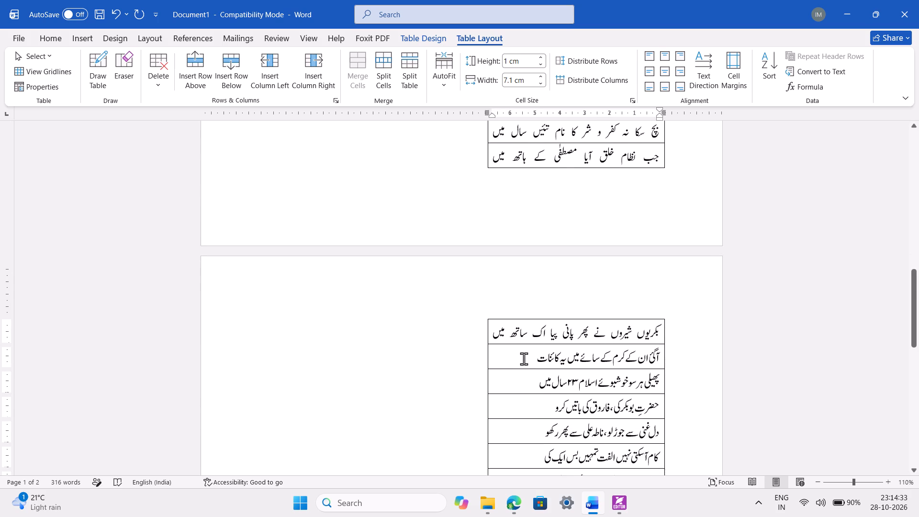
{"action": "left_click", "coordinate": [521, 357]}
{"action": "key", "text": "shift+Return"}
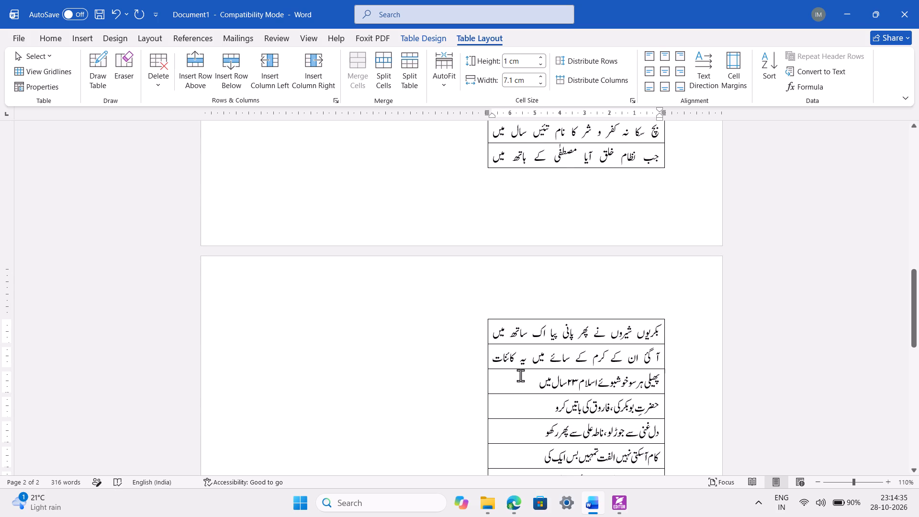
{"action": "left_click", "coordinate": [520, 375]}
{"action": "key", "text": "shift+Return"}
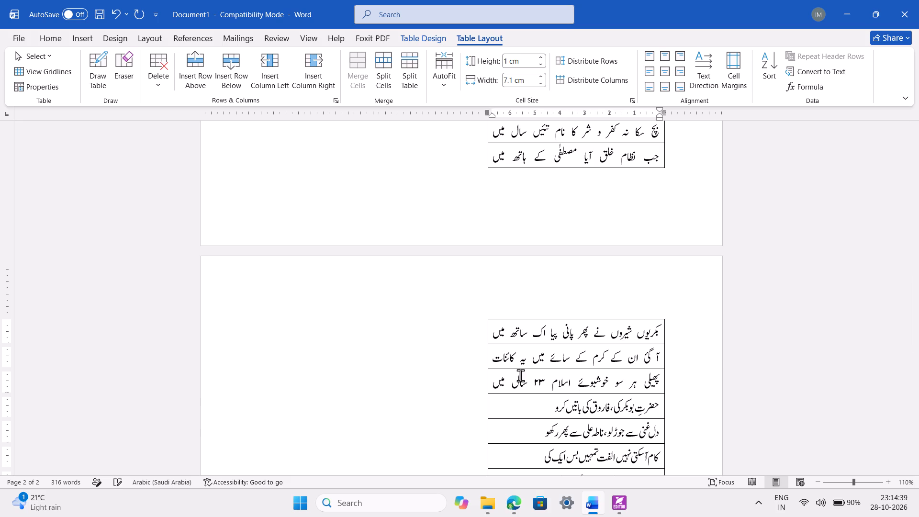
{"action": "left_click", "coordinate": [524, 400]}
{"action": "key", "text": "shift+Return"}
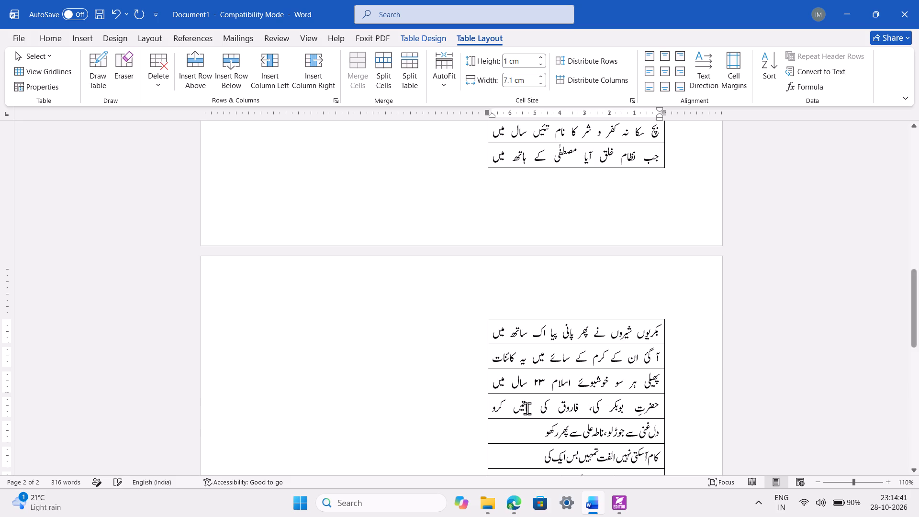
{"action": "left_click", "coordinate": [532, 432]}
{"action": "key", "text": "shift+Return"}
Spread the verses in rows 30 to 32 across their cells with a manual line break at the end of each verse.
{"action": "scroll", "coordinate": [532, 432], "scroll_direction": "down", "scroll_amount": 1}
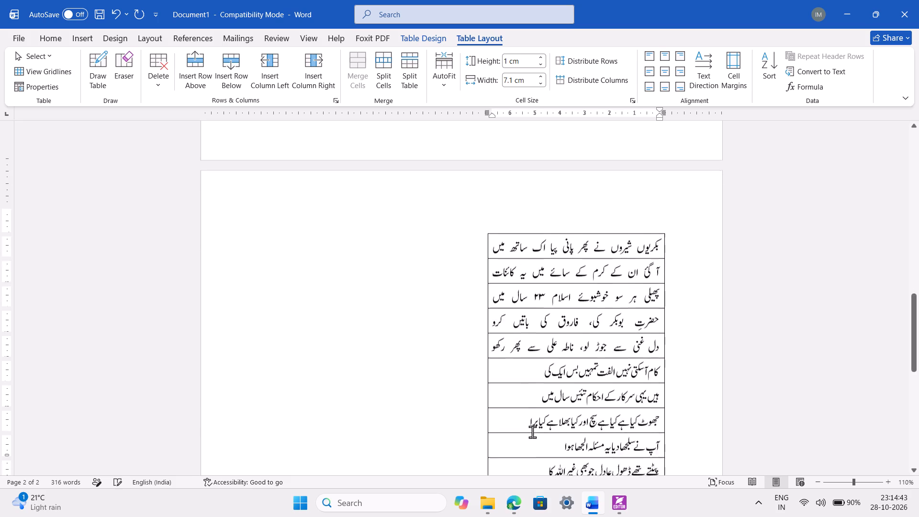
{"action": "scroll", "coordinate": [532, 432], "scroll_direction": "down", "scroll_amount": 1}
{"action": "left_click", "coordinate": [521, 291]}
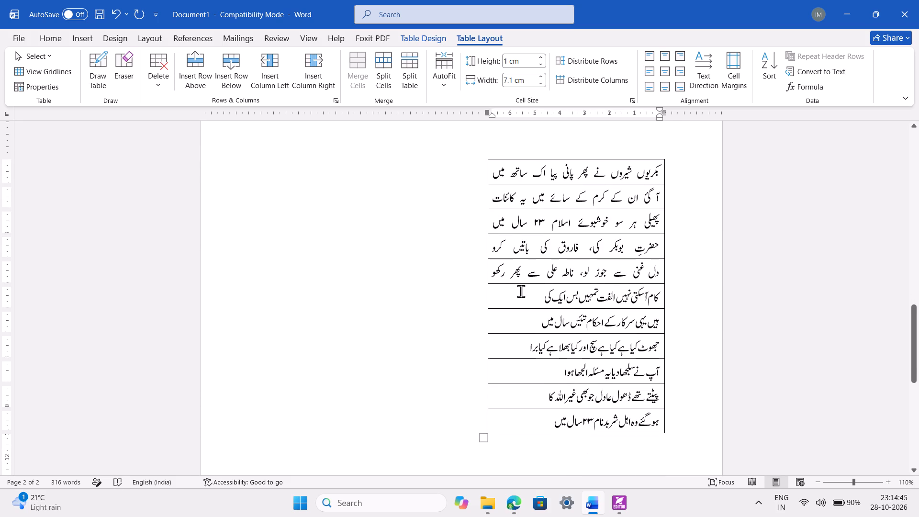
{"action": "key", "text": "shift+Return"}
{"action": "left_click", "coordinate": [524, 324]}
{"action": "key", "text": "shift+Return"}
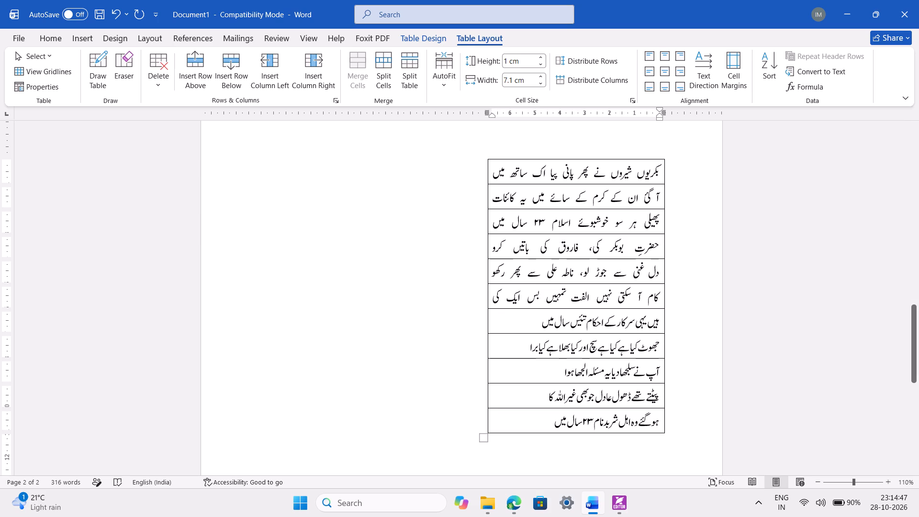
{"action": "left_click", "coordinate": [522, 348]}
{"action": "key", "text": "shift+Return"}
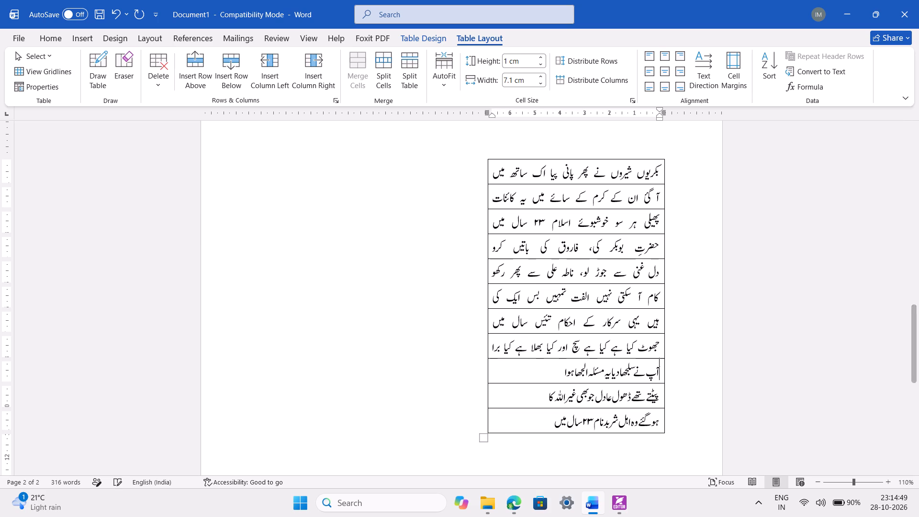
Stretch the verses in the table's last three rows, 33 to 35, with a manual line break at the end of each.
{"action": "left_click", "coordinate": [538, 368]}
{"action": "key", "text": "shift+Return"}
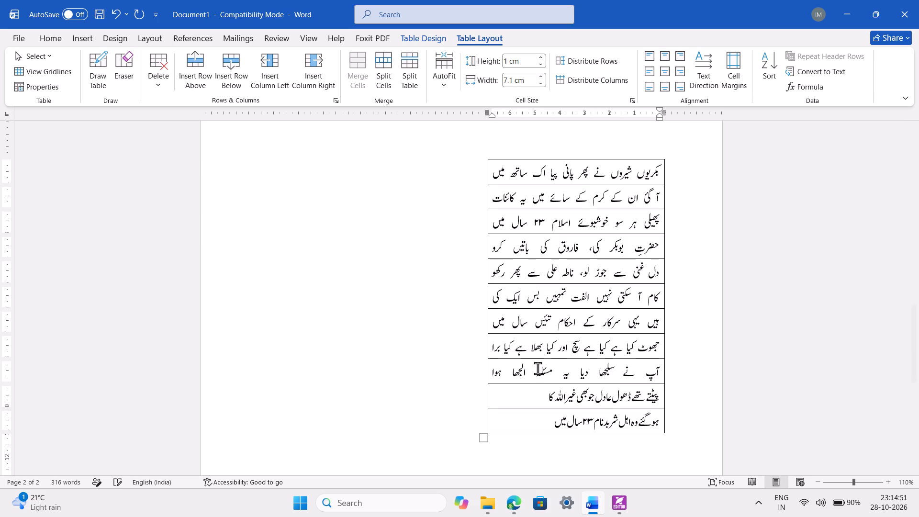
{"action": "left_click", "coordinate": [535, 395]}
{"action": "key", "text": "shift+Return"}
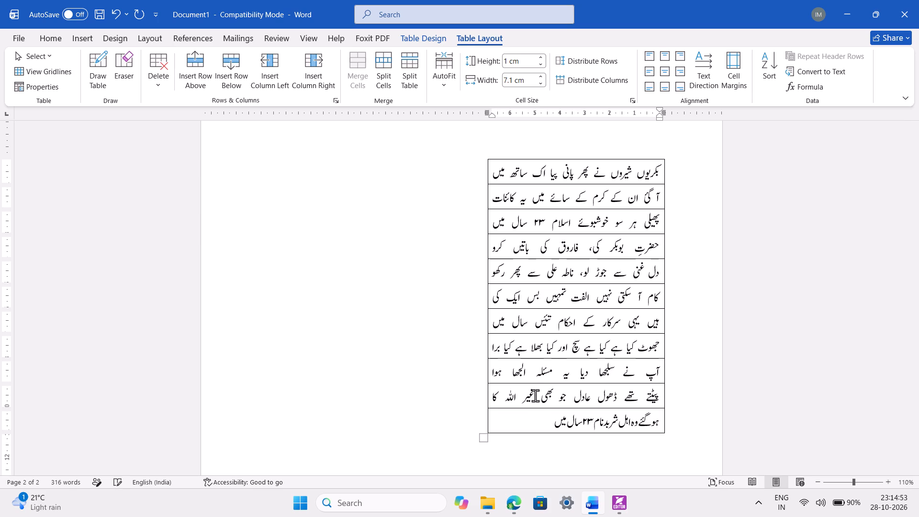
{"action": "key", "text": "shift+Return"}
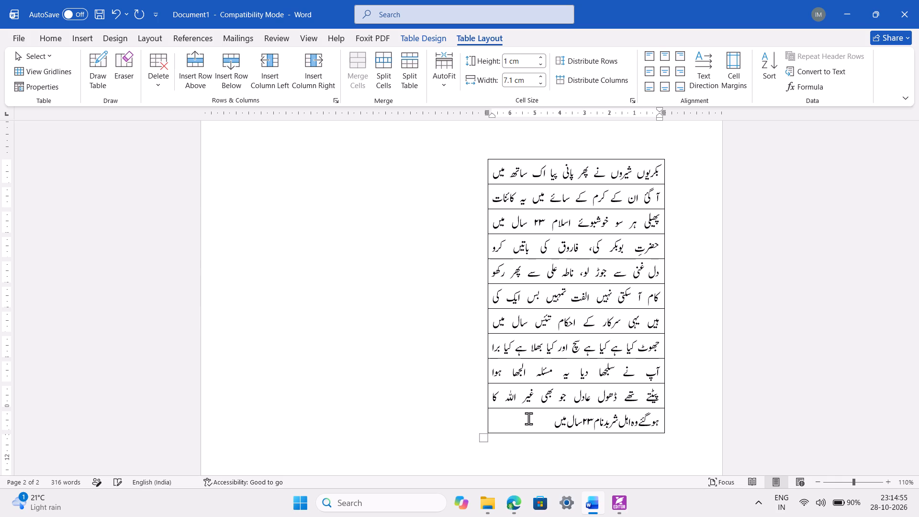
{"action": "left_click", "coordinate": [537, 418]}
{"action": "key", "text": "shift+Return"}
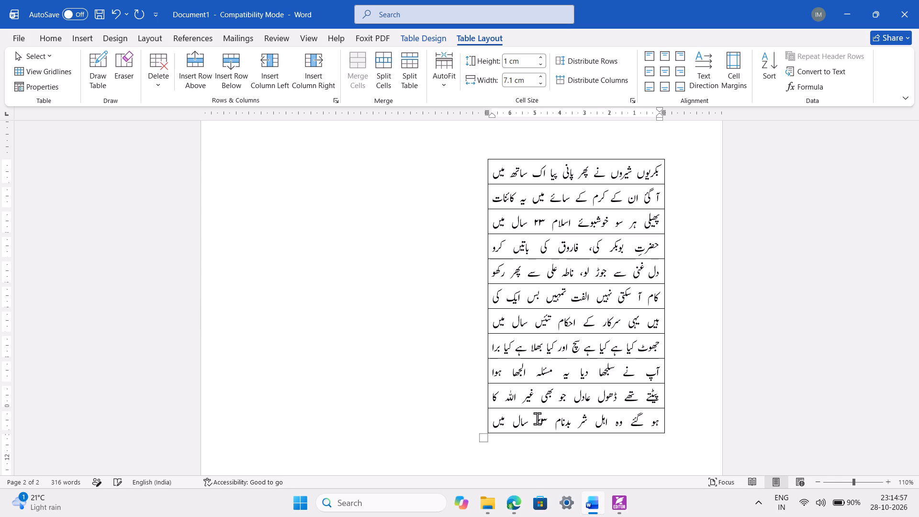
{"action": "key", "text": "BackSpace"}
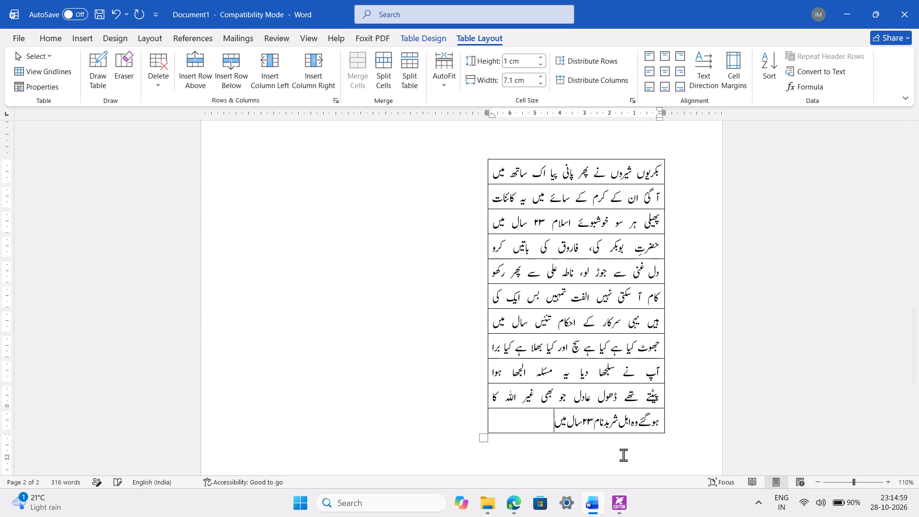
{"action": "left_click", "coordinate": [543, 419]}
{"action": "key", "text": "shift+Return"}
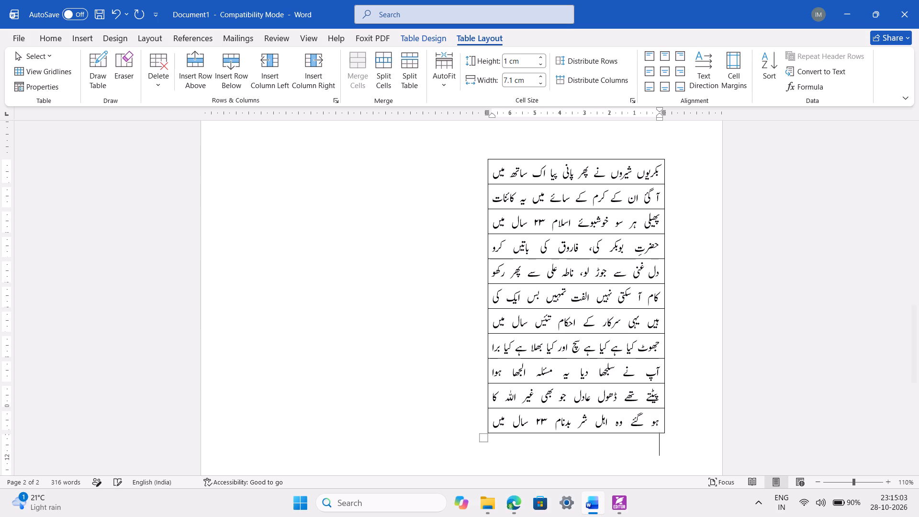
Allow all rows of the table to break across pages.
{"action": "scroll", "coordinate": [543, 419], "scroll_direction": "up", "scroll_amount": 10}
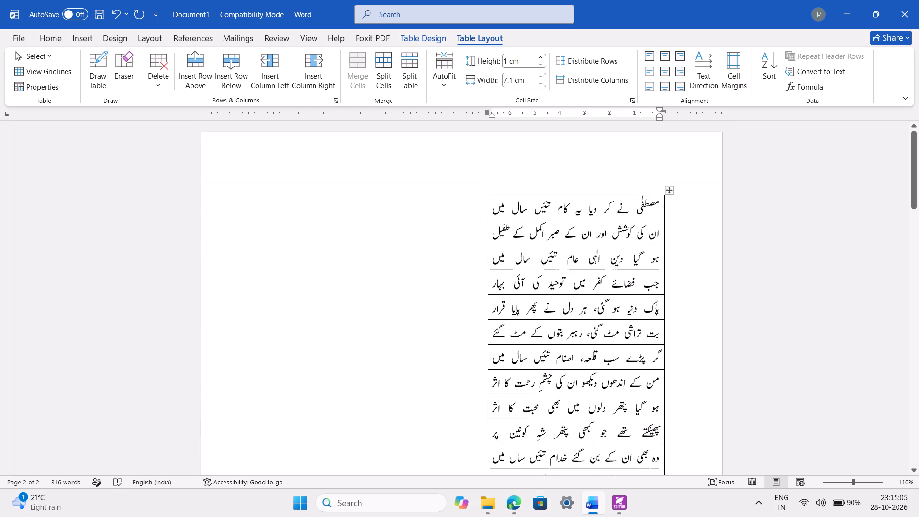
{"action": "left_click", "coordinate": [667, 189]}
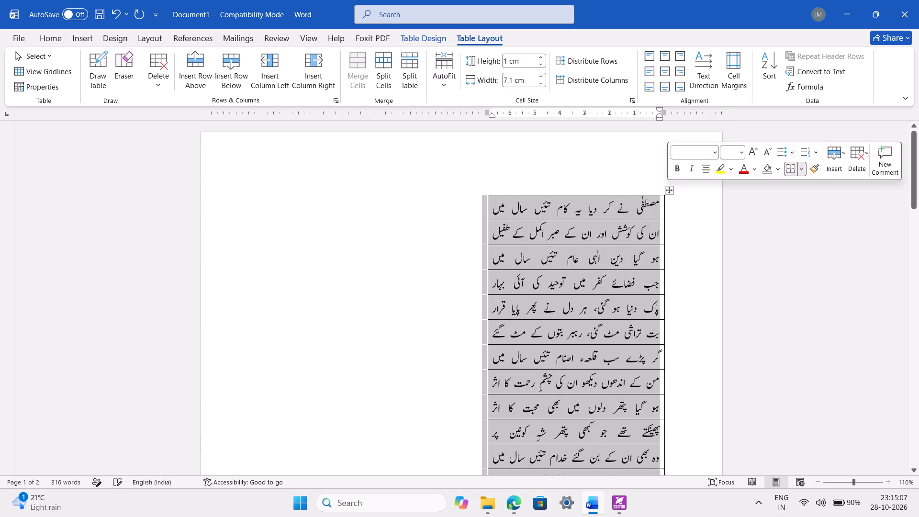
{"action": "left_click", "coordinate": [58, 92]}
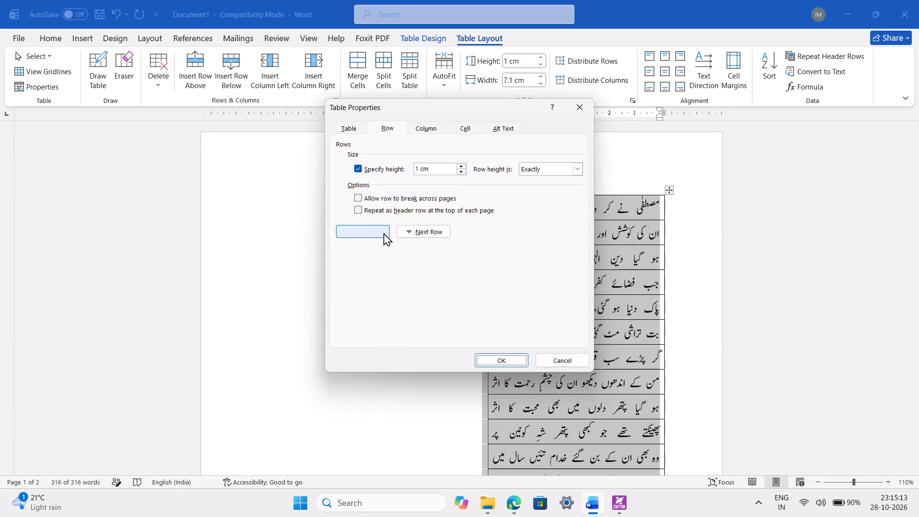
{"action": "left_click", "coordinate": [360, 199]}
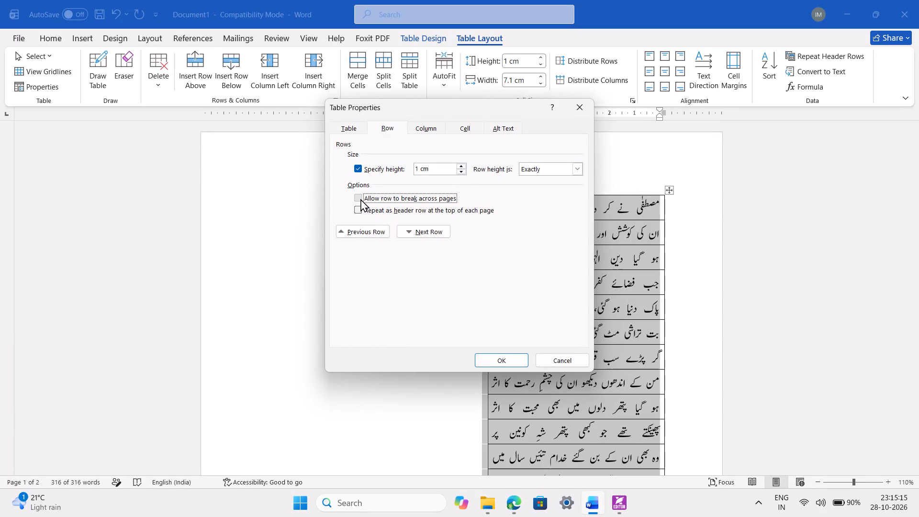
{"action": "left_click", "coordinate": [514, 359]}
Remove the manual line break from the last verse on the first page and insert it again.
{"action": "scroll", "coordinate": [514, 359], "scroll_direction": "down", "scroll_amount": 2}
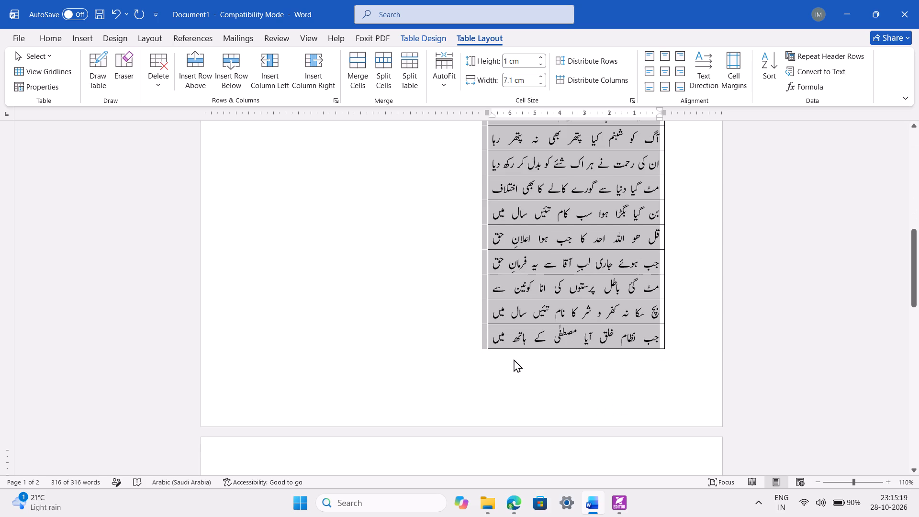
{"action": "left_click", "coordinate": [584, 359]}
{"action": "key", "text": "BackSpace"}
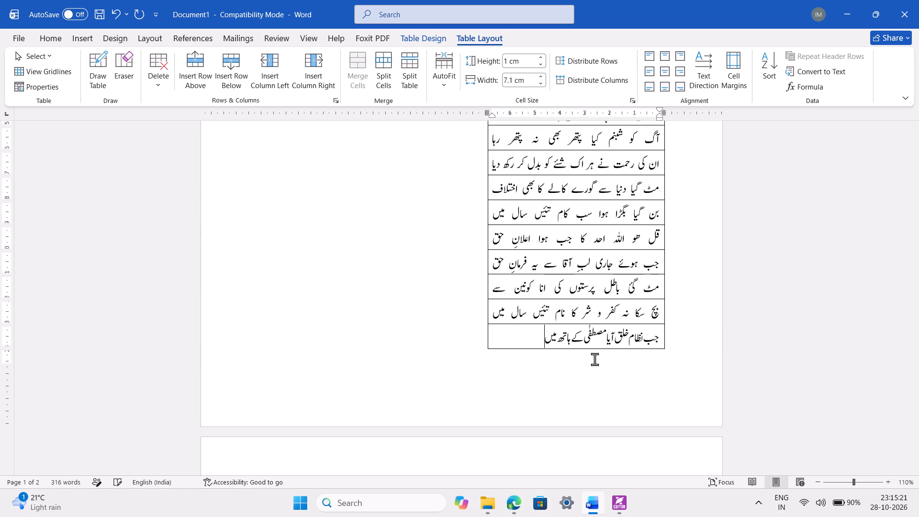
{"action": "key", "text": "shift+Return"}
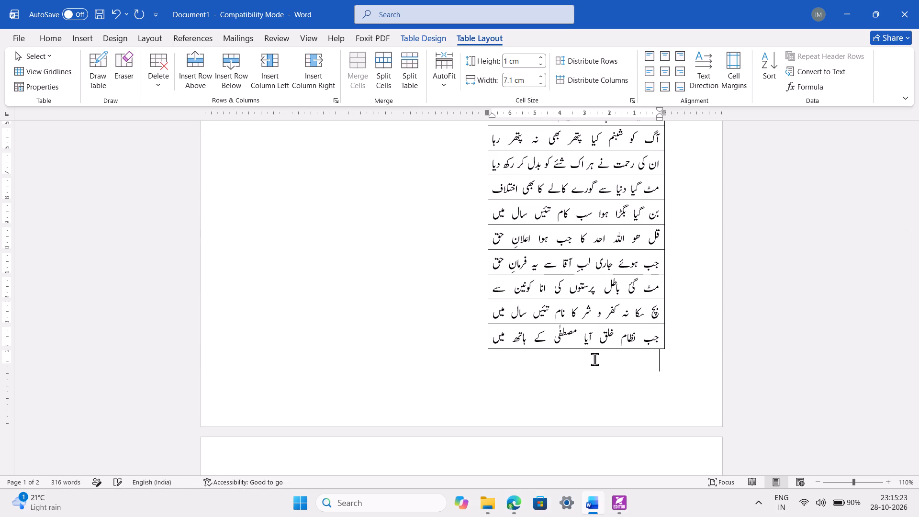
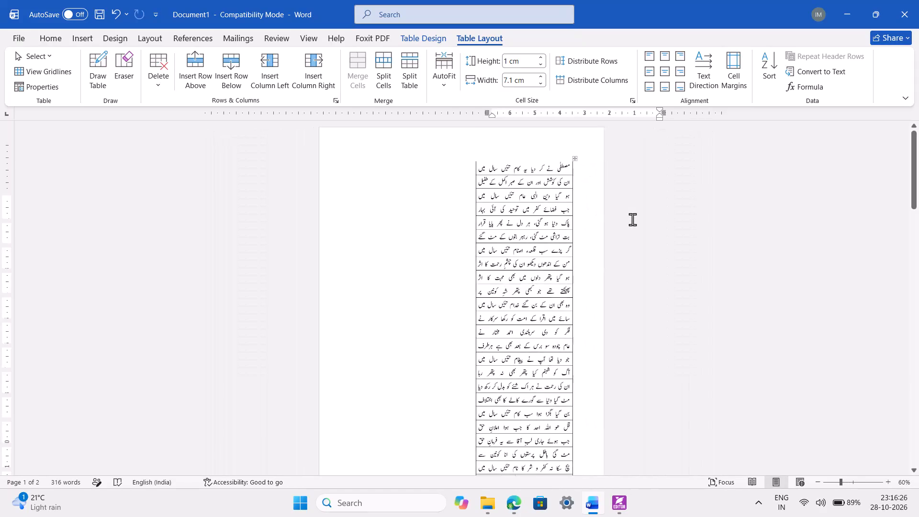
Look over the stretched verses on the table's first page and copy the word تئیس from one of them.
{"action": "scroll", "coordinate": [632, 219], "scroll_direction": "down", "scroll_amount": 3}
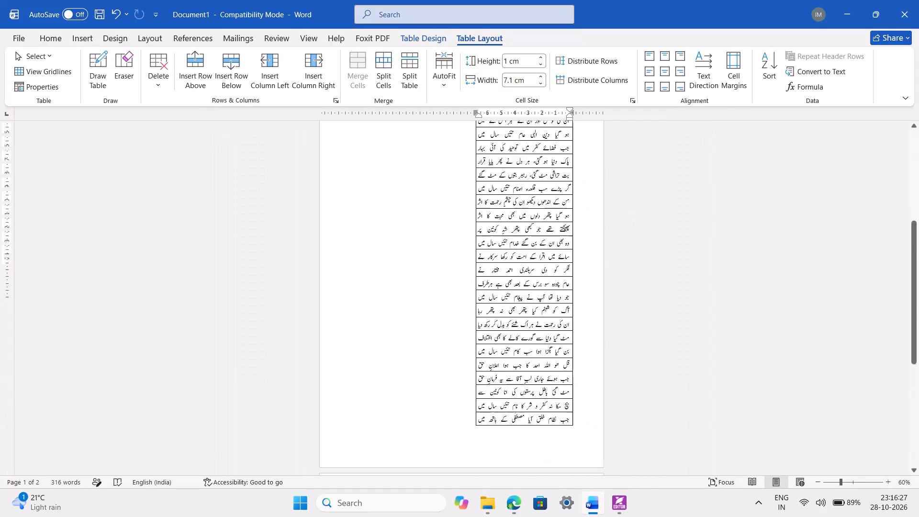
{"action": "scroll", "coordinate": [632, 219], "scroll_direction": "down", "scroll_amount": 1}
{"action": "scroll", "coordinate": [632, 219], "scroll_direction": "up", "scroll_amount": 10}
{"action": "scroll", "coordinate": [559, 243], "scroll_direction": "up", "scroll_amount": 5, "text": "ctrl"}
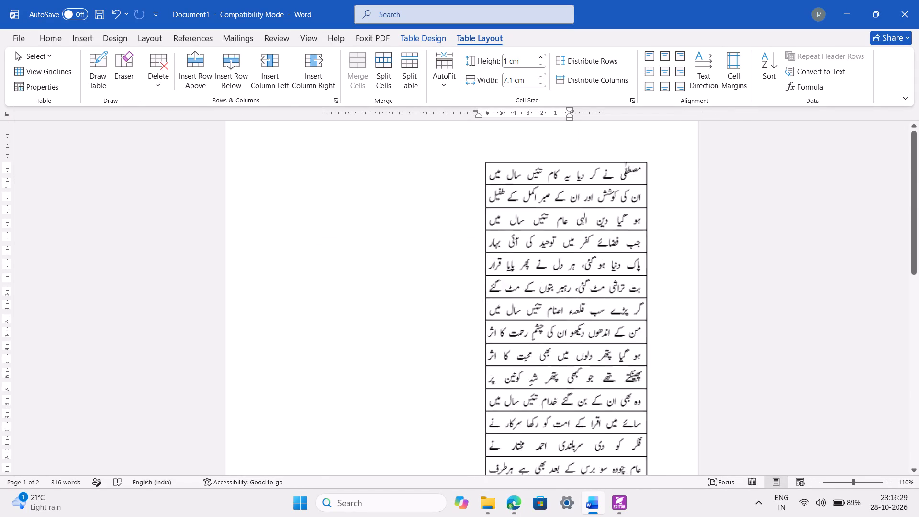
{"action": "scroll", "coordinate": [559, 243], "scroll_direction": "up", "scroll_amount": 1, "text": "ctrl"}
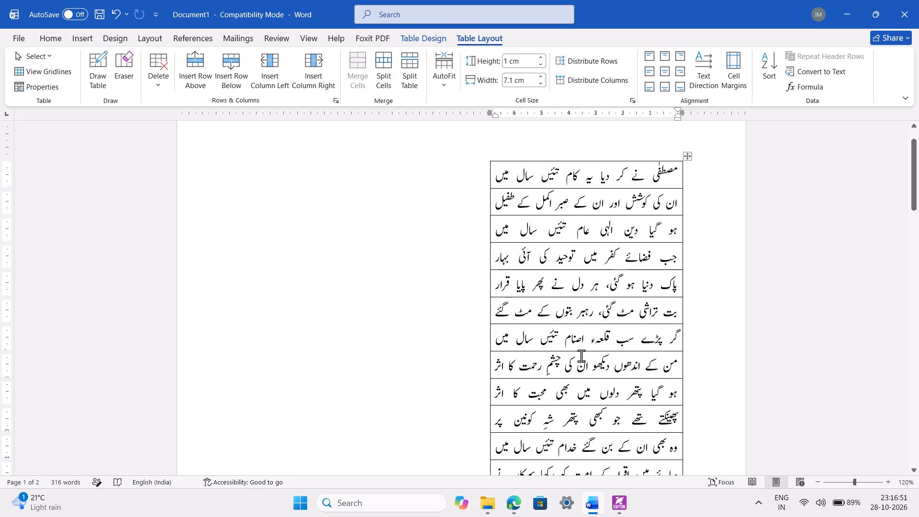
{"action": "scroll", "coordinate": [590, 334], "scroll_direction": "down", "scroll_amount": 3}
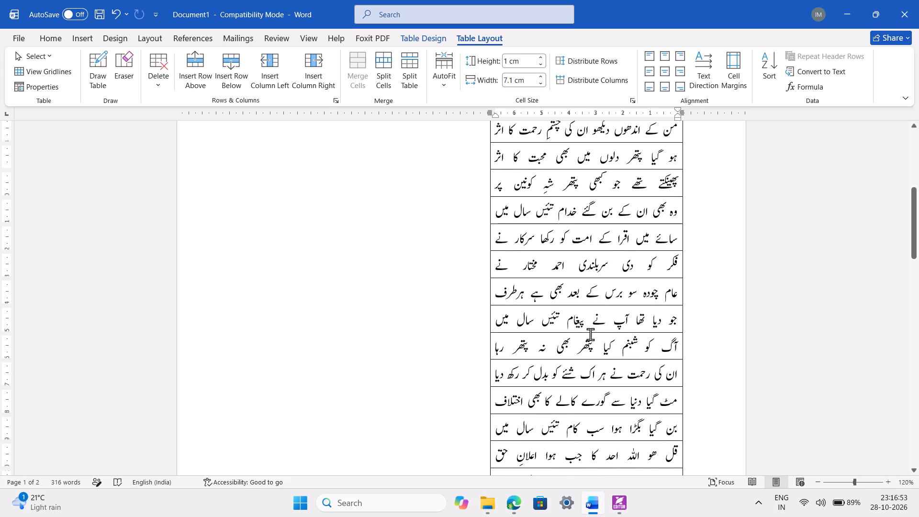
{"action": "double_click", "coordinate": [553, 323]}
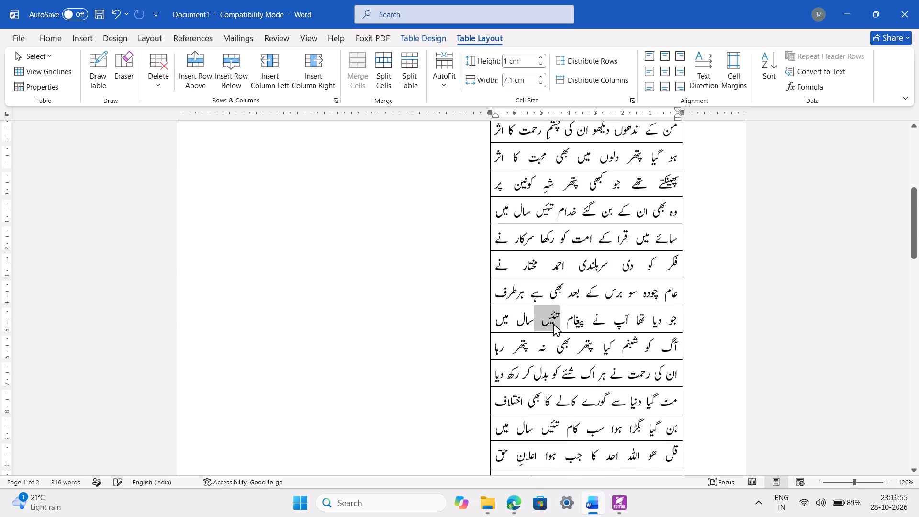
{"action": "key", "text": "ctrl+c"}
{"action": "scroll", "coordinate": [553, 323], "scroll_direction": "down", "scroll_amount": 3}
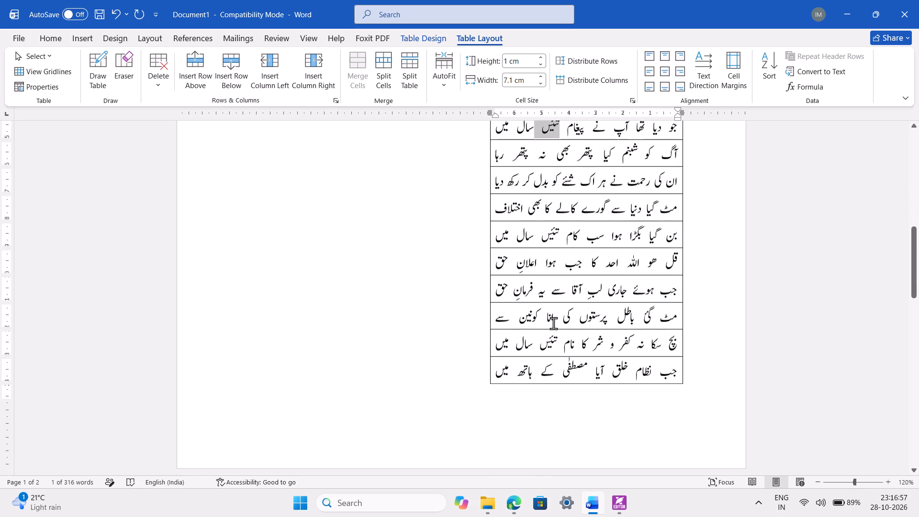
{"action": "scroll", "coordinate": [575, 270], "scroll_direction": "up", "scroll_amount": 5}
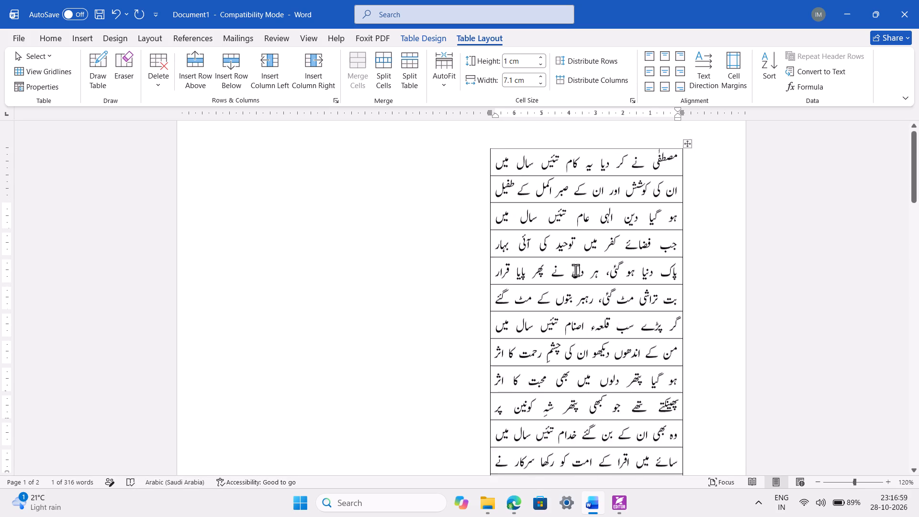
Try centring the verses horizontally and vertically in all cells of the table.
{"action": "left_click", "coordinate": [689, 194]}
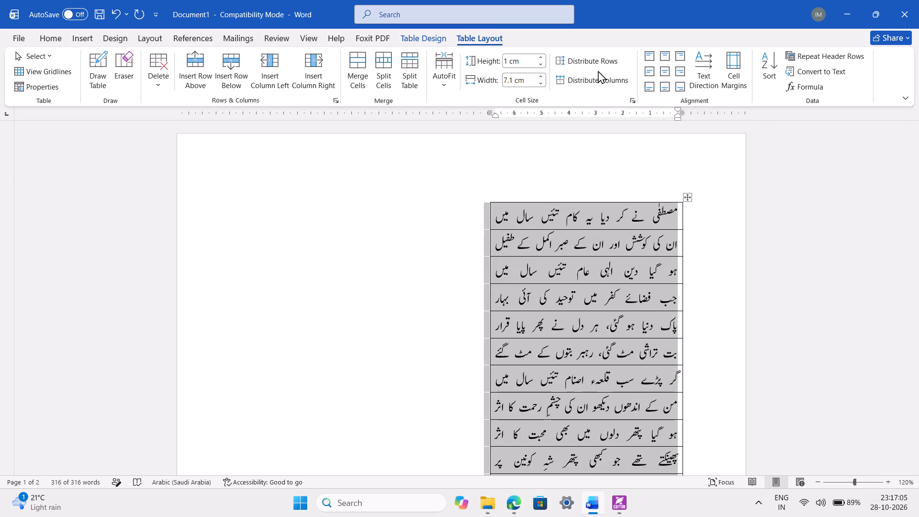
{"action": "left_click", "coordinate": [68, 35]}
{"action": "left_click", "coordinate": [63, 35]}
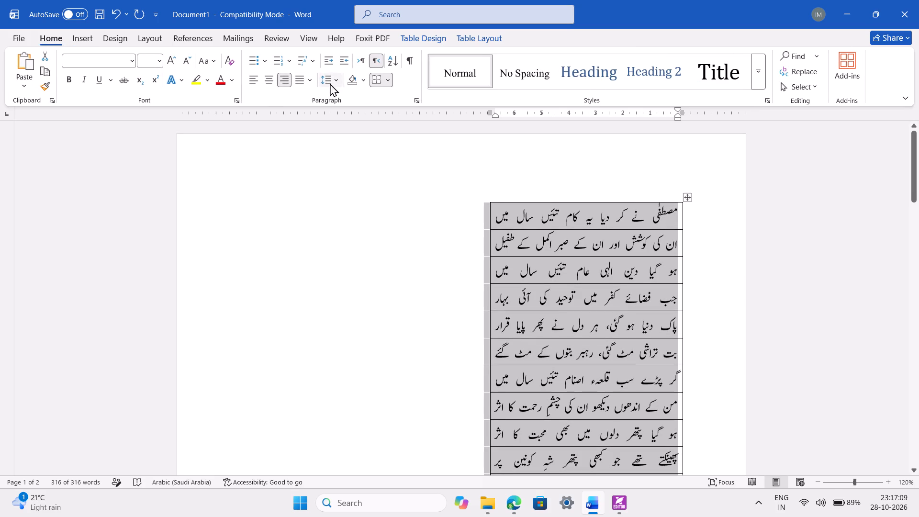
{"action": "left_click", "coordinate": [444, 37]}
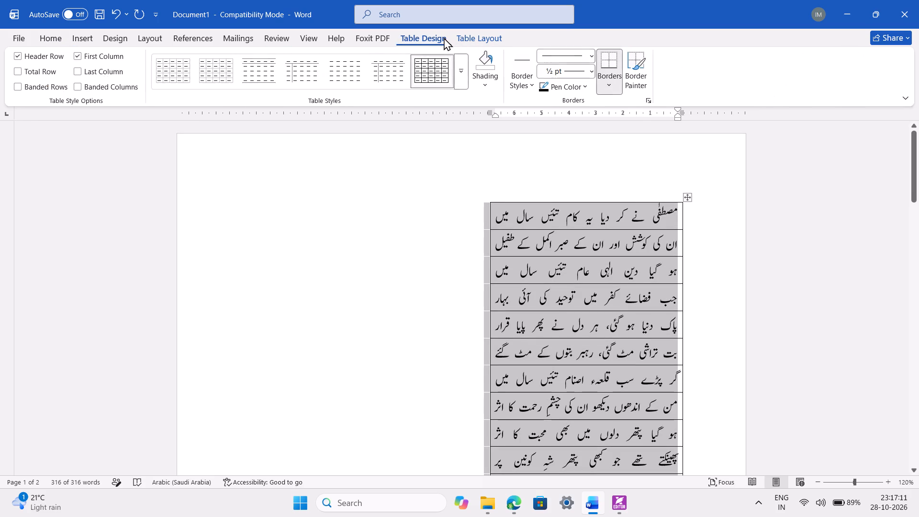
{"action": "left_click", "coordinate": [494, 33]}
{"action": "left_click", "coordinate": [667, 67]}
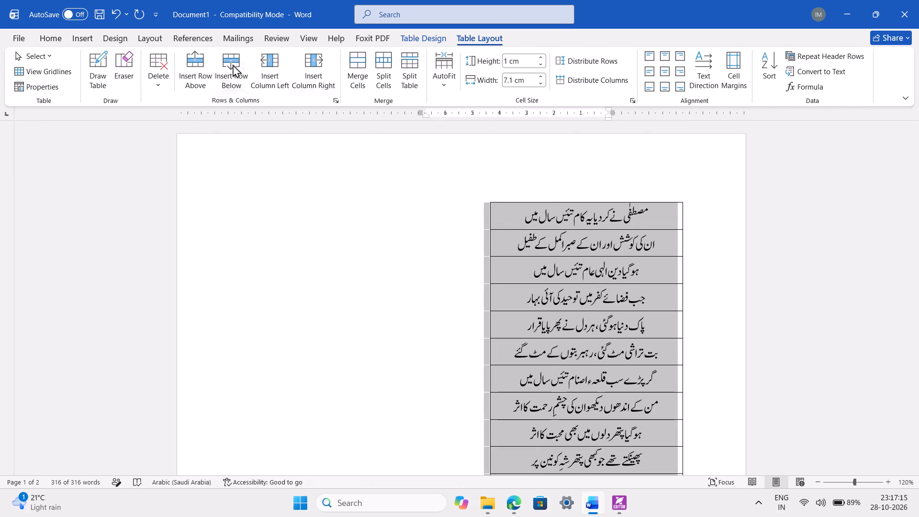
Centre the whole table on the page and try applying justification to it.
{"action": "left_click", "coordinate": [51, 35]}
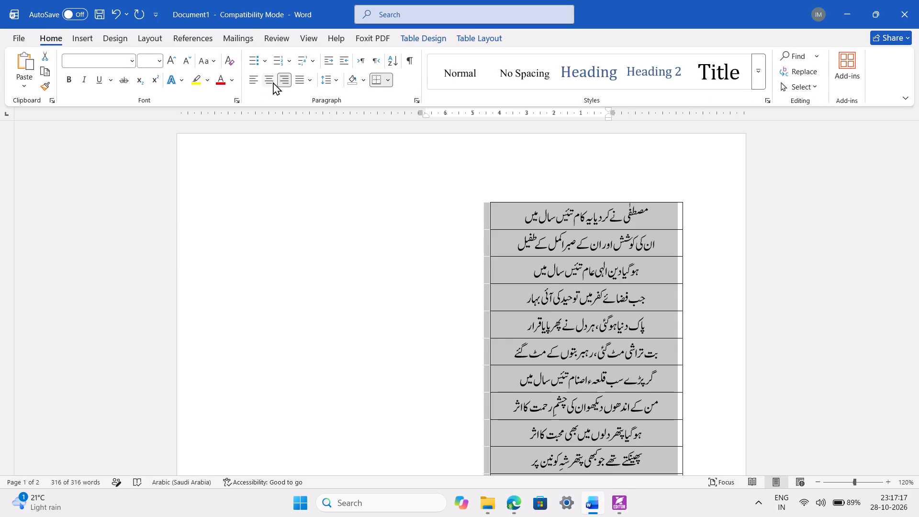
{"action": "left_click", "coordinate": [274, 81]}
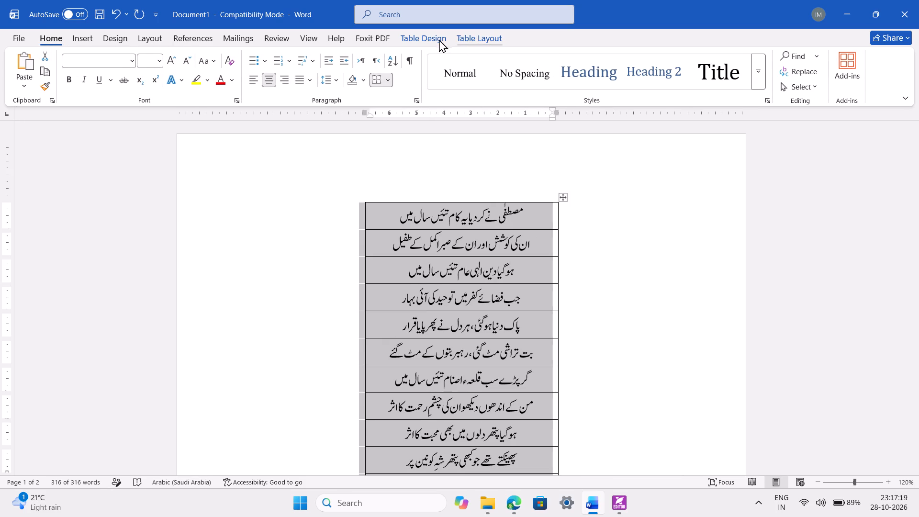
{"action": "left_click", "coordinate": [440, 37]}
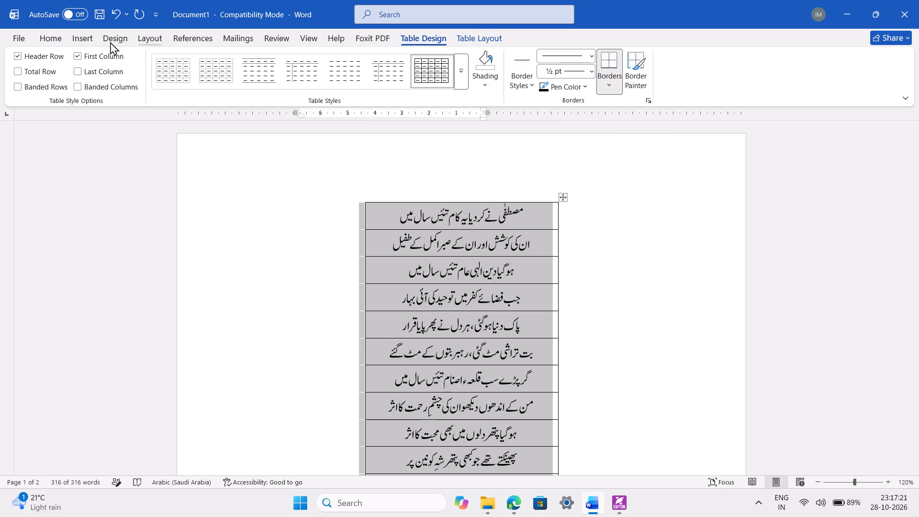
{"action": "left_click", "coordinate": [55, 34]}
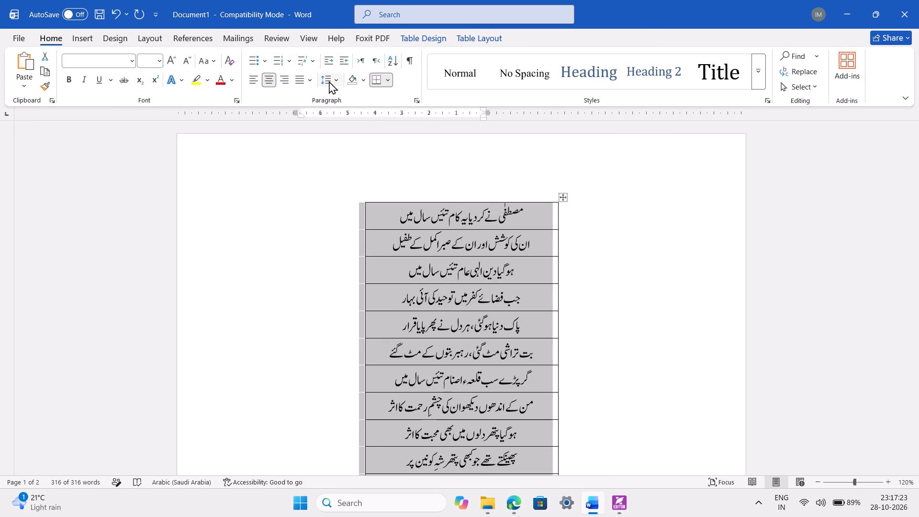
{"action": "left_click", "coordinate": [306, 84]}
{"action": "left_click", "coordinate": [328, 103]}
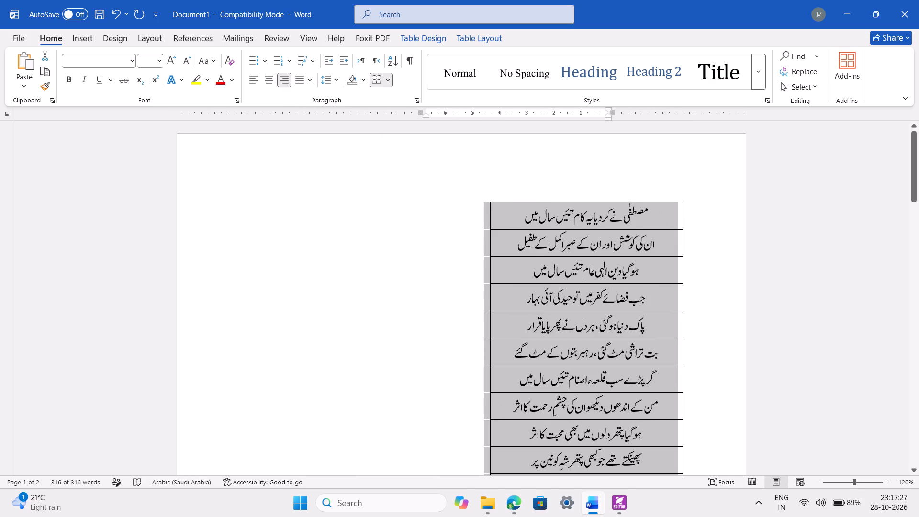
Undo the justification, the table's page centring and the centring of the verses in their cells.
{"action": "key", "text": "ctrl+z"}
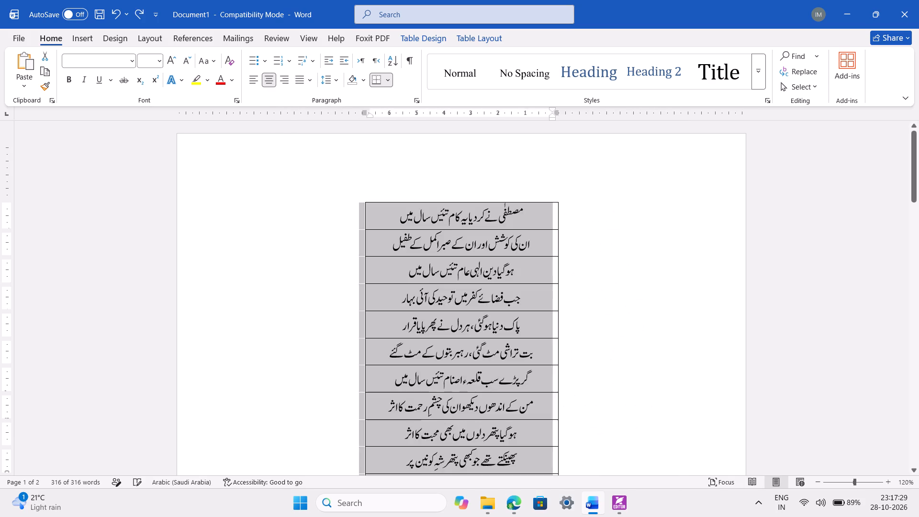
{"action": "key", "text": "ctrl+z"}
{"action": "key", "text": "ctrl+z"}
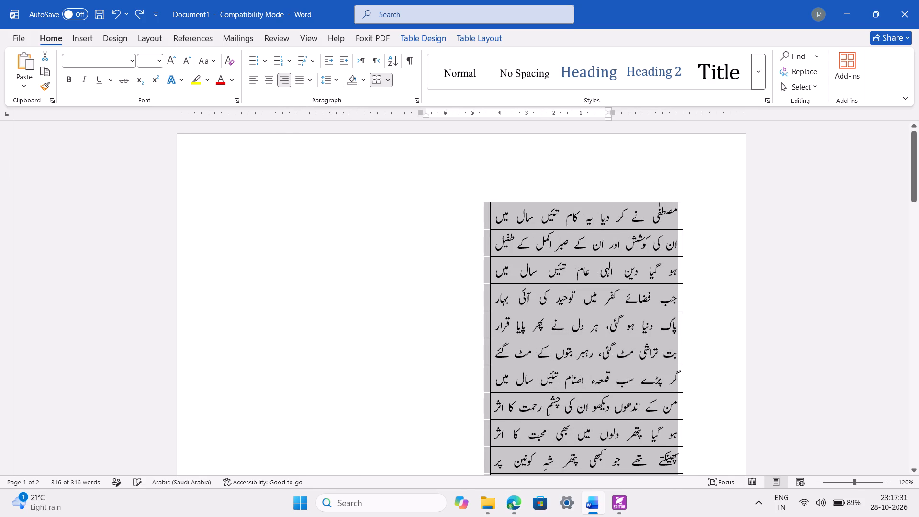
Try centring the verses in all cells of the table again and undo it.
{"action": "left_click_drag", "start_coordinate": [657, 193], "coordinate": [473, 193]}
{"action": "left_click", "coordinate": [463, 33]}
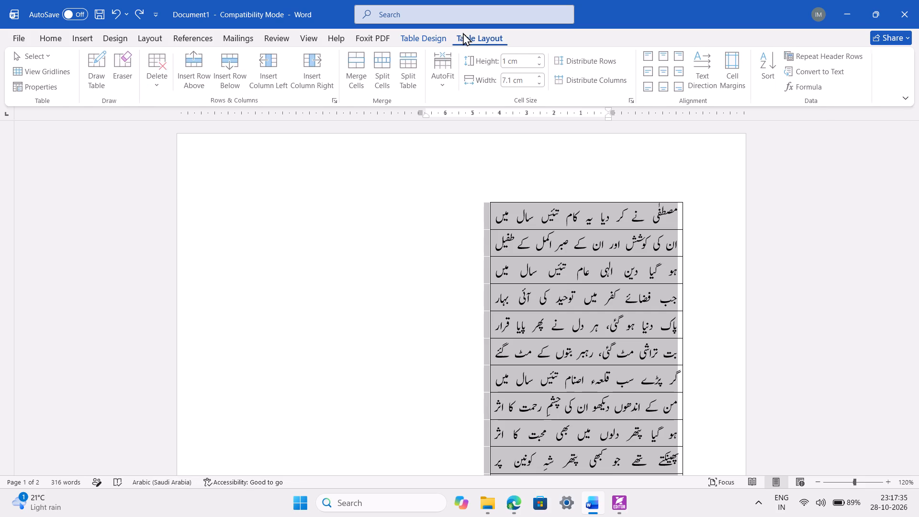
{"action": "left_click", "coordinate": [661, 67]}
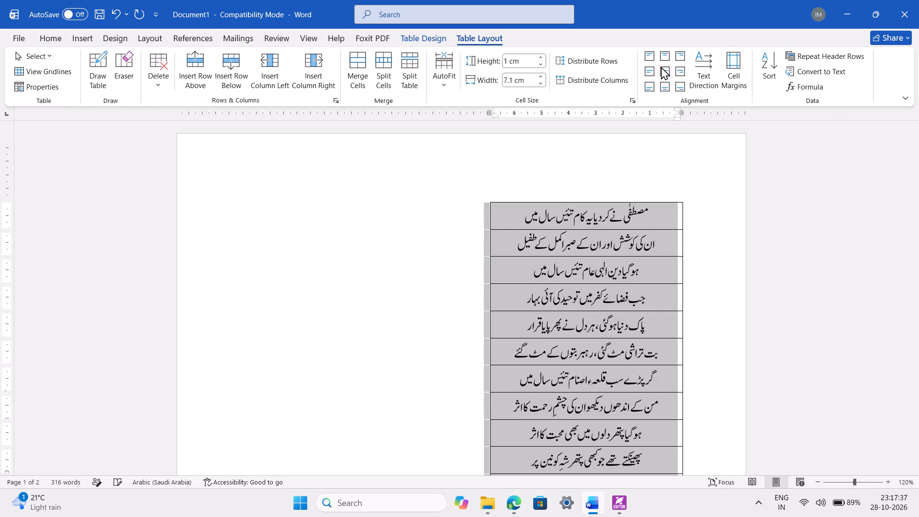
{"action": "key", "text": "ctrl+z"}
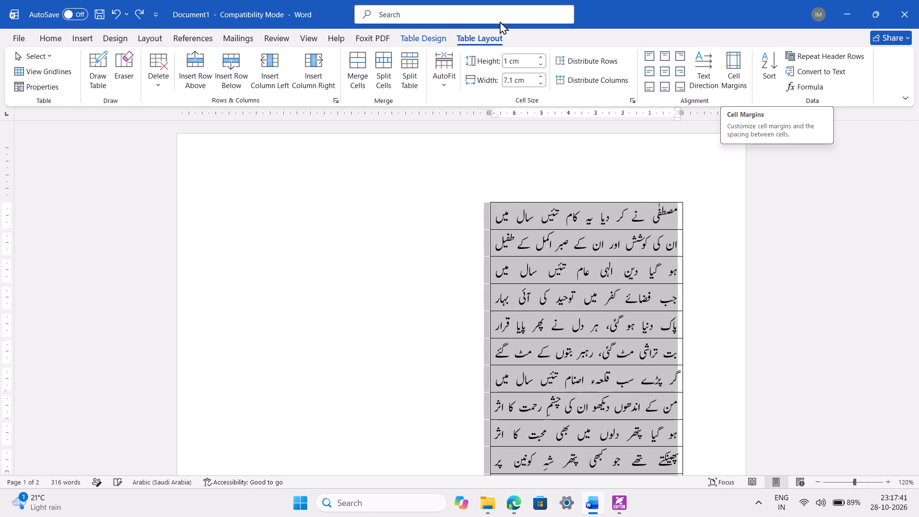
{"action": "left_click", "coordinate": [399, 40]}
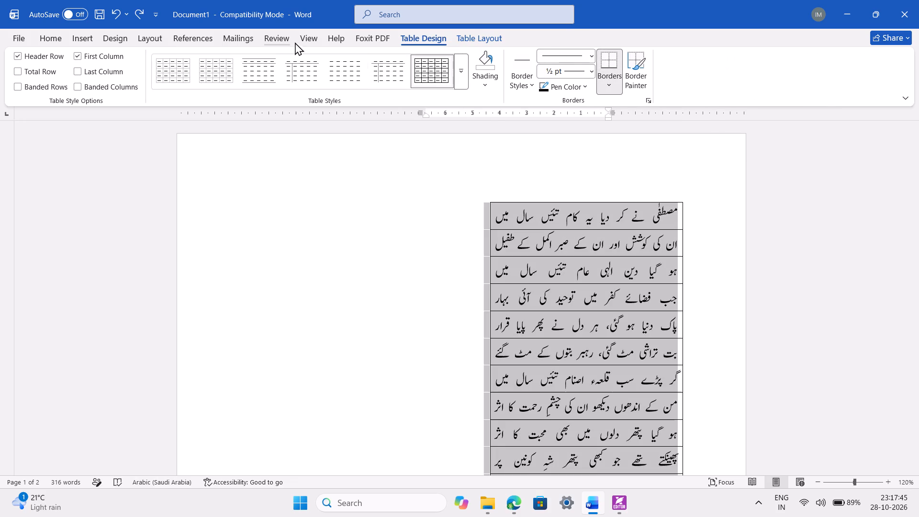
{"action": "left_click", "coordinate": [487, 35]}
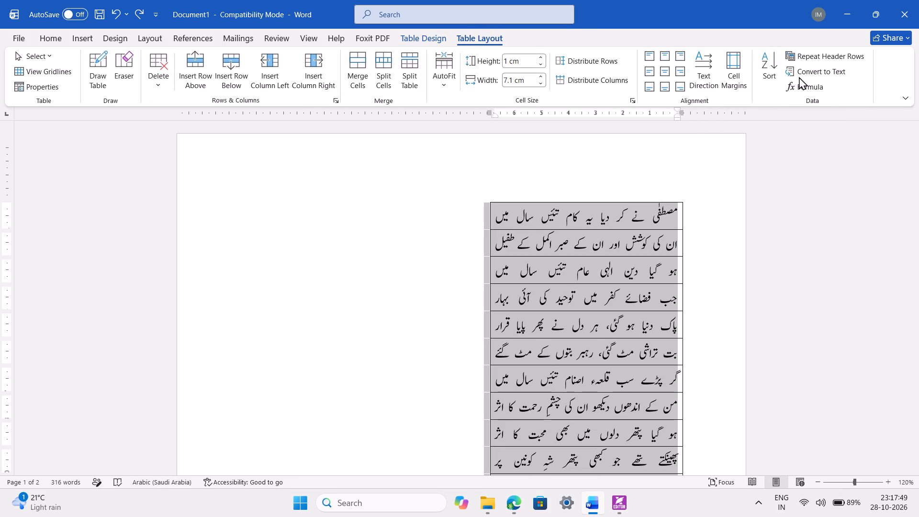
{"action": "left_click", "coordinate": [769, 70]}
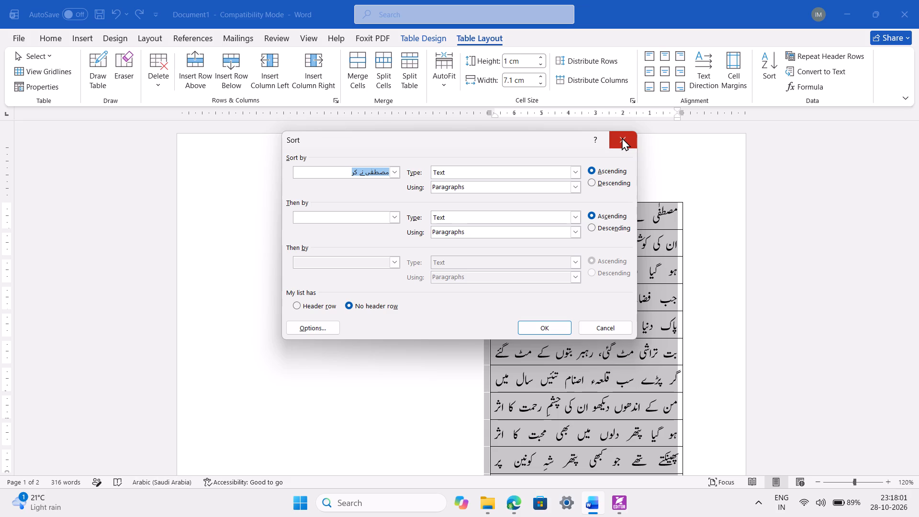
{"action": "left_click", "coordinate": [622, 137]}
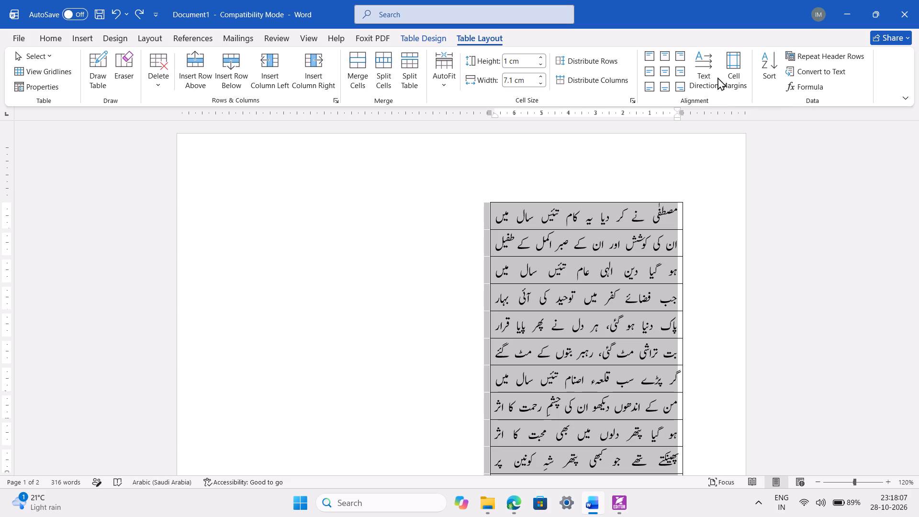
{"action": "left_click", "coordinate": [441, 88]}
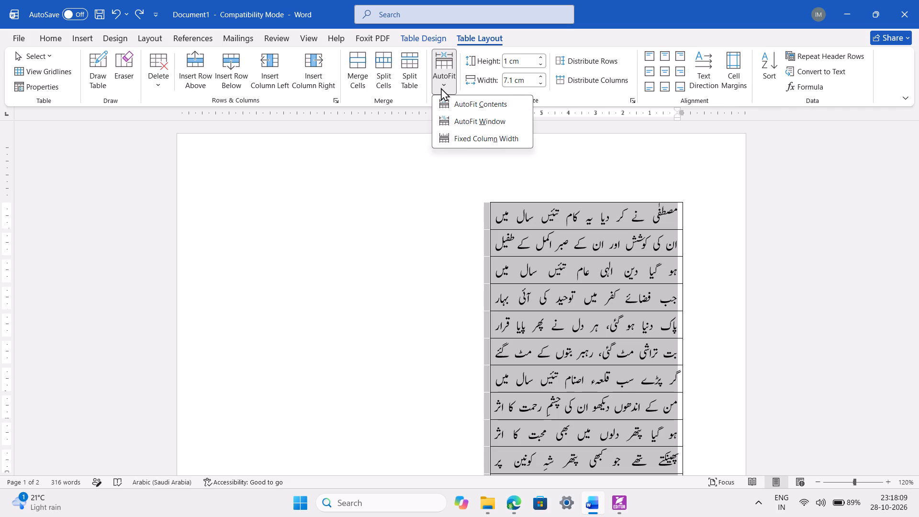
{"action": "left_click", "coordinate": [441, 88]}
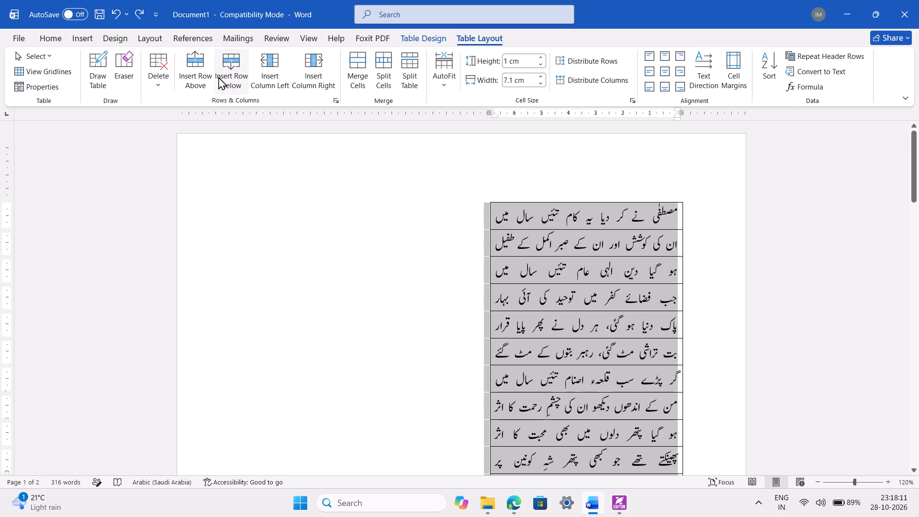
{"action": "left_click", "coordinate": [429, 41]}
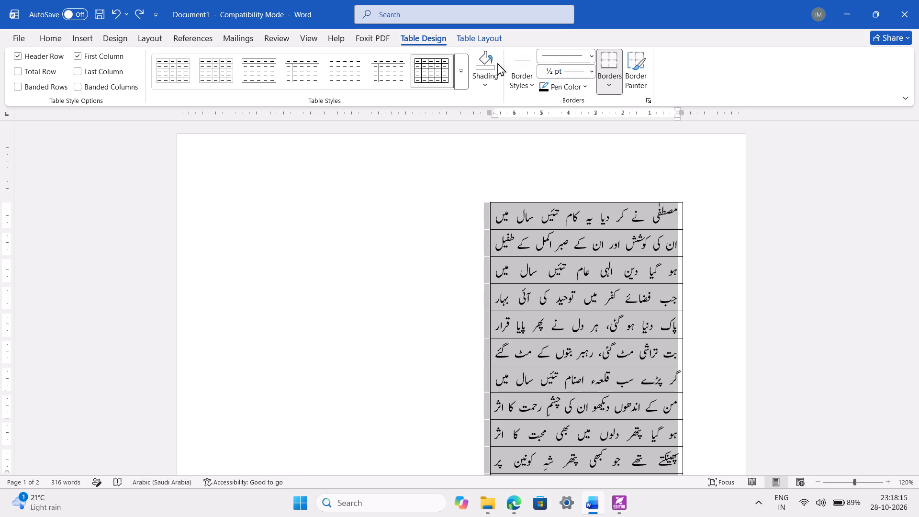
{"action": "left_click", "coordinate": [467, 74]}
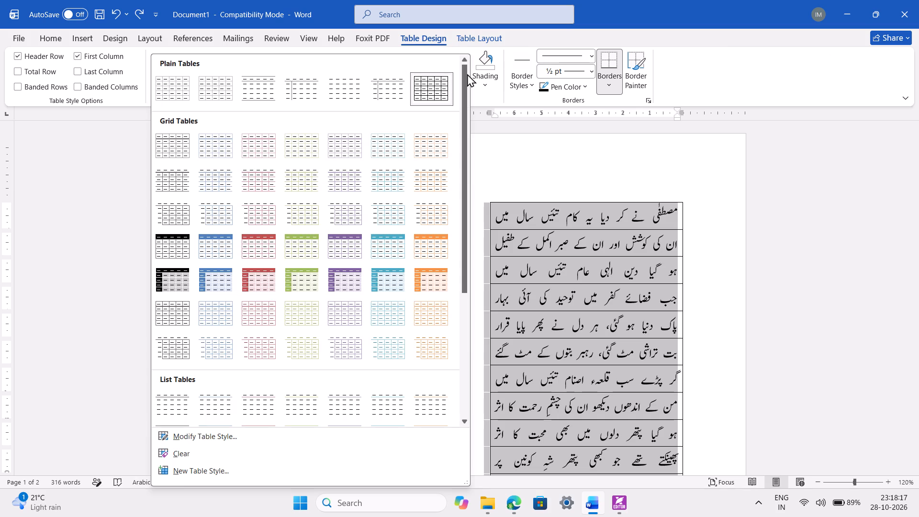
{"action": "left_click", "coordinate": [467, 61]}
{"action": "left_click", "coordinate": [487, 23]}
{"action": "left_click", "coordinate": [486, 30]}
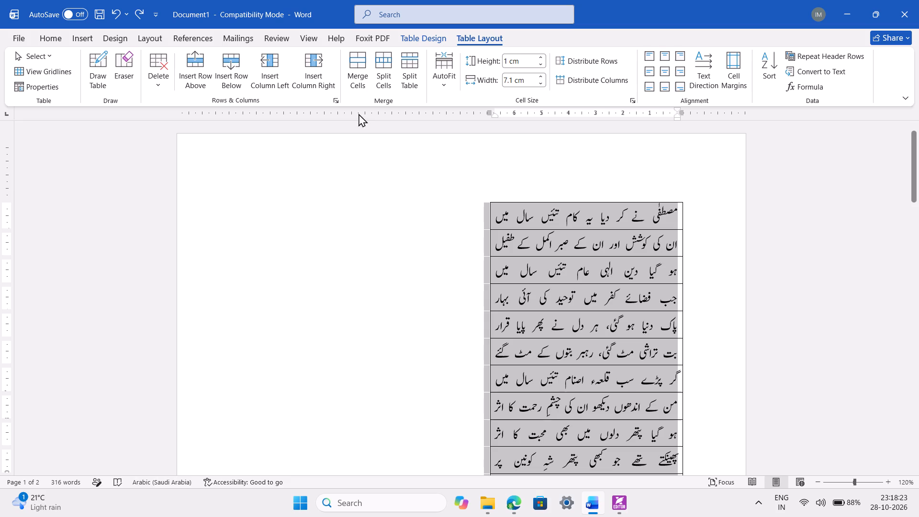
Centre the whole selected table horizontally on the page, keeping its verses stretched.
{"action": "left_click", "coordinate": [53, 39]}
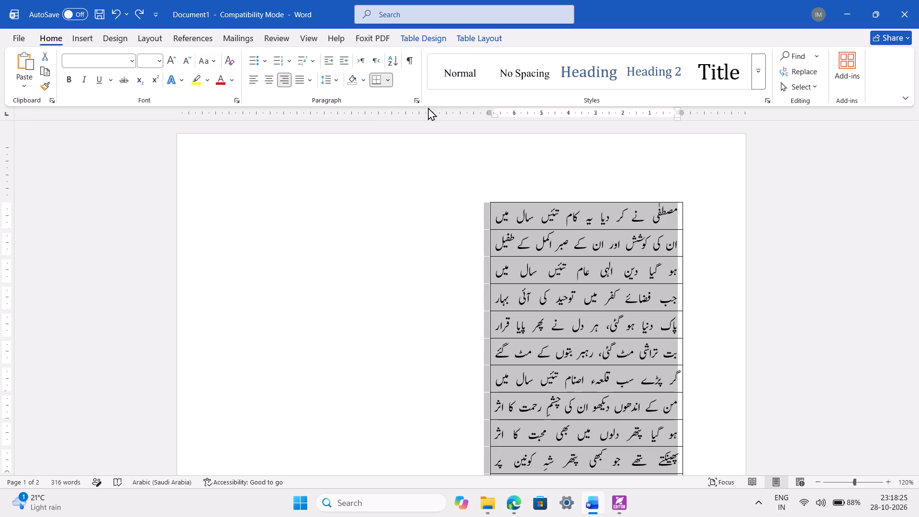
{"action": "left_click", "coordinate": [336, 85]}
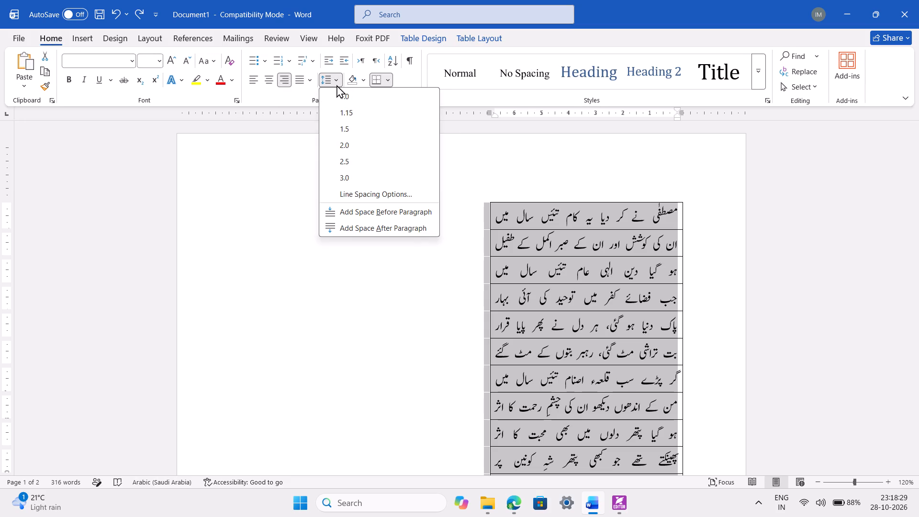
{"action": "left_click_drag", "start_coordinate": [336, 85], "coordinate": [313, 85]}
{"action": "left_click", "coordinate": [313, 85]}
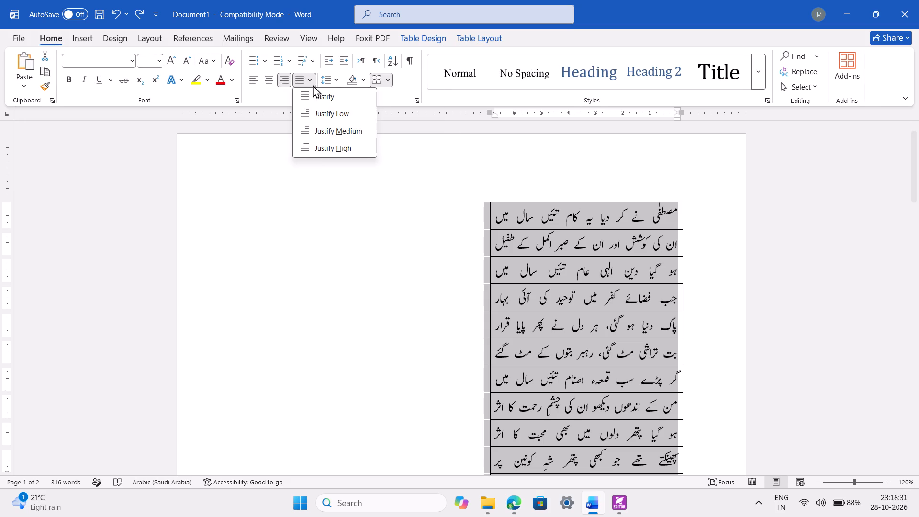
{"action": "left_click", "coordinate": [269, 78]}
{"action": "left_click", "coordinate": [269, 78]}
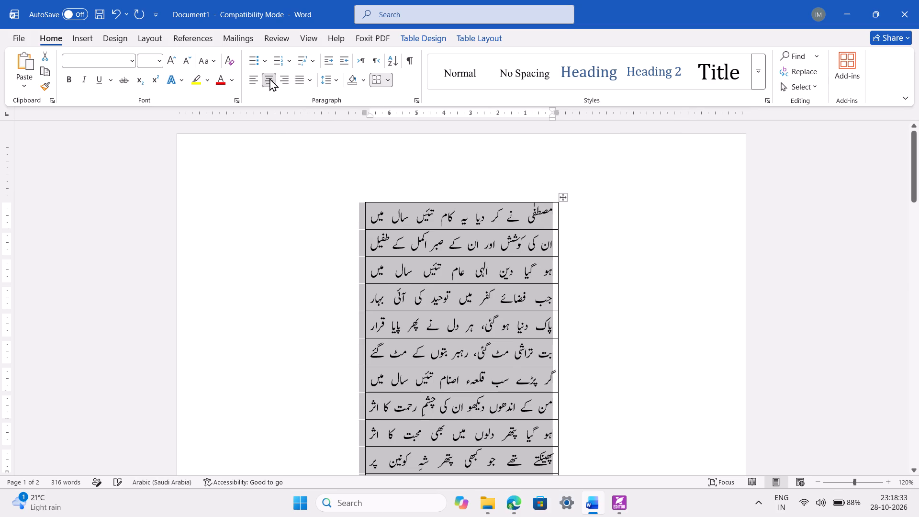
Apply horizontal centring to the whole selected verse table once more and deselect it.
{"action": "left_click", "coordinate": [271, 82]}
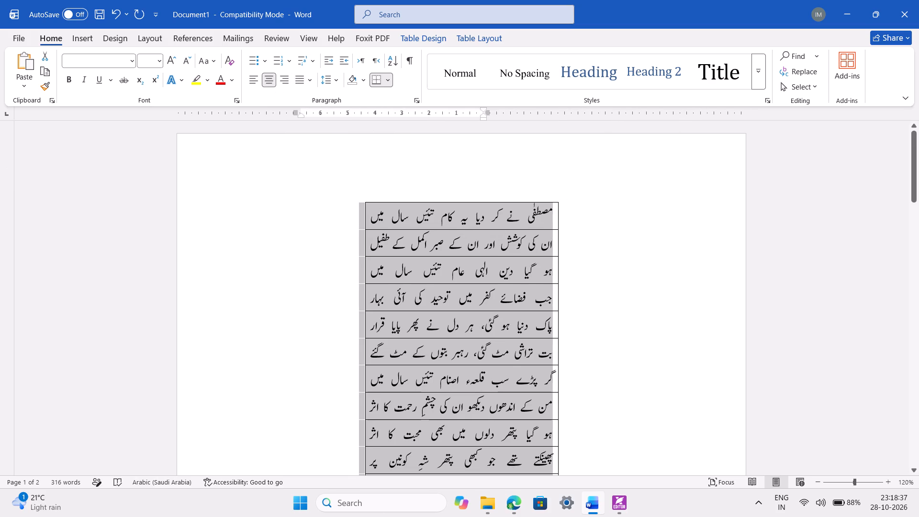
{"action": "scroll", "coordinate": [571, 265], "scroll_direction": "down", "scroll_amount": 2}
{"action": "scroll", "coordinate": [571, 265], "scroll_direction": "up", "scroll_amount": 6}
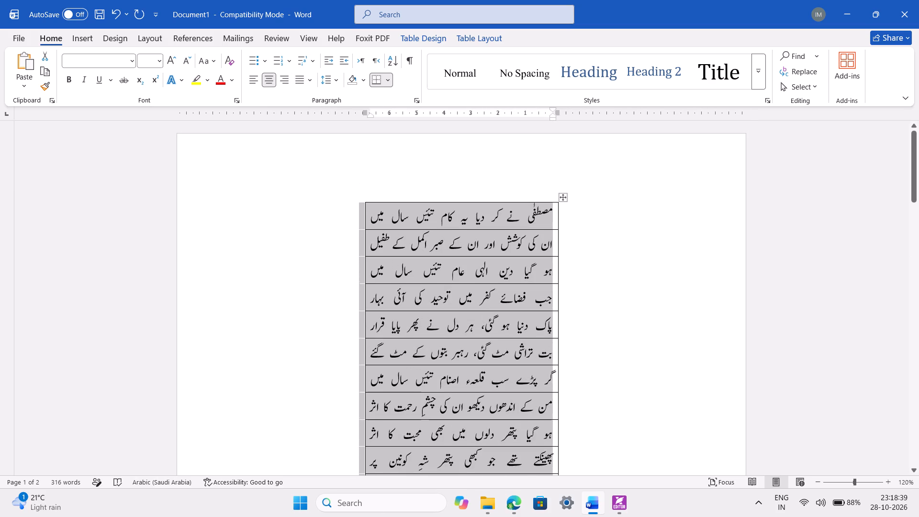
{"action": "left_click", "coordinate": [502, 361]}
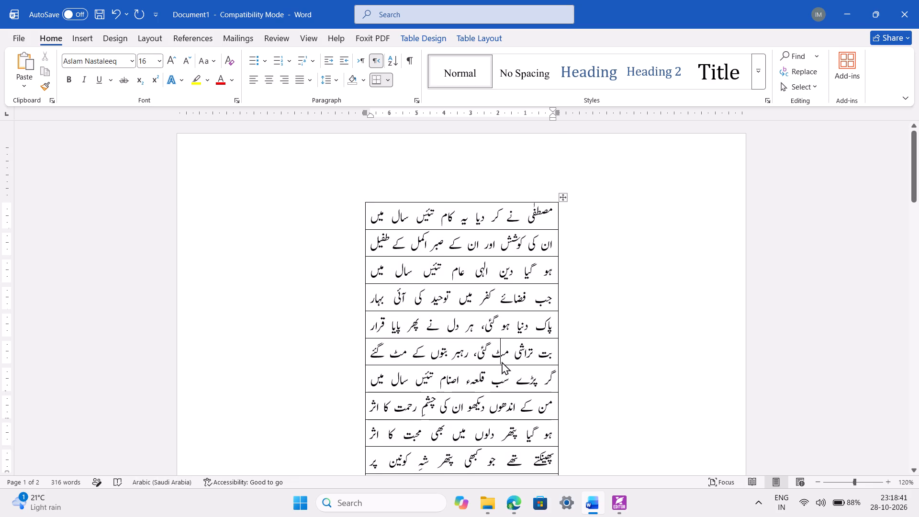
Review the verses down to the table's last row on the second page for remaining inconsistencies.
{"action": "scroll", "coordinate": [502, 361], "scroll_direction": "down", "scroll_amount": 6}
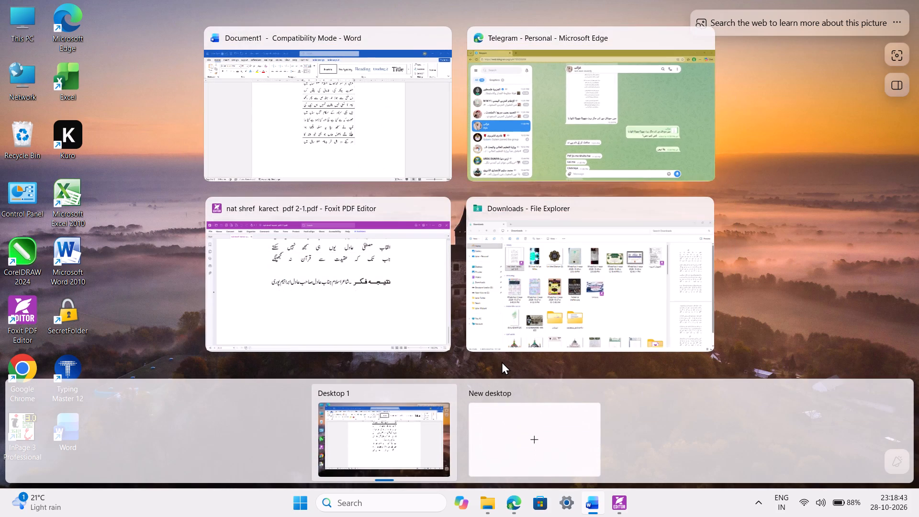
{"action": "left_click", "coordinate": [363, 136]}
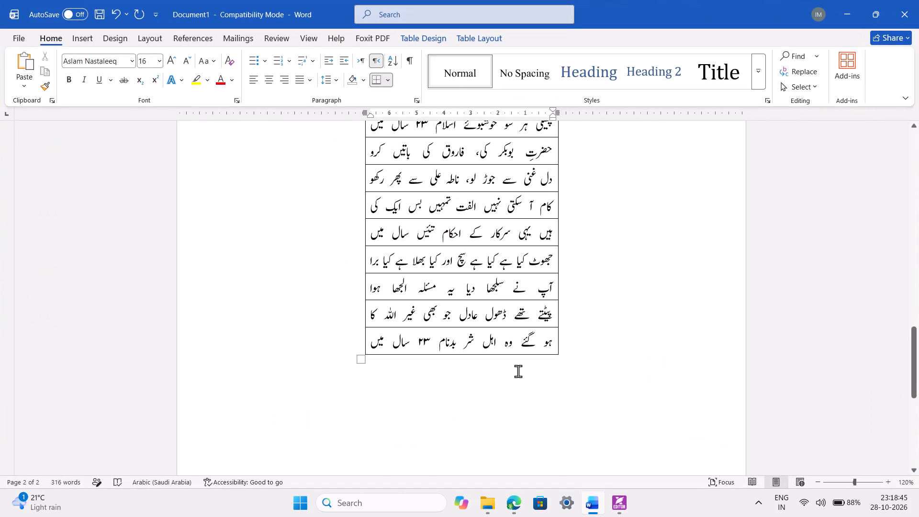
{"action": "scroll", "coordinate": [518, 371], "scroll_direction": "up", "scroll_amount": 8}
{"action": "scroll", "coordinate": [518, 371], "scroll_direction": "down", "scroll_amount": 4}
{"action": "scroll", "coordinate": [518, 371], "scroll_direction": "up", "scroll_amount": 1}
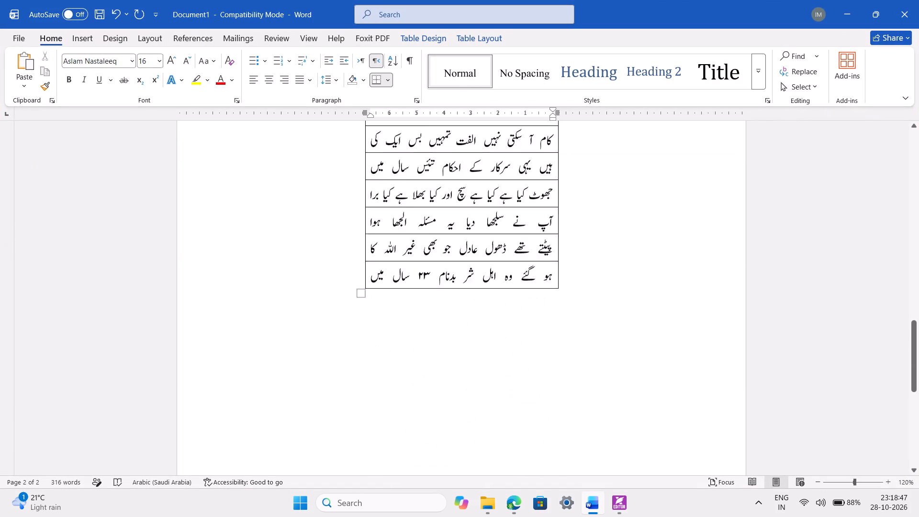
Replace the numeral ۲۳ in the third verse on page 2 with تئیس copied from the verse containing احکام, followed by a space.
{"action": "scroll", "coordinate": [518, 371], "scroll_direction": "up", "scroll_amount": 1}
{"action": "double_click", "coordinate": [421, 365]}
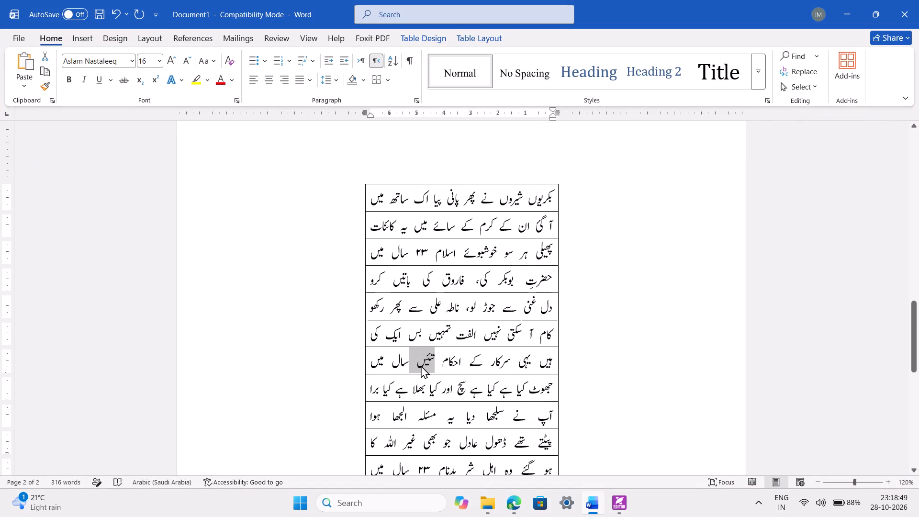
{"action": "key", "text": "ctrl+c"}
{"action": "left_click", "coordinate": [417, 259]}
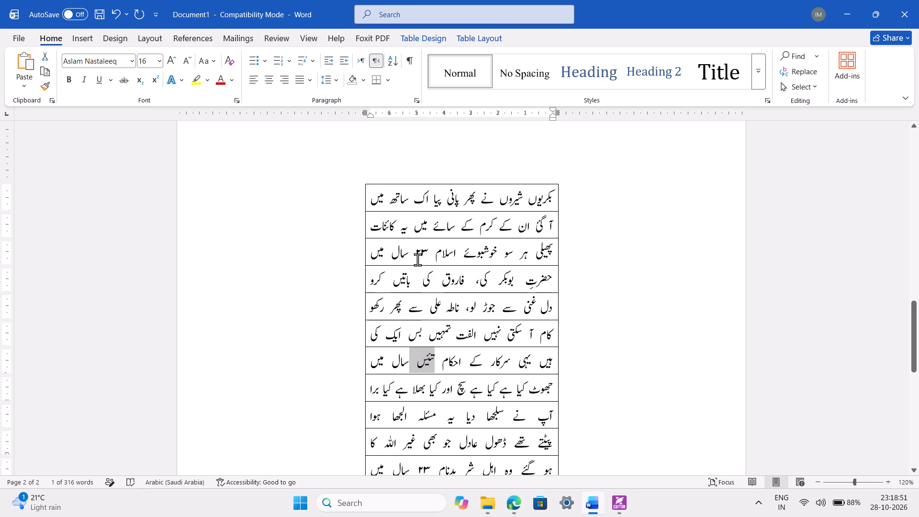
{"action": "left_click", "coordinate": [419, 256]}
{"action": "double_click", "coordinate": [419, 256]}
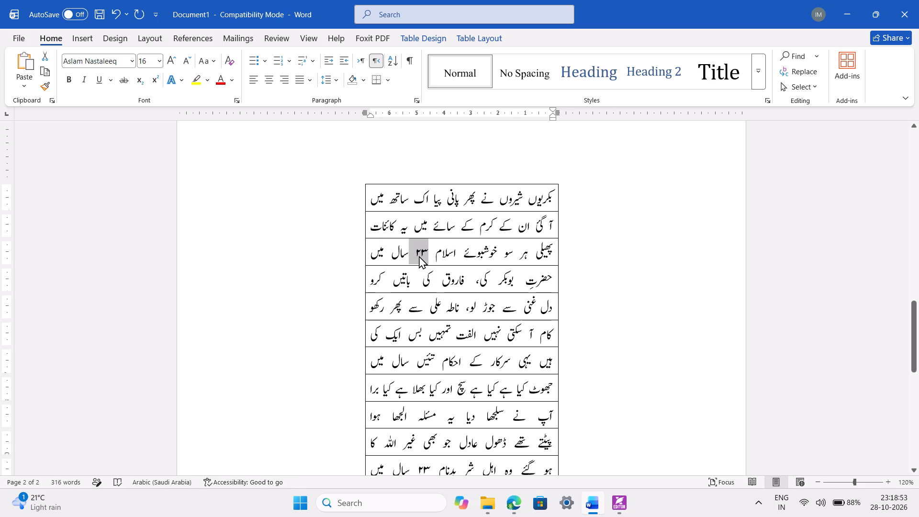
{"action": "key", "text": "ctrl+v"}
{"action": "scroll", "coordinate": [419, 256], "scroll_direction": "down", "scroll_amount": 1}
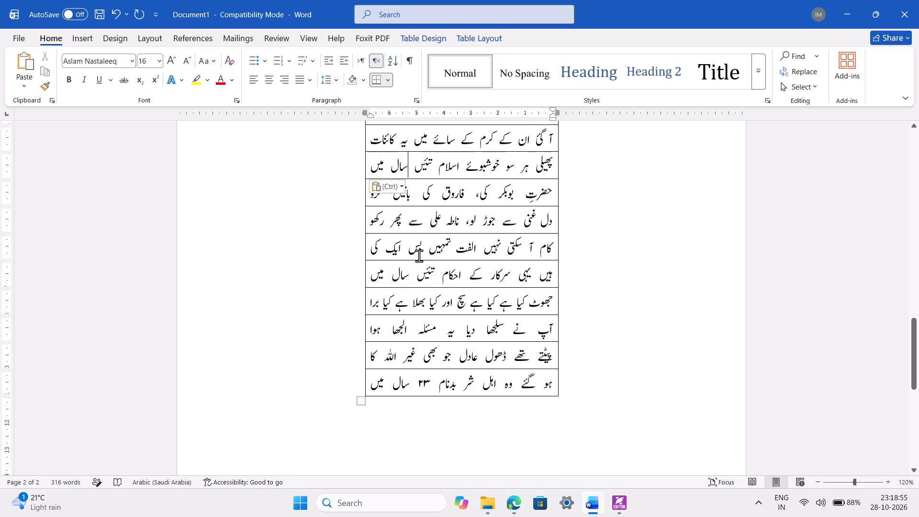
{"action": "key", "text": "BackSpace"}
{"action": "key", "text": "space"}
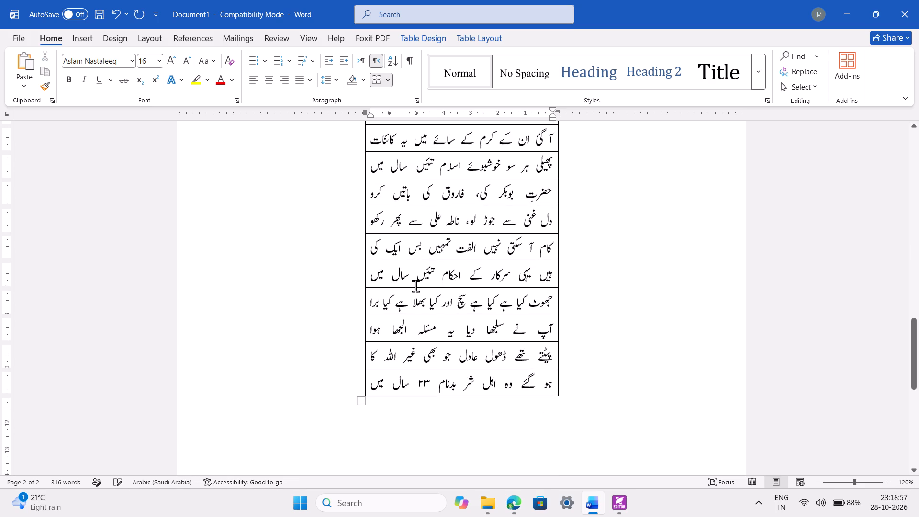
Replace the numeral ۲۳ in the table's last verse with the copied word تئیس.
{"action": "double_click", "coordinate": [425, 382]}
{"action": "key", "text": "ctrl+v"}
{"action": "scroll", "coordinate": [425, 382], "scroll_direction": "down", "scroll_amount": 1}
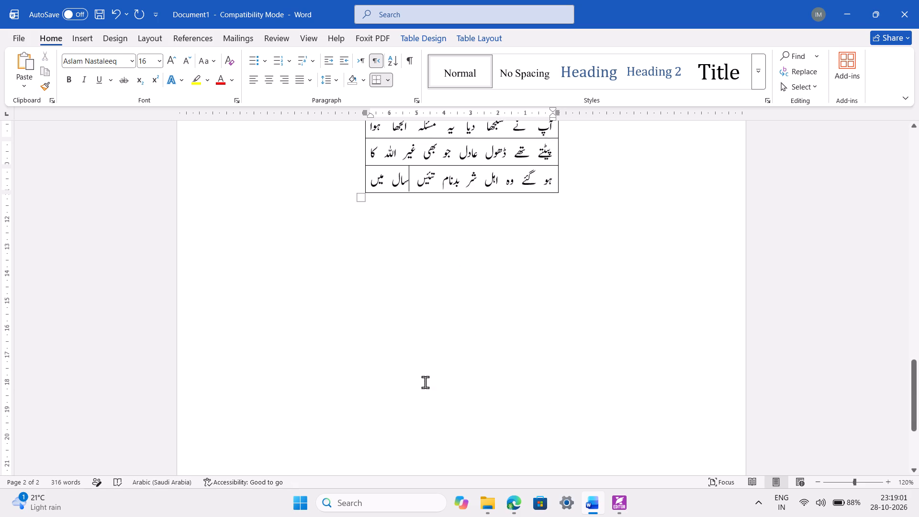
Review the stretched verses of the poem table across both pages.
{"action": "scroll", "coordinate": [425, 382], "scroll_direction": "up", "scroll_amount": 6}
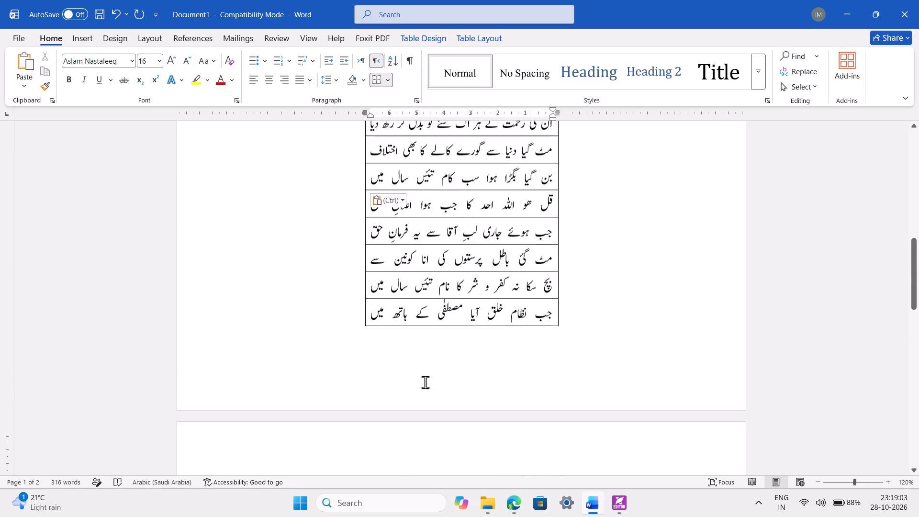
{"action": "scroll", "coordinate": [425, 382], "scroll_direction": "up", "scroll_amount": 2}
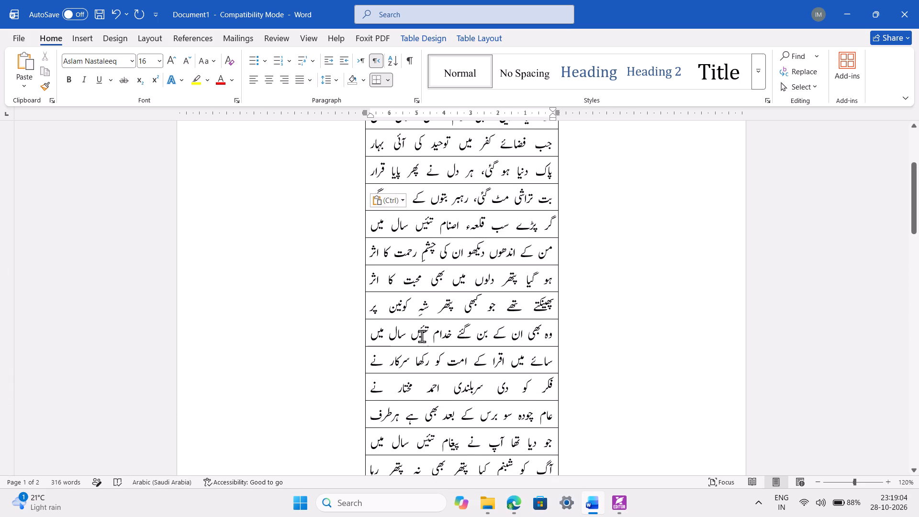
{"action": "scroll", "coordinate": [422, 325], "scroll_direction": "up", "scroll_amount": 2}
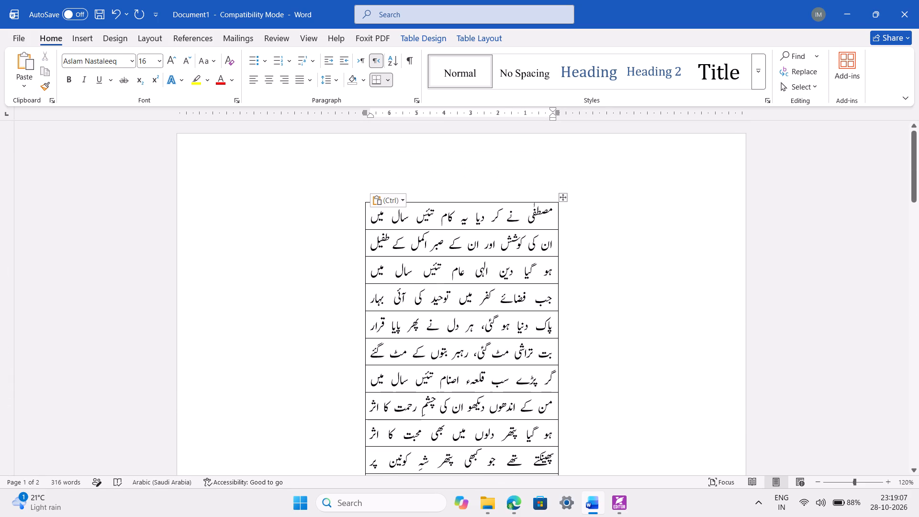
{"action": "left_click", "coordinate": [328, 295]}
{"action": "scroll", "coordinate": [328, 295], "scroll_direction": "down", "scroll_amount": 5}
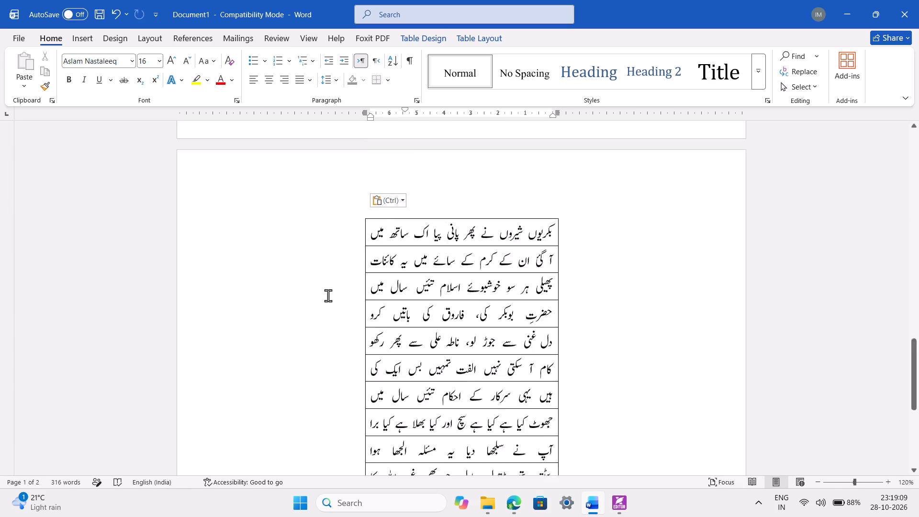
{"action": "scroll", "coordinate": [328, 295], "scroll_direction": "up", "scroll_amount": 16}
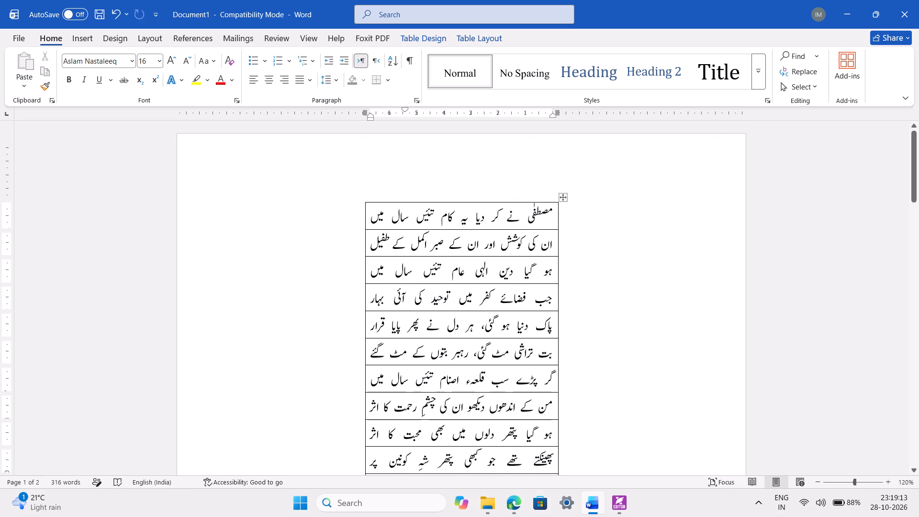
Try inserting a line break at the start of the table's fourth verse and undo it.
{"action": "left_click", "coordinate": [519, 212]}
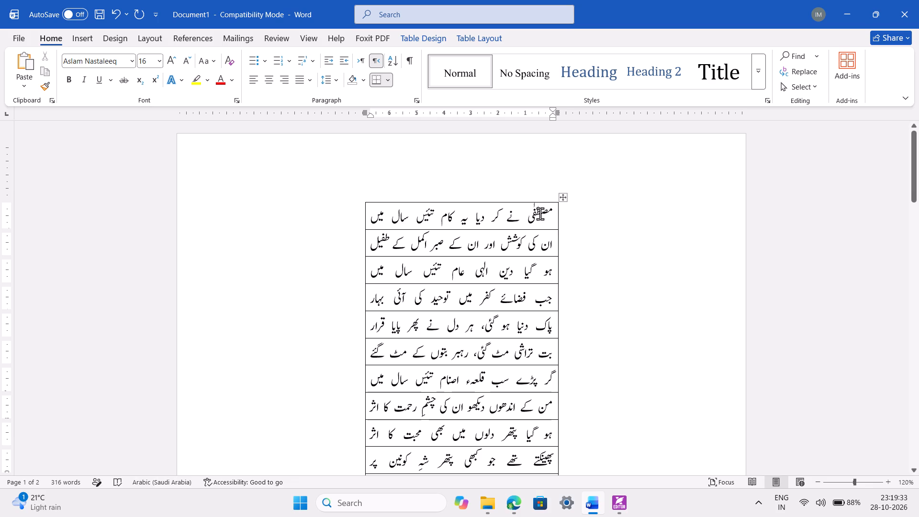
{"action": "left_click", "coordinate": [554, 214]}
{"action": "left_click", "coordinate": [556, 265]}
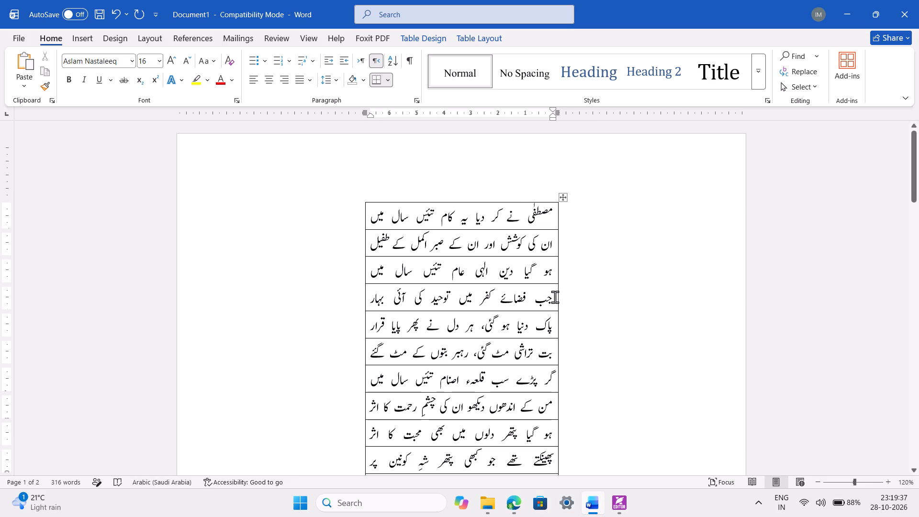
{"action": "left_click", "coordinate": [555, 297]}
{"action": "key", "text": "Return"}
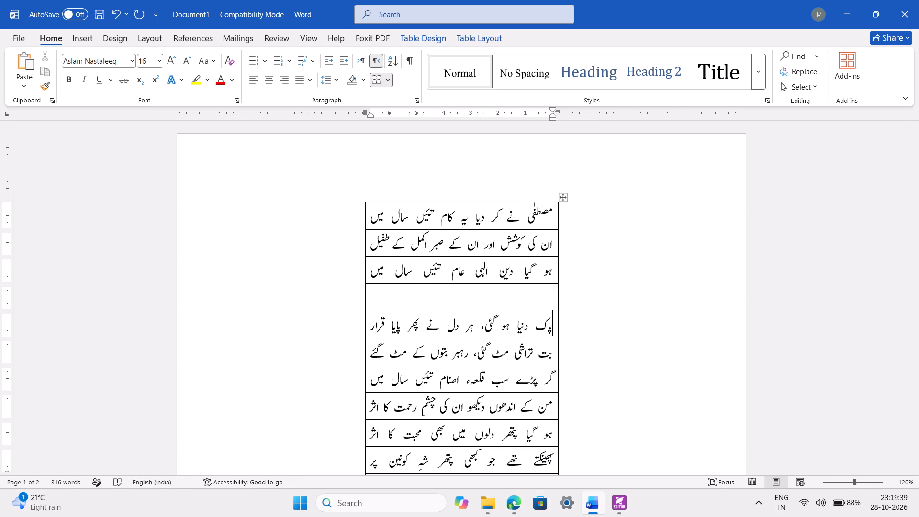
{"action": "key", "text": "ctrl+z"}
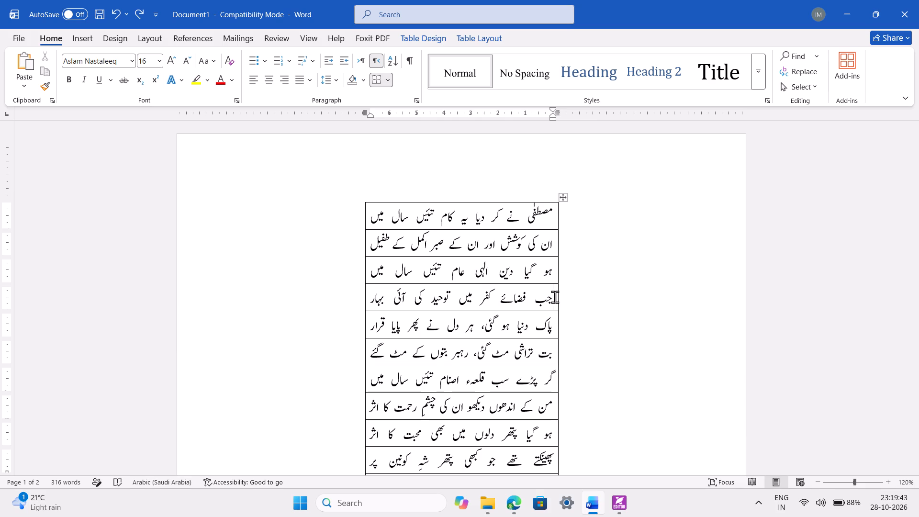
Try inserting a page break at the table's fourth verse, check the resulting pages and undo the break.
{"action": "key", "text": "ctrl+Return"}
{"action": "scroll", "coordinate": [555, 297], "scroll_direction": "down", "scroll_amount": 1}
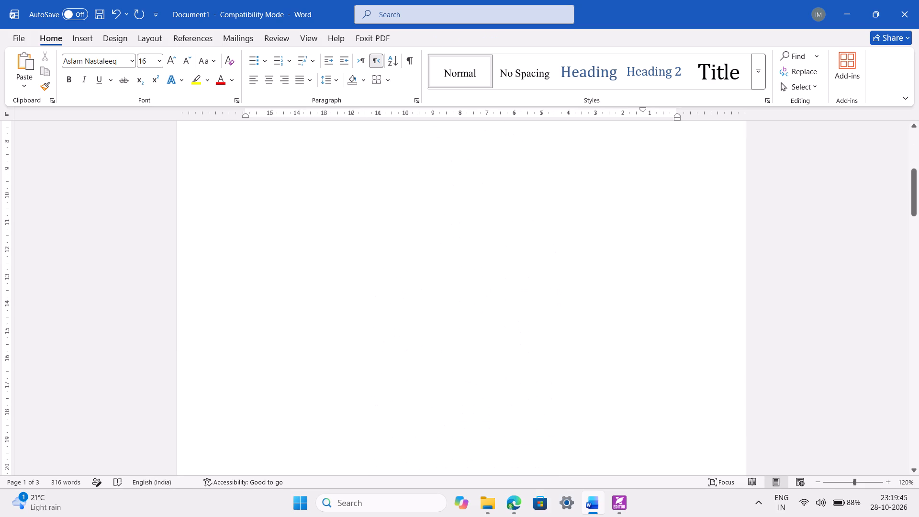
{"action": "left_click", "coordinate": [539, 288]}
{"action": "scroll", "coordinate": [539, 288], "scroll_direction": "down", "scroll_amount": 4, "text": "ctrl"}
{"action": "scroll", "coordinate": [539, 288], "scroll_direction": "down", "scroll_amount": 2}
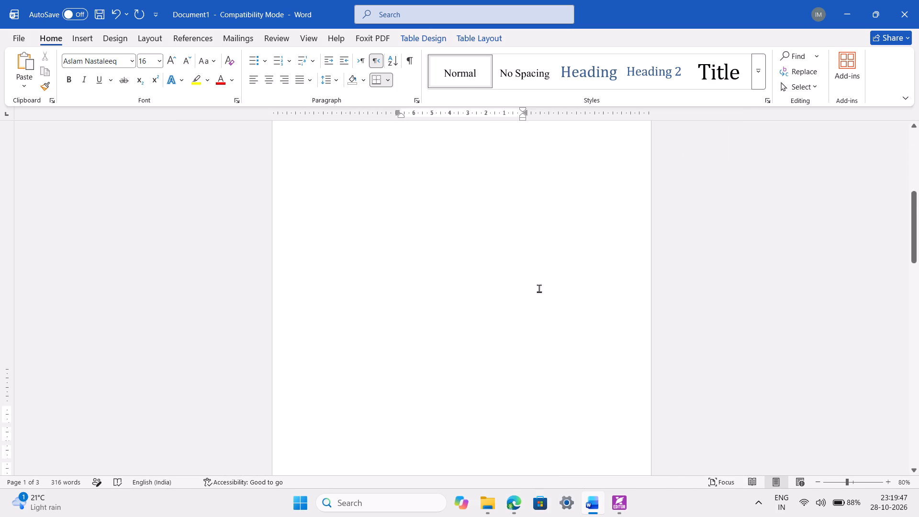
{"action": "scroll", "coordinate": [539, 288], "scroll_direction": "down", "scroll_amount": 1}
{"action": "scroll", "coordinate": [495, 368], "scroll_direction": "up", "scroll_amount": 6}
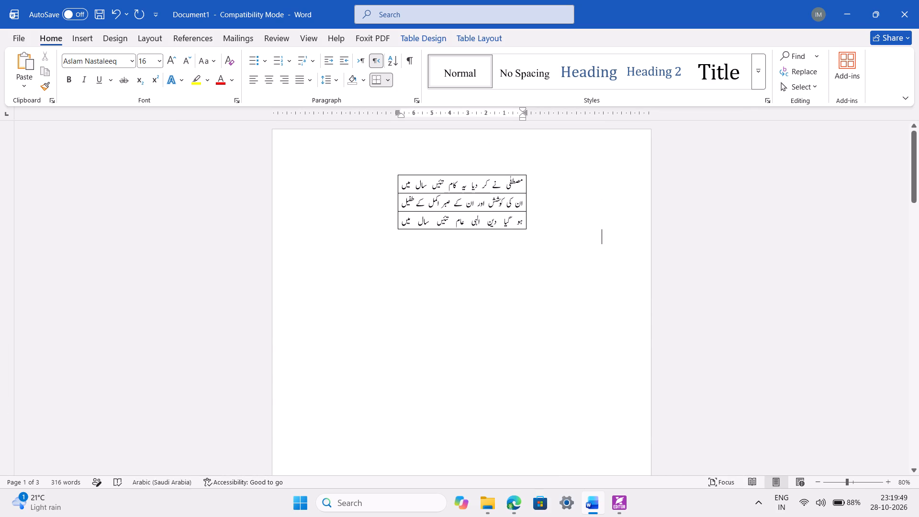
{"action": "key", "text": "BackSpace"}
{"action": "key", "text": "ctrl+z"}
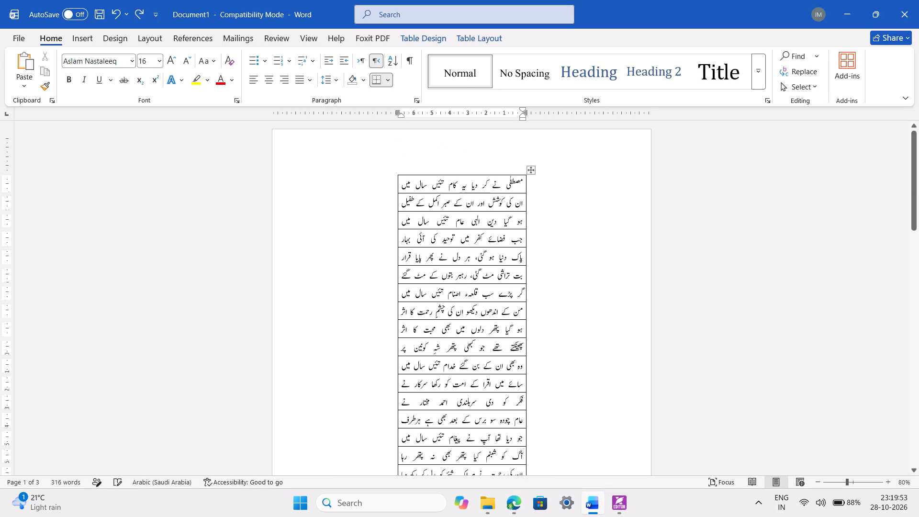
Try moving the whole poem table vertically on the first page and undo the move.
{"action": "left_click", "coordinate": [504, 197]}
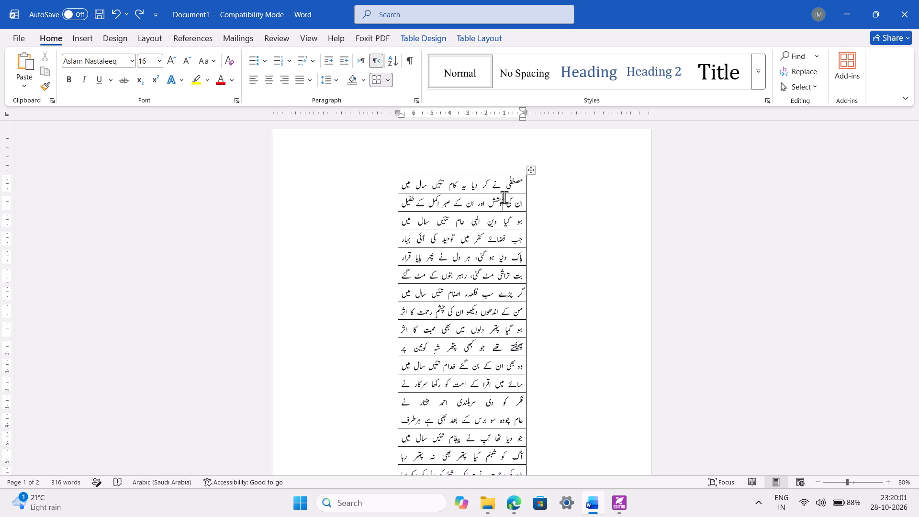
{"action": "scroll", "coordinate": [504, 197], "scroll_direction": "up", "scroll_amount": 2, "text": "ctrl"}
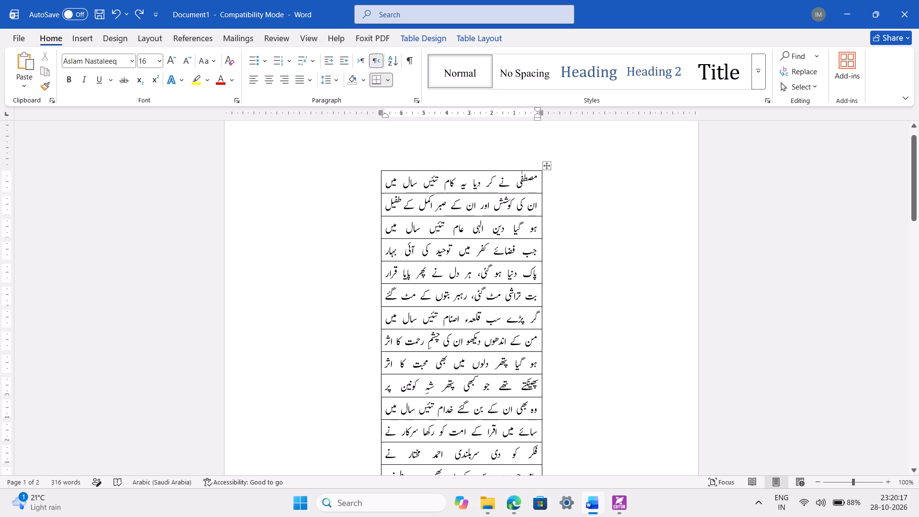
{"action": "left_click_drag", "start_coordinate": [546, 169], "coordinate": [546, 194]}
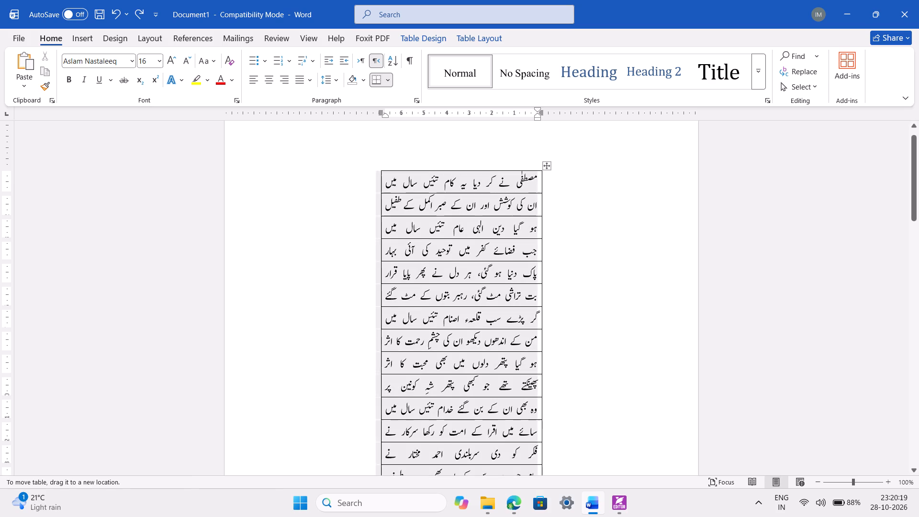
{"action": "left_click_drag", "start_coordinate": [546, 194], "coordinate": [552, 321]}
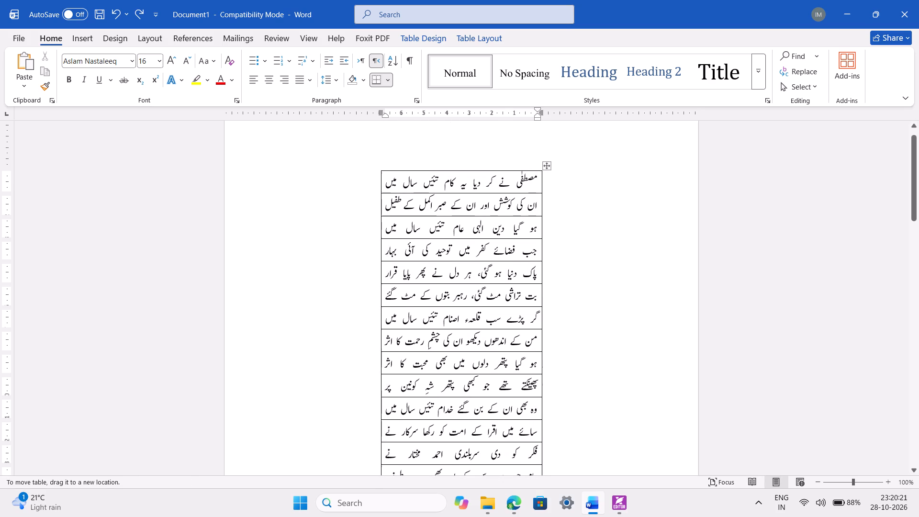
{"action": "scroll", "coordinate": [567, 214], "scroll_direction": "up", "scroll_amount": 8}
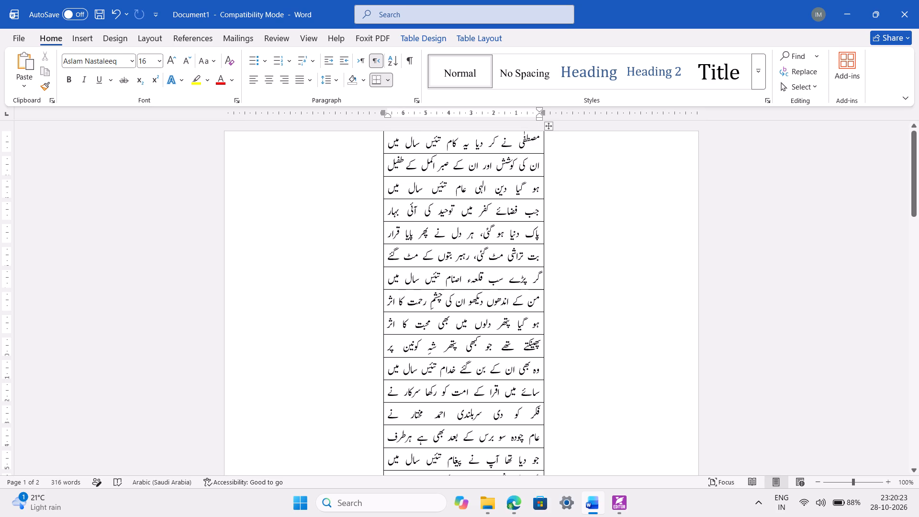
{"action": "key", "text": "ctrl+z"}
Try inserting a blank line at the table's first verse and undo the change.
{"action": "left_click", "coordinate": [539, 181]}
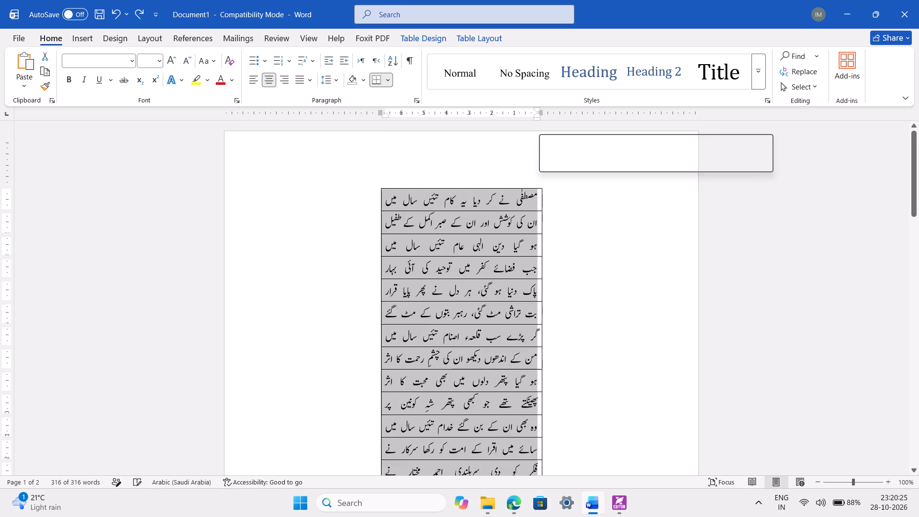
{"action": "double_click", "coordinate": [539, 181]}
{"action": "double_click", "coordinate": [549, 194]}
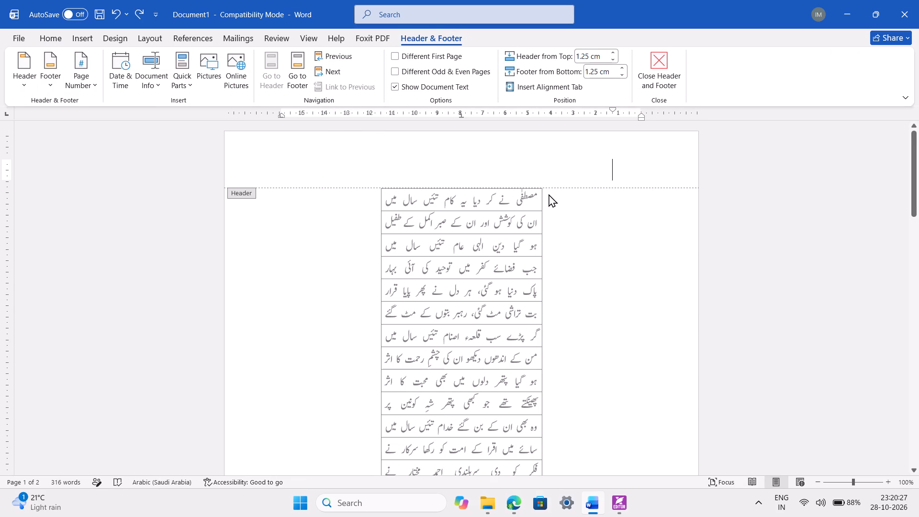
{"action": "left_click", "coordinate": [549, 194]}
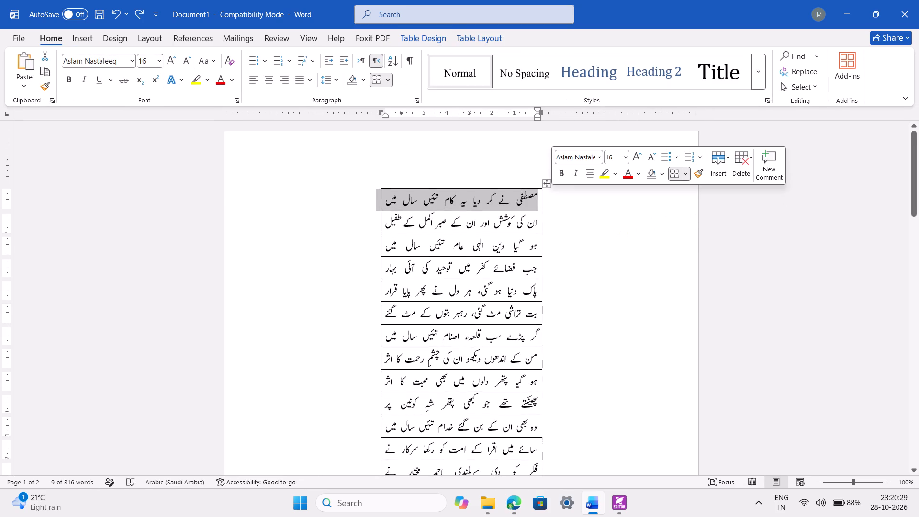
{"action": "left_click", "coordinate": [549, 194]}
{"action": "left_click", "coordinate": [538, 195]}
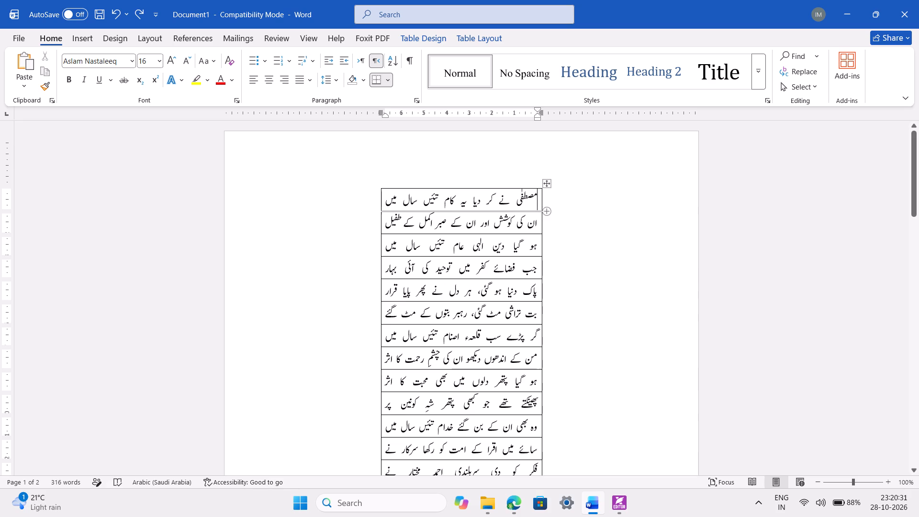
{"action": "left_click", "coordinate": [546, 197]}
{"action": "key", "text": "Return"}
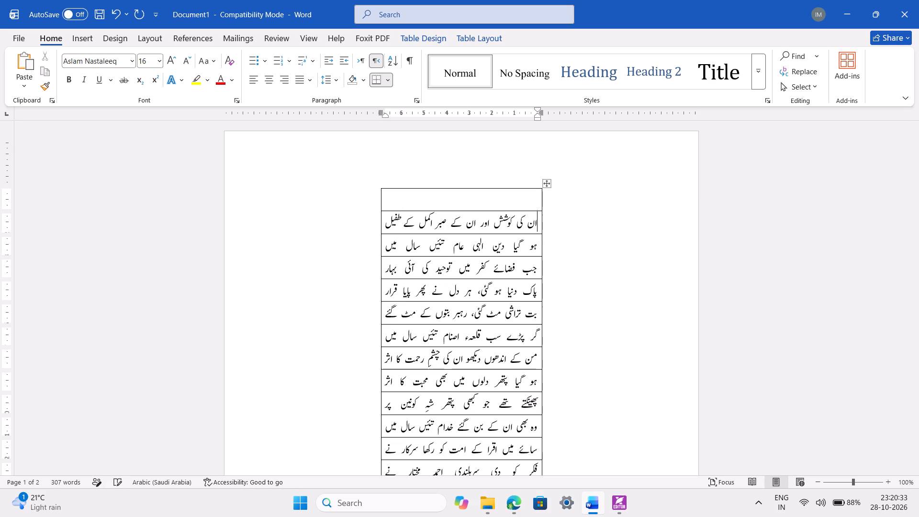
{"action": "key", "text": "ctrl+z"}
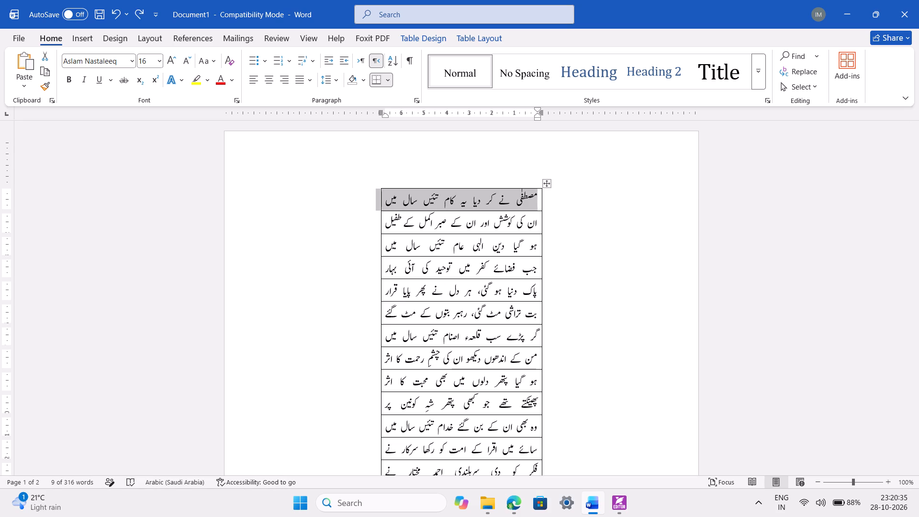
Insert four blank lines above the poem table from the start of its first verse.
{"action": "key", "text": "Home"}
{"action": "key", "text": "Home"}
{"action": "key", "text": "Home"}
{"action": "key", "text": "Return"}
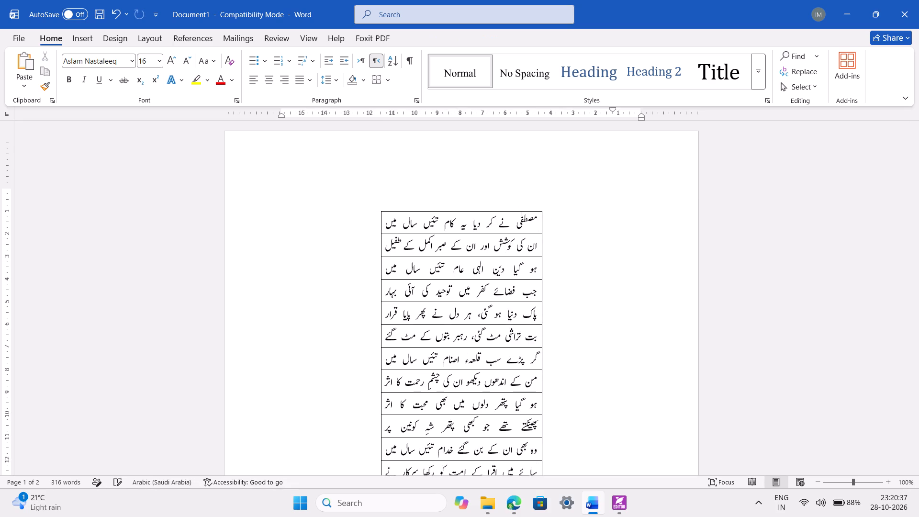
{"action": "key", "text": "Return"}
{"action": "key", "text": "Return"}
{"action": "key", "text": "Return"}
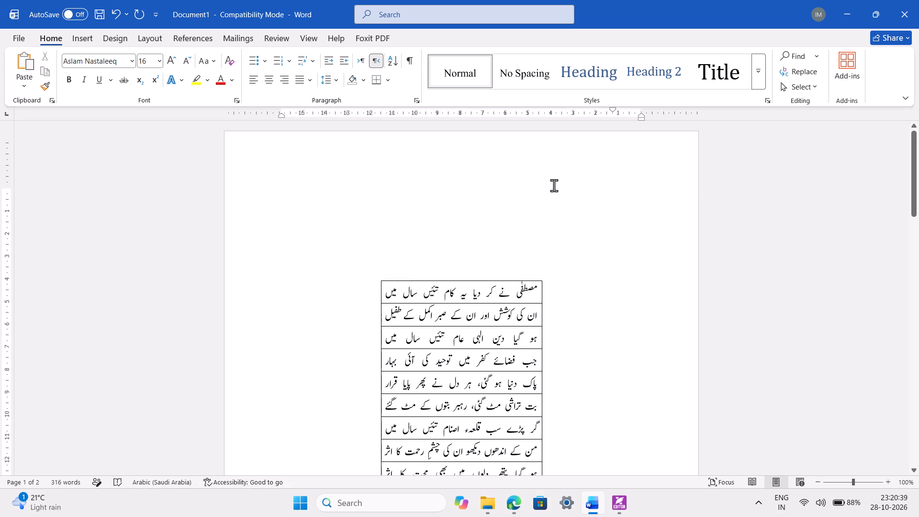
{"action": "left_click", "coordinate": [554, 185]}
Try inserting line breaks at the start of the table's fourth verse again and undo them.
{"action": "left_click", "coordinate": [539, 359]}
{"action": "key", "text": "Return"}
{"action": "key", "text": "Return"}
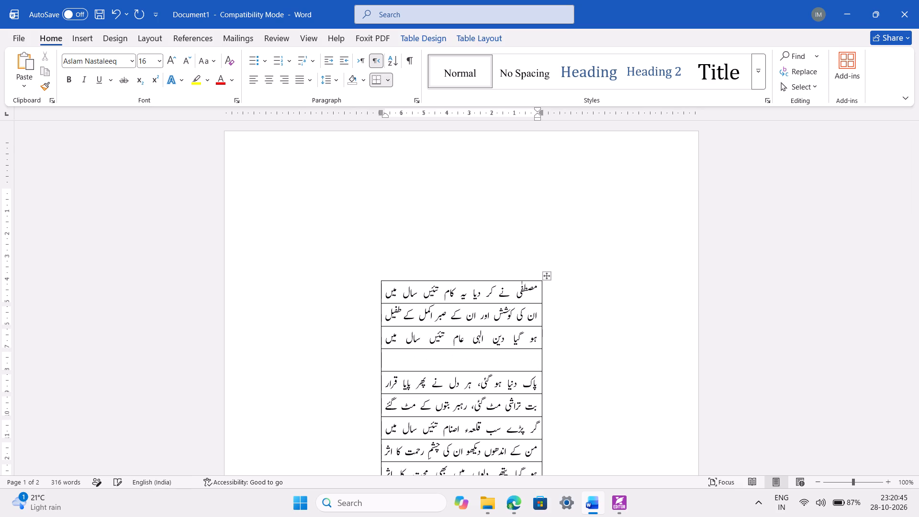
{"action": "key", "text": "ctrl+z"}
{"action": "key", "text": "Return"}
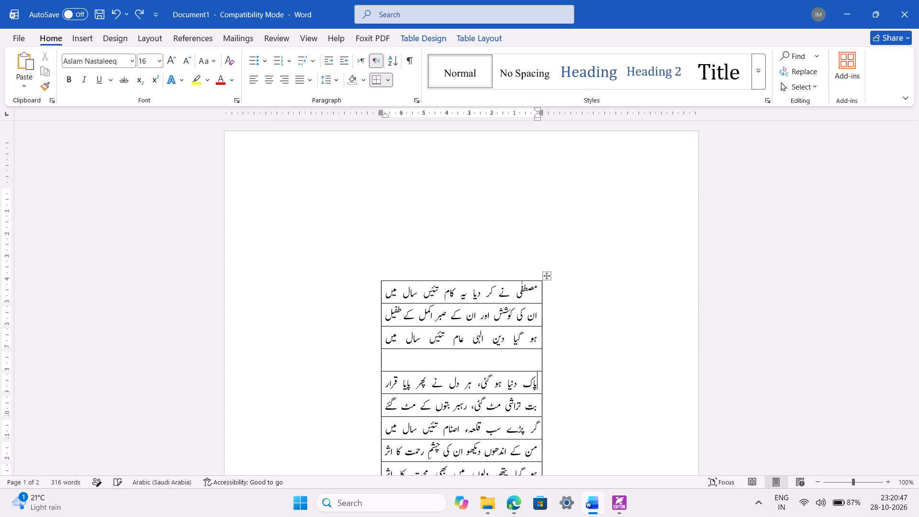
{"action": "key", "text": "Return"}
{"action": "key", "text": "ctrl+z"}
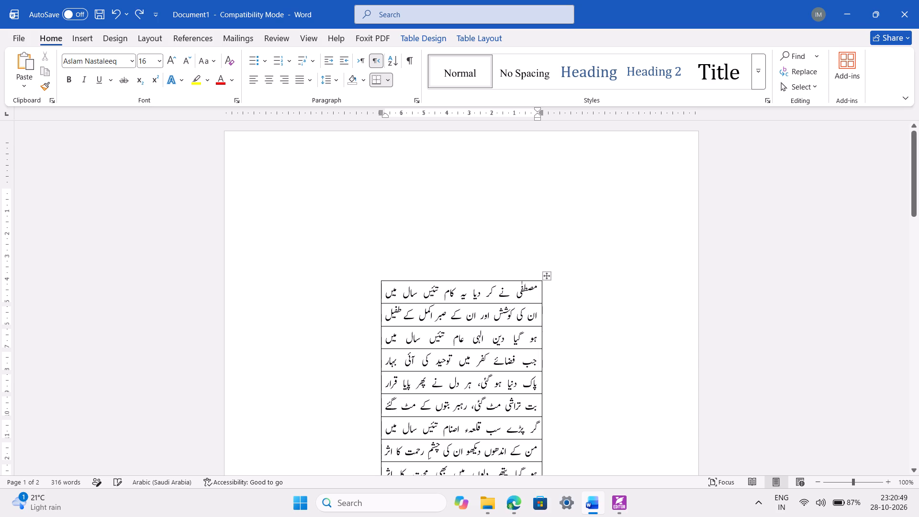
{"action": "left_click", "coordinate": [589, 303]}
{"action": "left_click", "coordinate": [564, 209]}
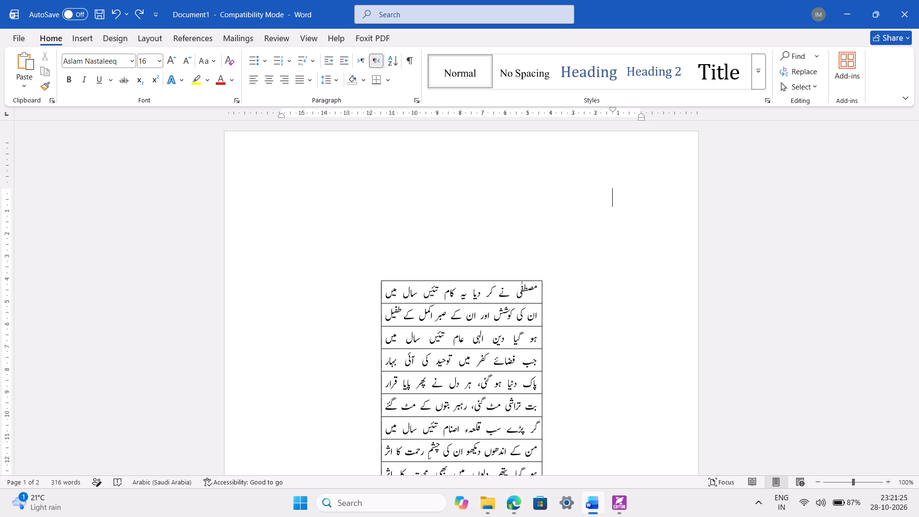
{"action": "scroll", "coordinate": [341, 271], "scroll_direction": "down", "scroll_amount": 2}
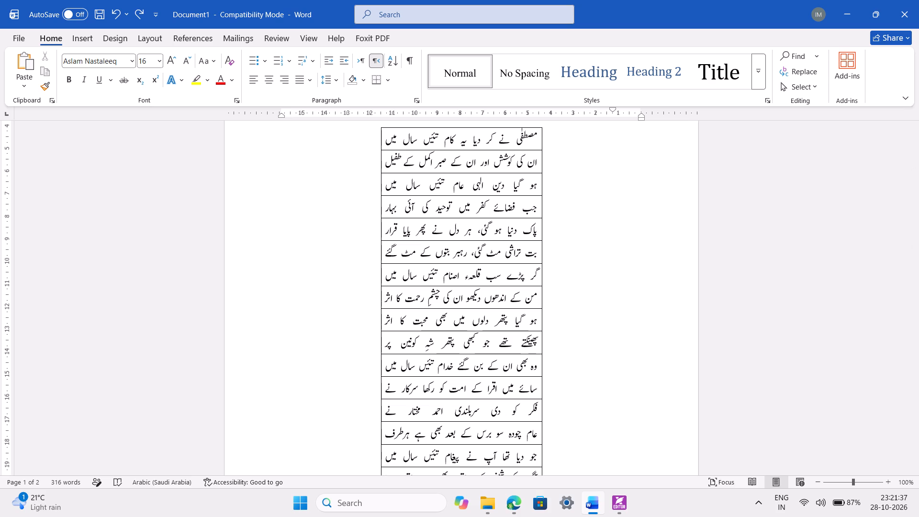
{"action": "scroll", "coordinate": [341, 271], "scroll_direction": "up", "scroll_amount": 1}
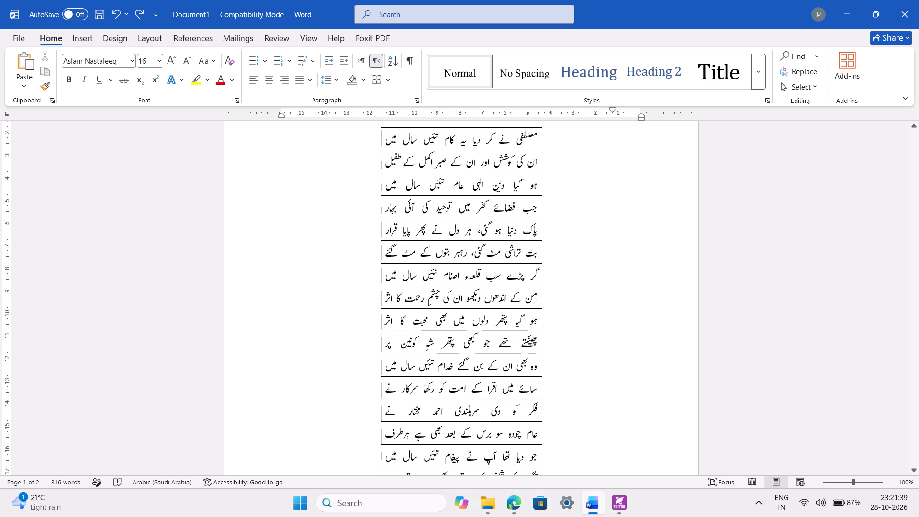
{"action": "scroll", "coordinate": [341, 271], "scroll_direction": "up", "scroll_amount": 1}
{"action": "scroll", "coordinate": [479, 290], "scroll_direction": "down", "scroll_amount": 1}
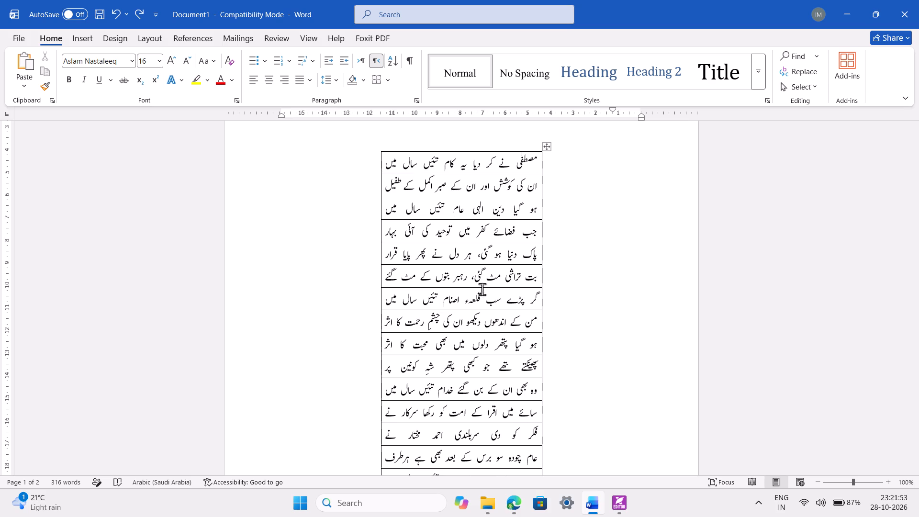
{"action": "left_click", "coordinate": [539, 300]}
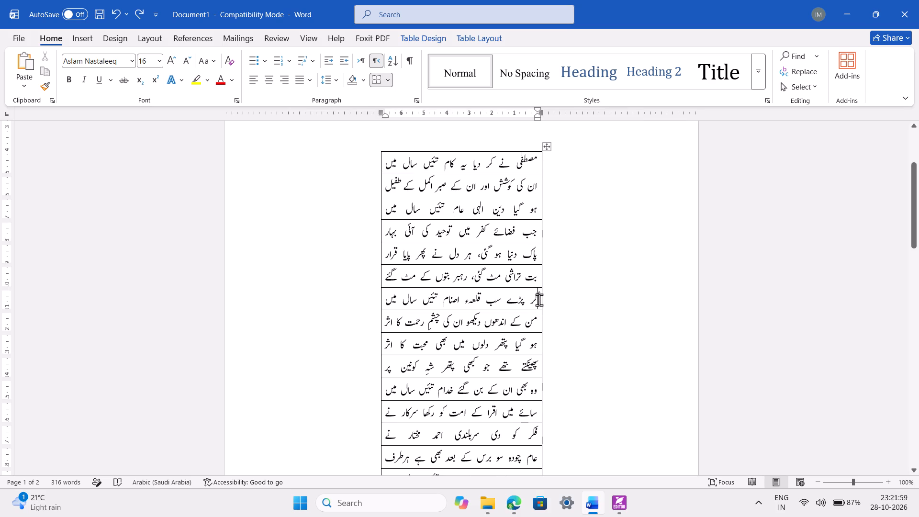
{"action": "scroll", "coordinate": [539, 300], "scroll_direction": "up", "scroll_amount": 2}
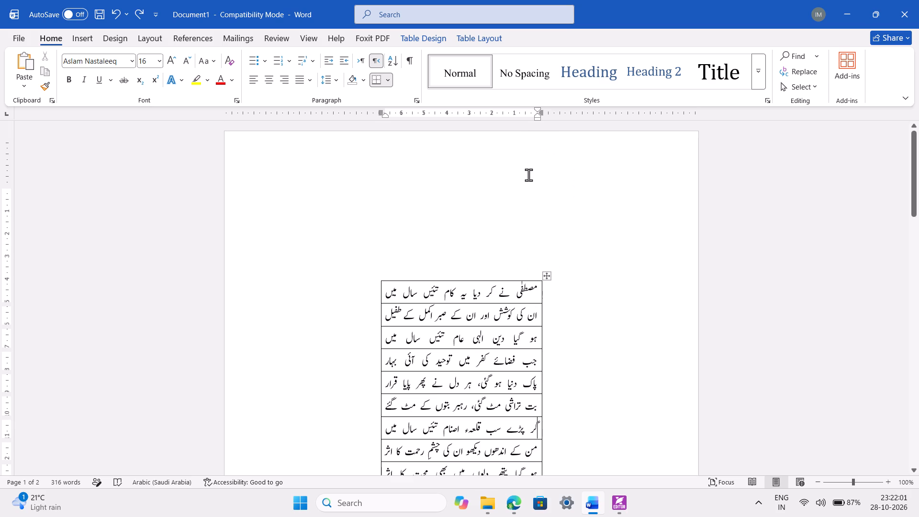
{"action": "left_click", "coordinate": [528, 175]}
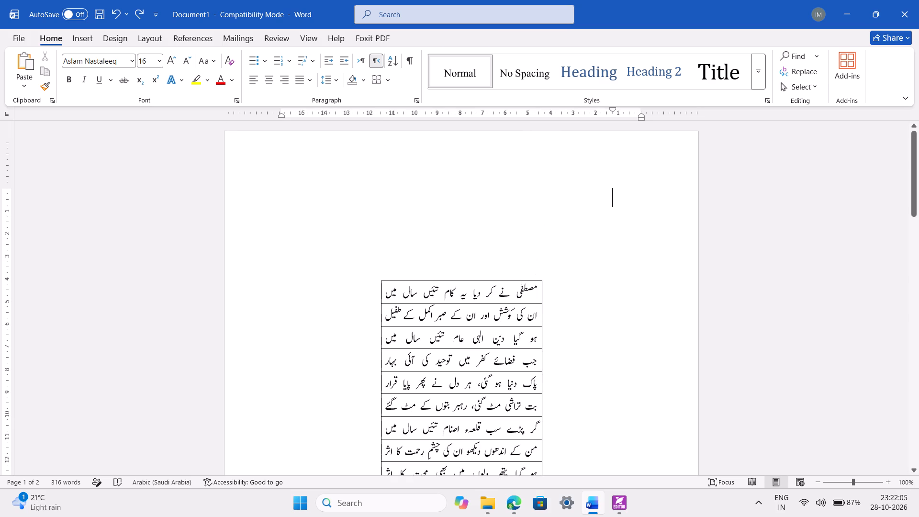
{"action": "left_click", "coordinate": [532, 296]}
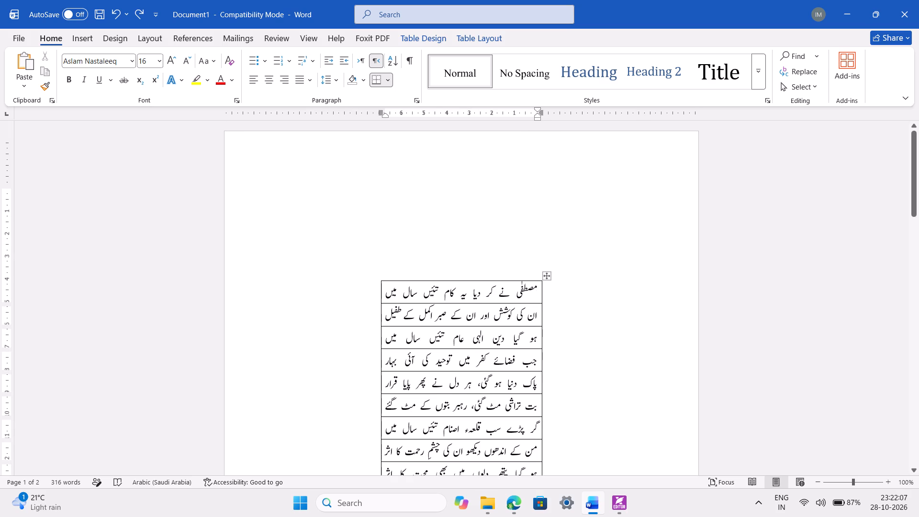
Select the whole poem table and review its row, column, cell and alt text properties.
{"action": "left_click", "coordinate": [547, 279]}
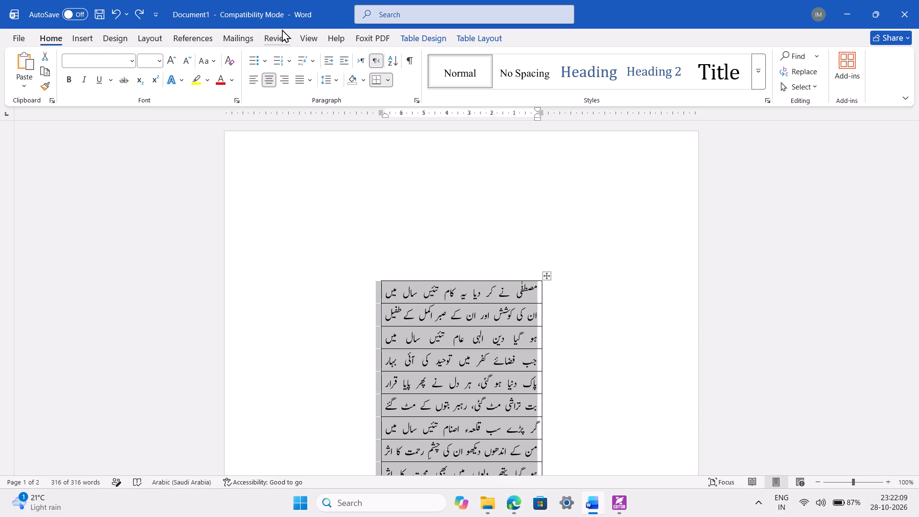
{"action": "left_click", "coordinate": [455, 37]}
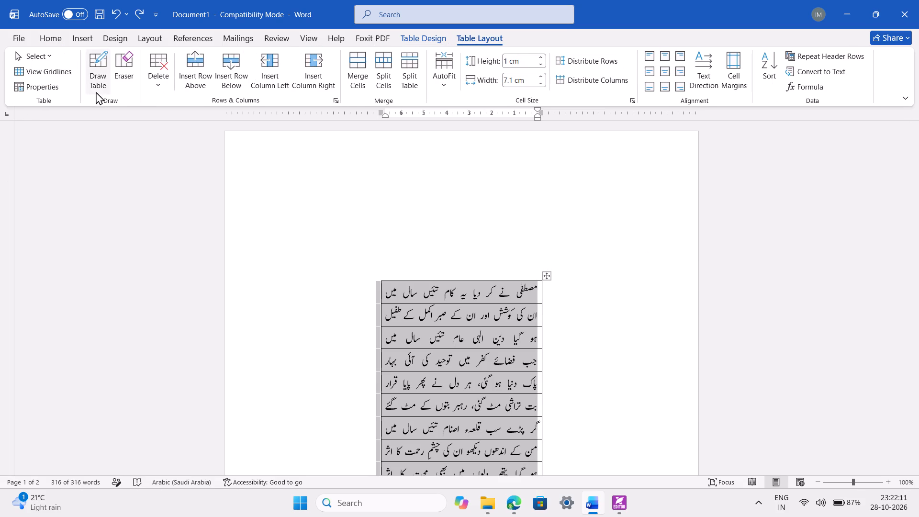
{"action": "left_click", "coordinate": [57, 86]}
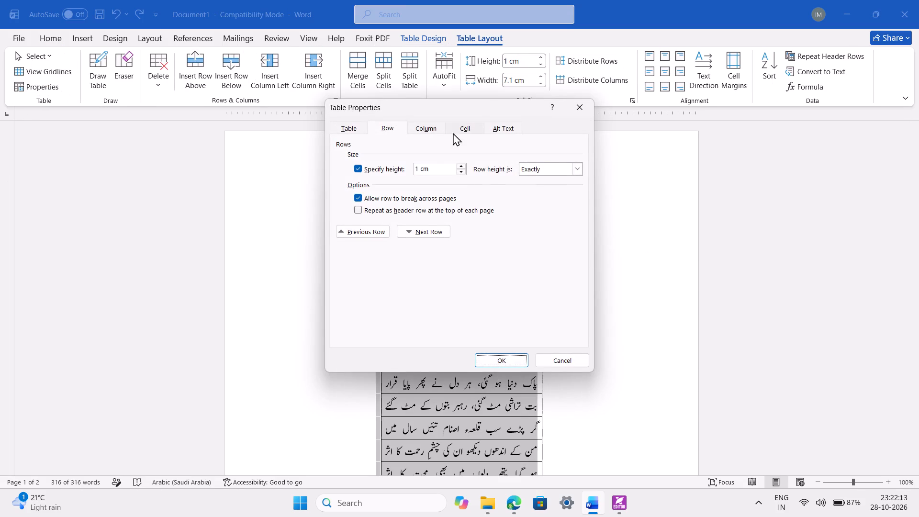
{"action": "left_click", "coordinate": [428, 126]}
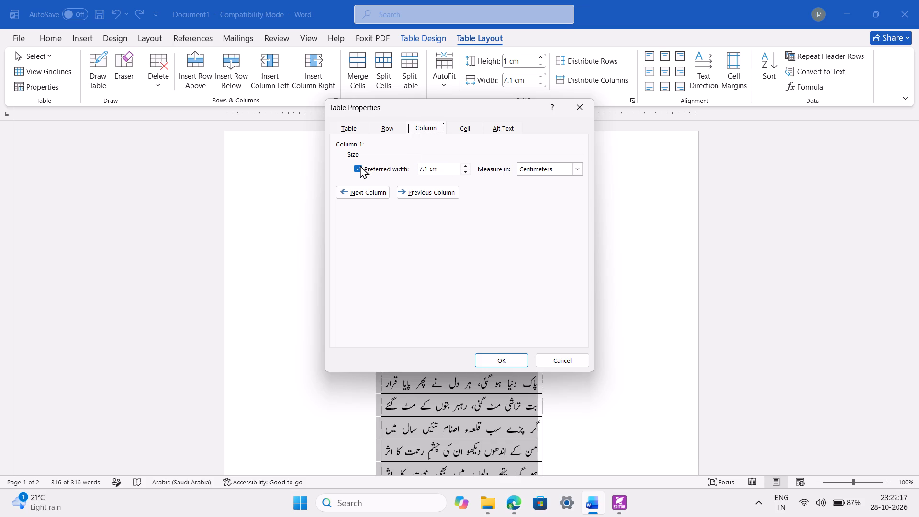
{"action": "left_click", "coordinate": [473, 128]}
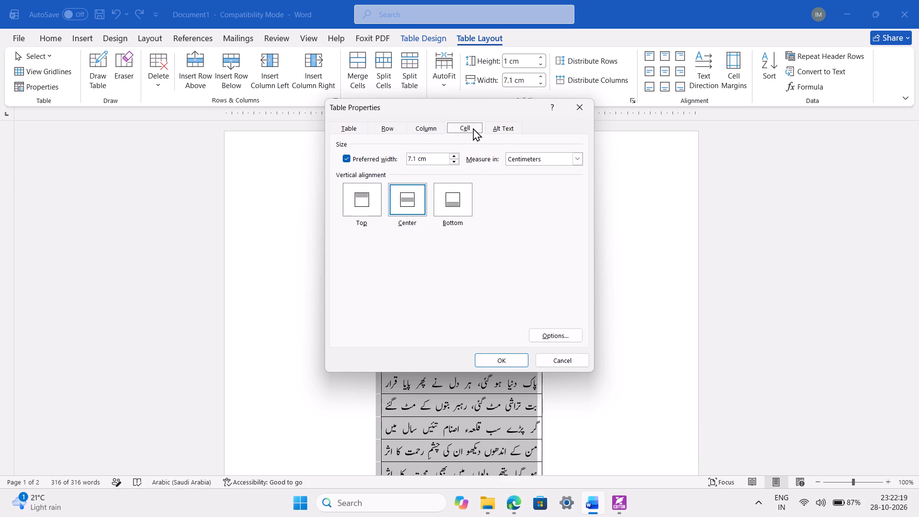
{"action": "left_click", "coordinate": [499, 125]}
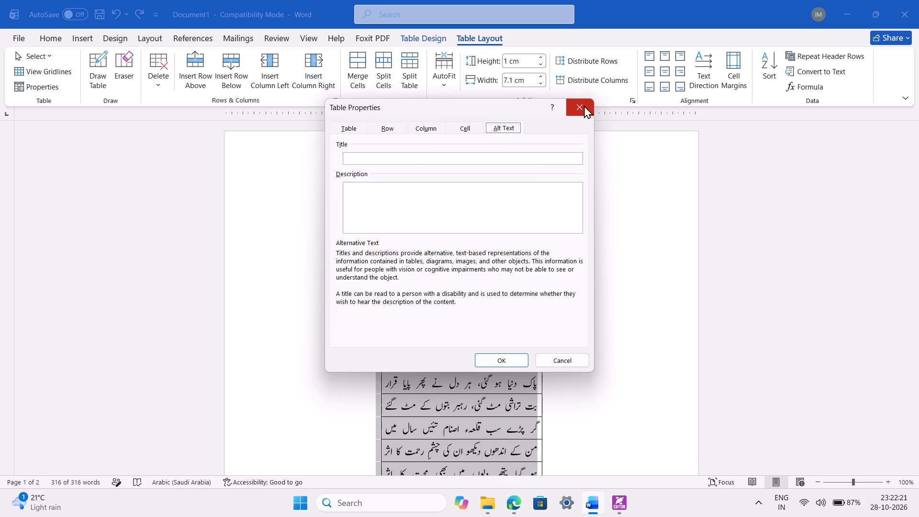
{"action": "left_click", "coordinate": [584, 105]}
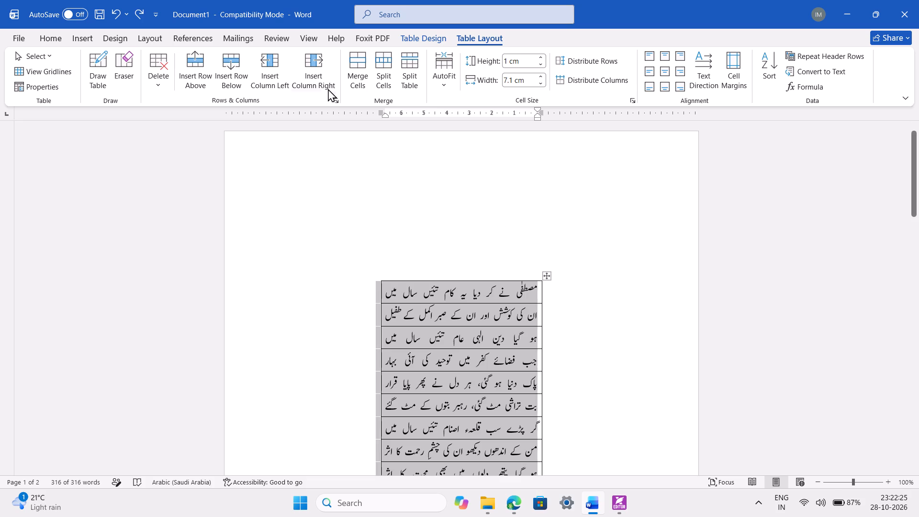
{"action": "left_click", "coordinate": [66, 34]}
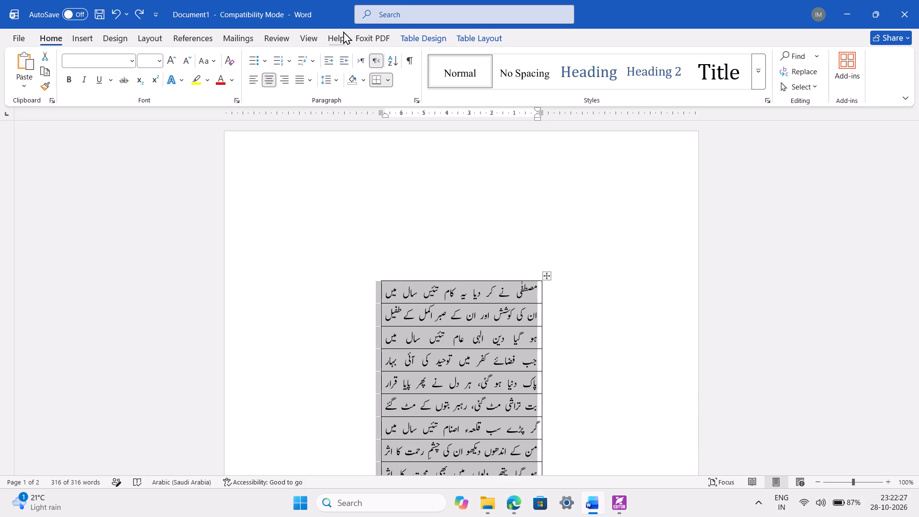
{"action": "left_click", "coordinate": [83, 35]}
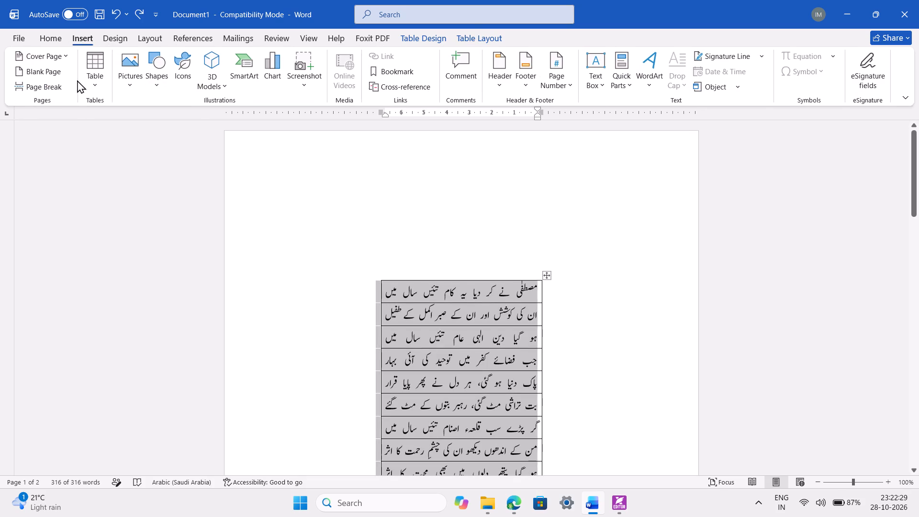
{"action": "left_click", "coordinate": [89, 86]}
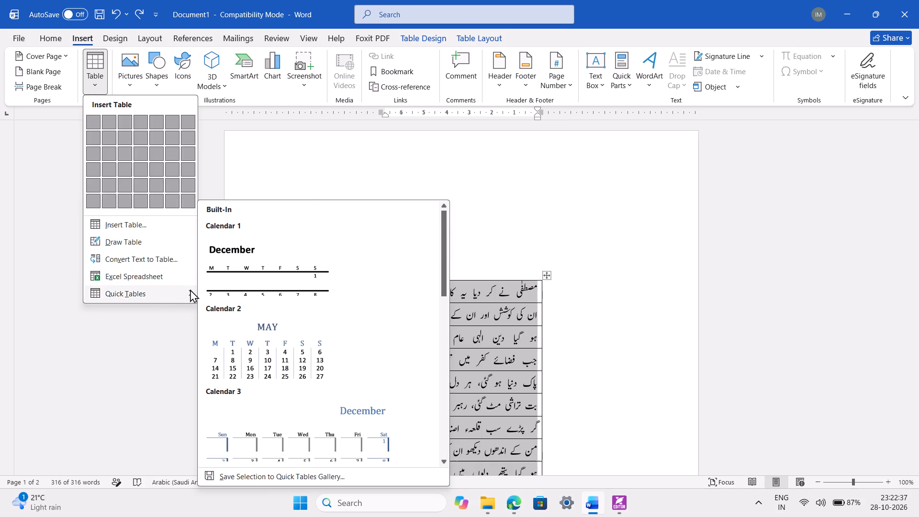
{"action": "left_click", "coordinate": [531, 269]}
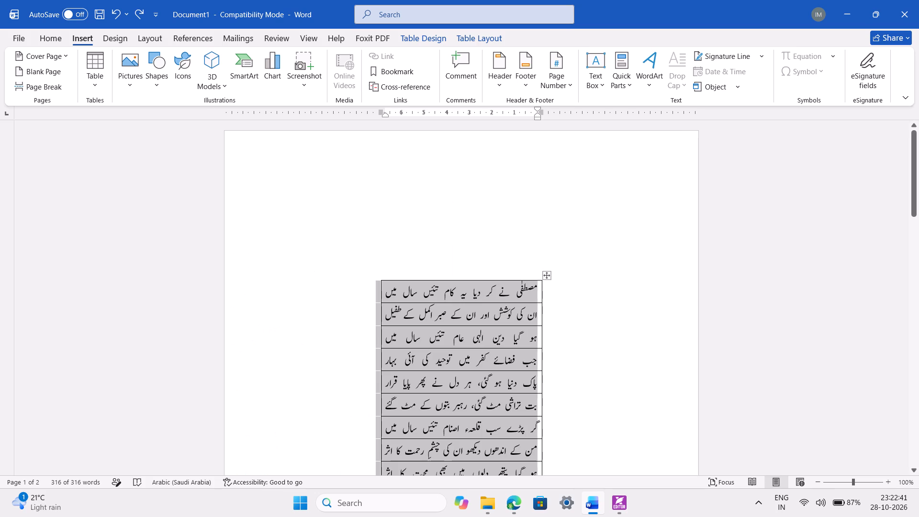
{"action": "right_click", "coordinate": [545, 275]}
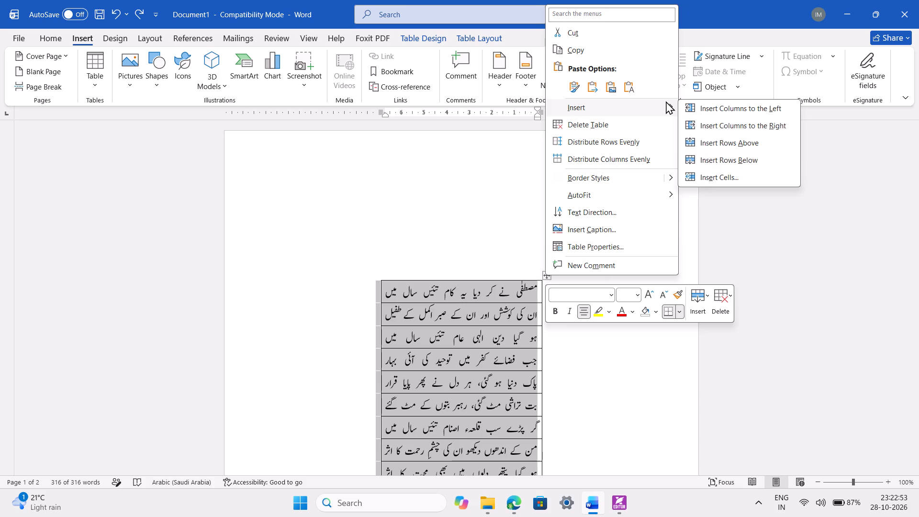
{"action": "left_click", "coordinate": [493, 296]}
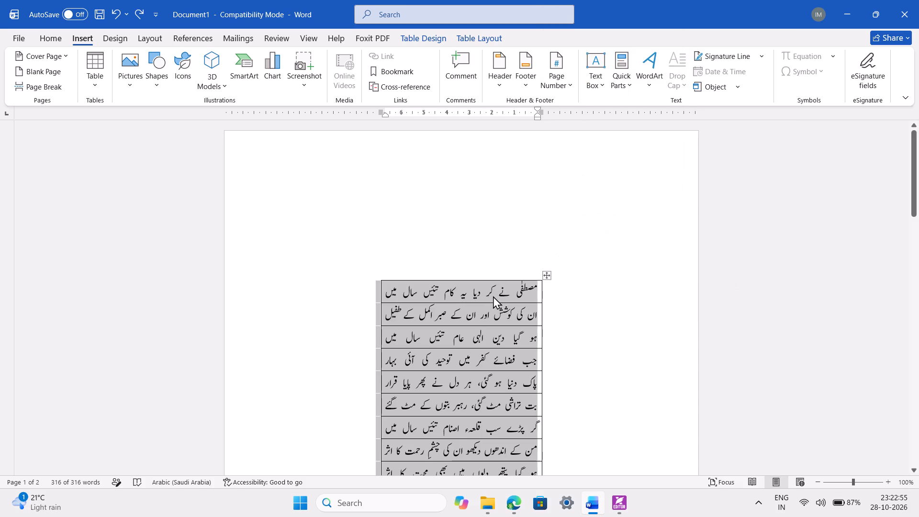
Convert the selected poem table to text, using the other separator "-".
{"action": "left_click", "coordinate": [468, 36]}
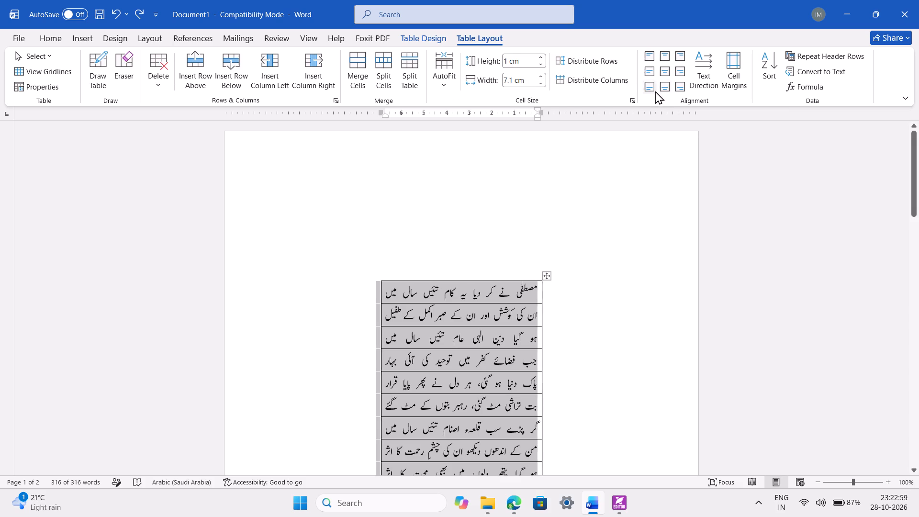
{"action": "left_click", "coordinate": [838, 74]}
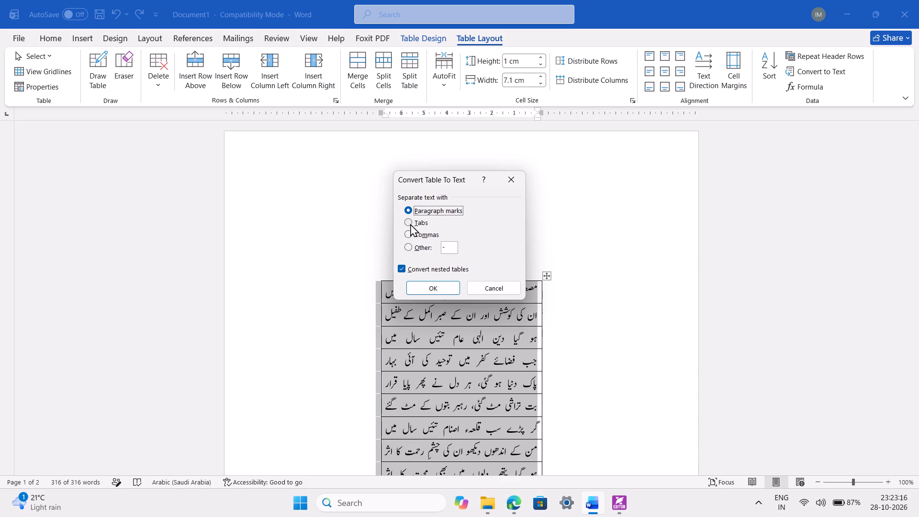
{"action": "left_click", "coordinate": [409, 244]}
{"action": "left_click", "coordinate": [447, 245]}
{"action": "left_click", "coordinate": [442, 285]}
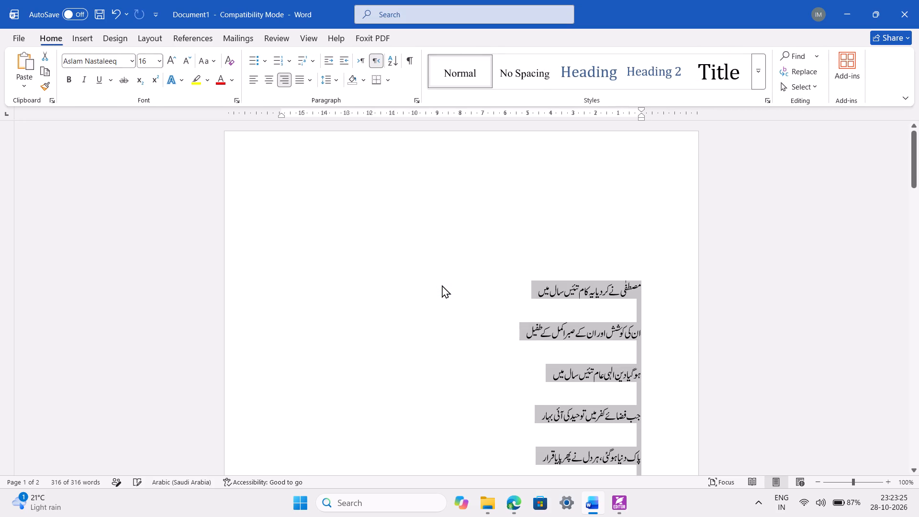
Join the poem's first two verses on one line, removing the blank line between them and separating them with an asterisk.
{"action": "scroll", "coordinate": [527, 336], "scroll_direction": "down", "scroll_amount": 3}
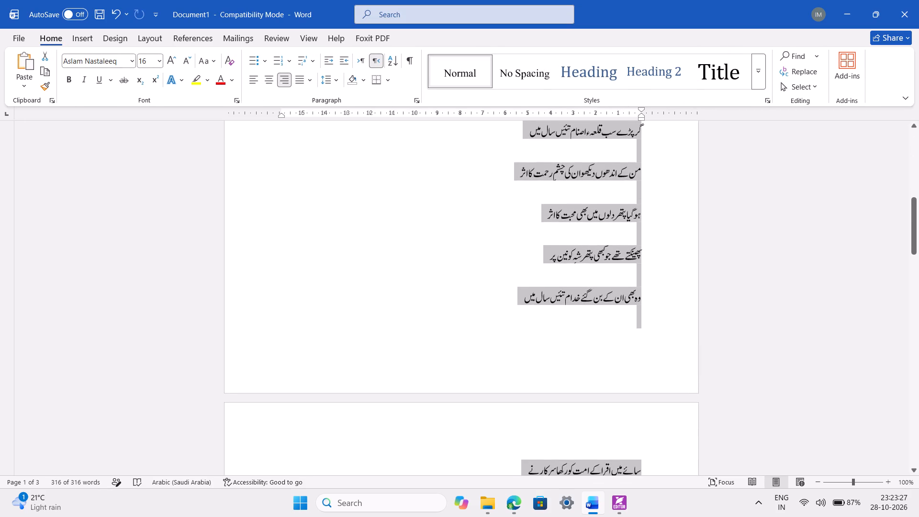
{"action": "scroll", "coordinate": [527, 336], "scroll_direction": "up", "scroll_amount": 5}
{"action": "left_click", "coordinate": [611, 309]}
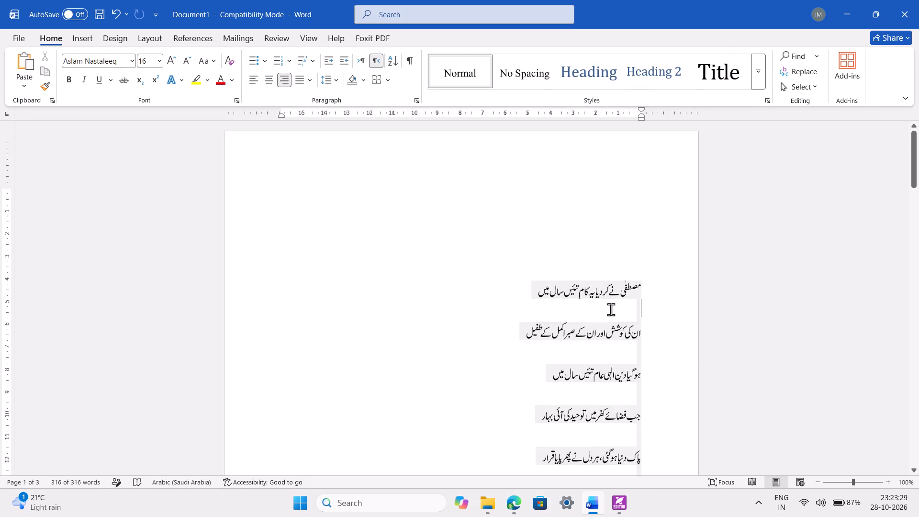
{"action": "key", "text": "BackSpace"}
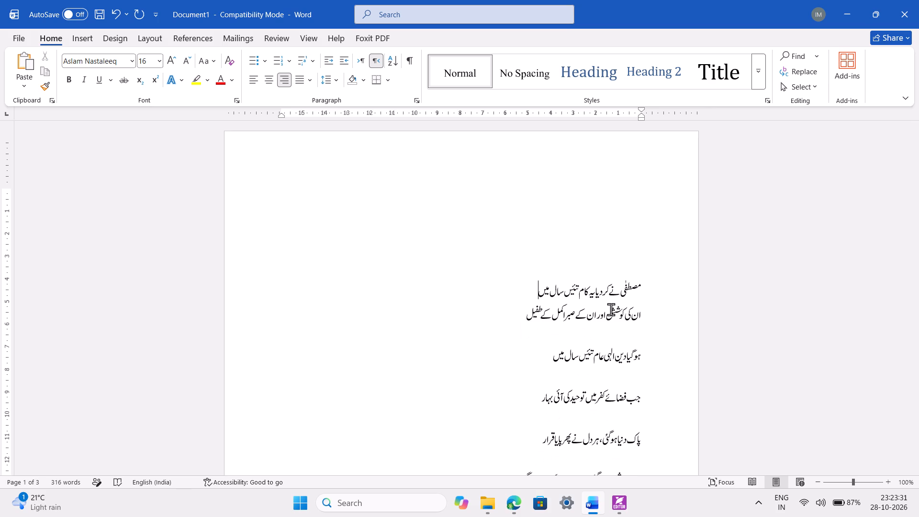
{"action": "key", "text": "Left"}
{"action": "key", "text": "BackSpace"}
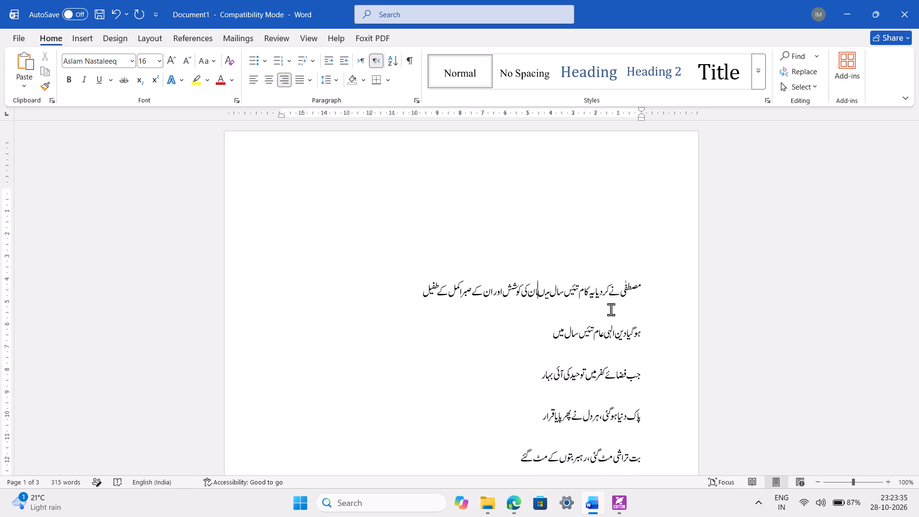
{"action": "key", "text": "space"}
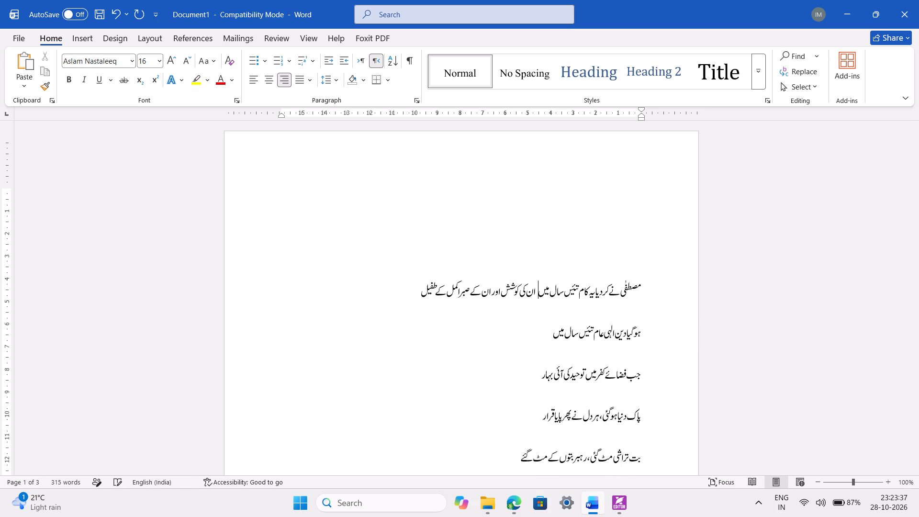
{"action": "key", "text": "BackSpace"}
{"action": "key", "text": "shift+asterisk"}
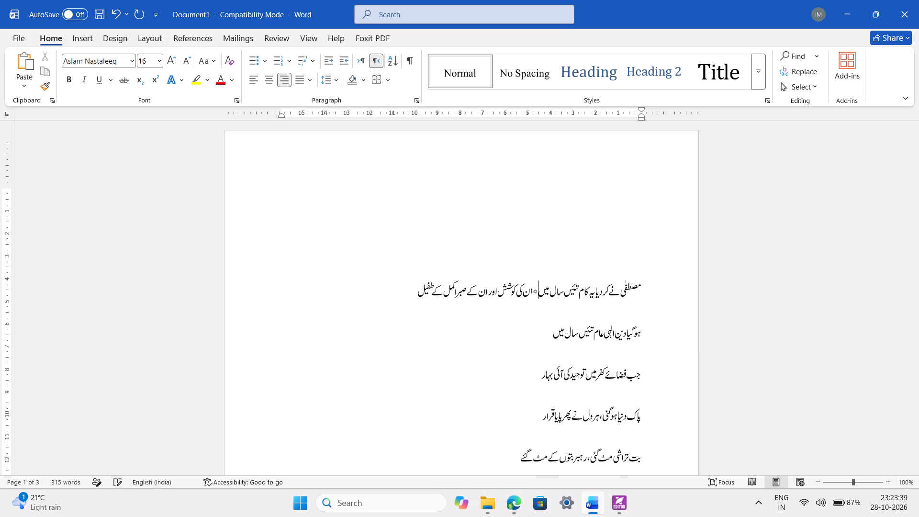
Remove the blank lines around the poem's third verse and join it with the fourth on one line, separated by an asterisk.
{"action": "left_click", "coordinate": [637, 334]}
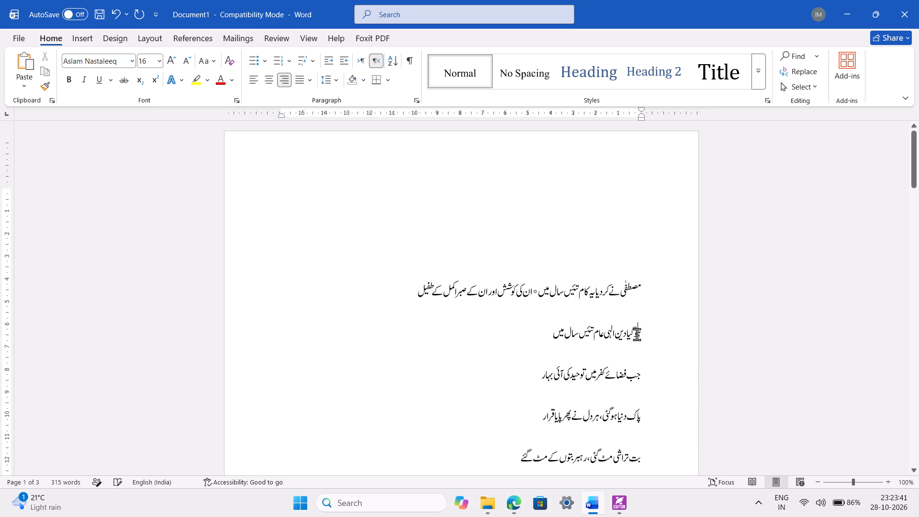
{"action": "key", "text": "Right"}
{"action": "key", "text": "BackSpace"}
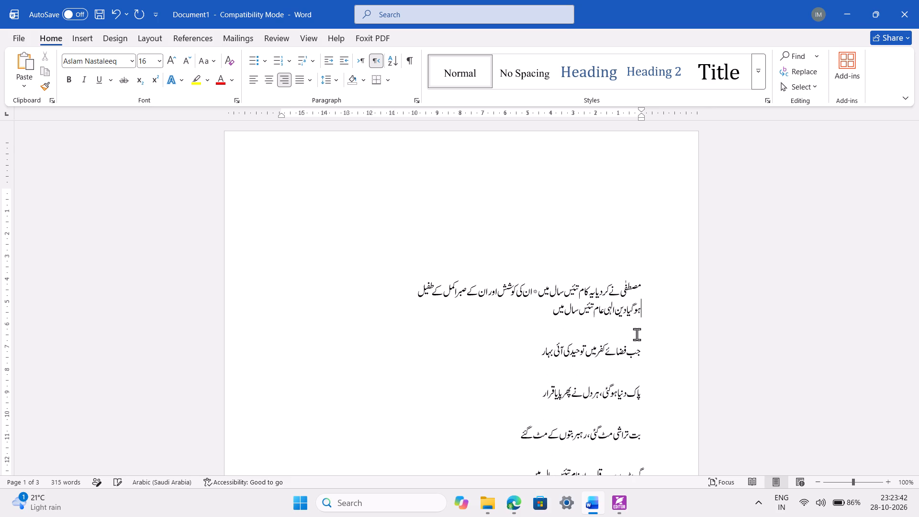
{"action": "left_click", "coordinate": [650, 360]}
{"action": "key", "text": "Up"}
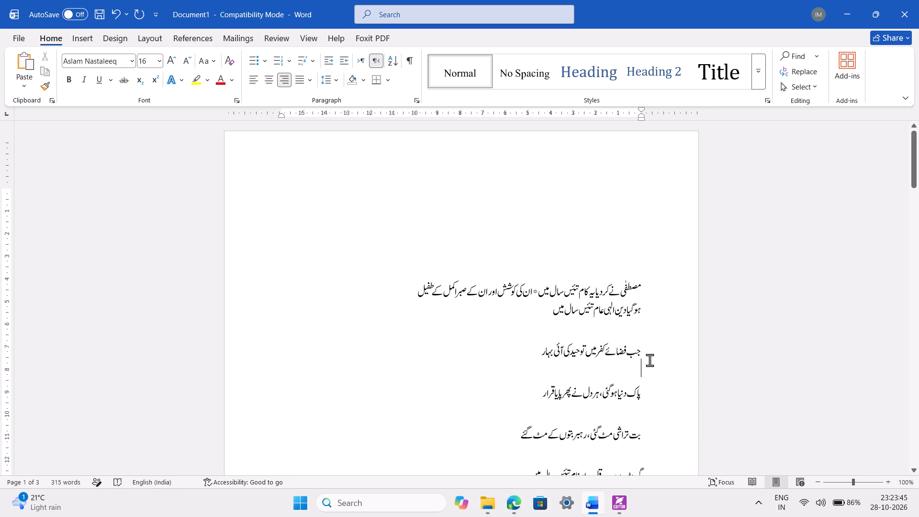
{"action": "key", "text": "BackSpace"}
{"action": "key", "text": "BackSpace"}
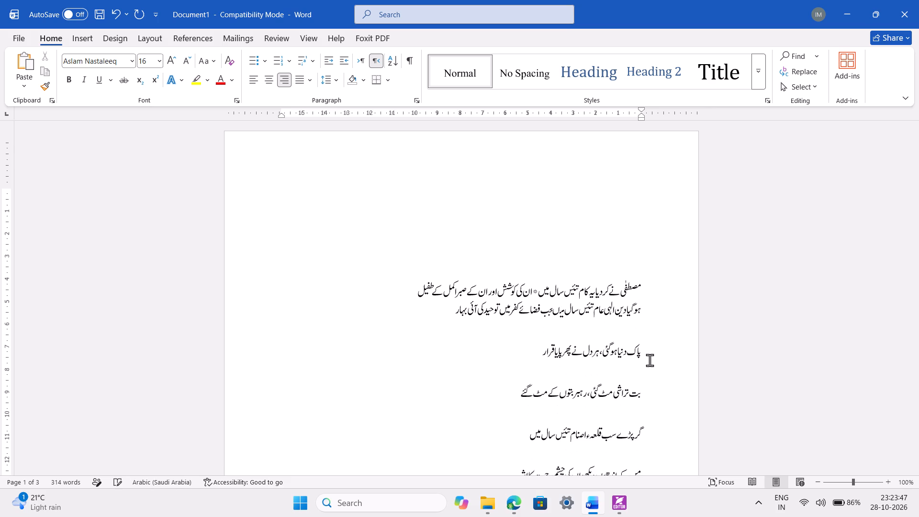
{"action": "key", "text": "shift+asterisk"}
Remove the blank lines around the poem's fifth verse and join it with the sixth on its own line, separated by an asterisk.
{"action": "left_click", "coordinate": [659, 360]}
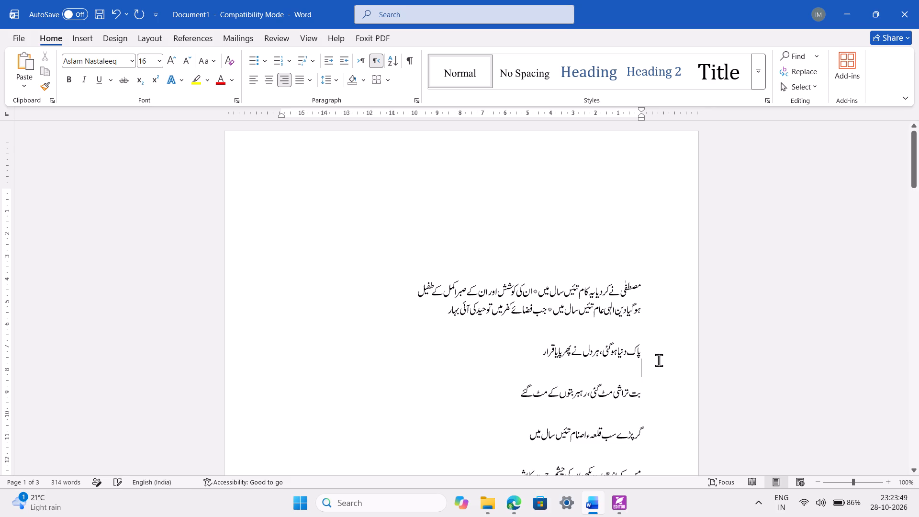
{"action": "key", "text": "Up"}
{"action": "key", "text": "BackSpace"}
{"action": "key", "text": "BackSpace"}
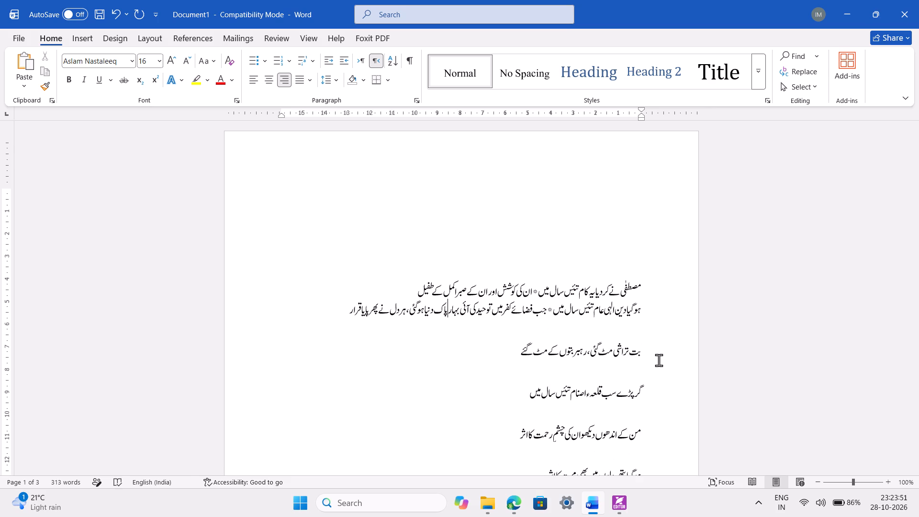
{"action": "key", "text": "Return"}
{"action": "left_click", "coordinate": [670, 375]}
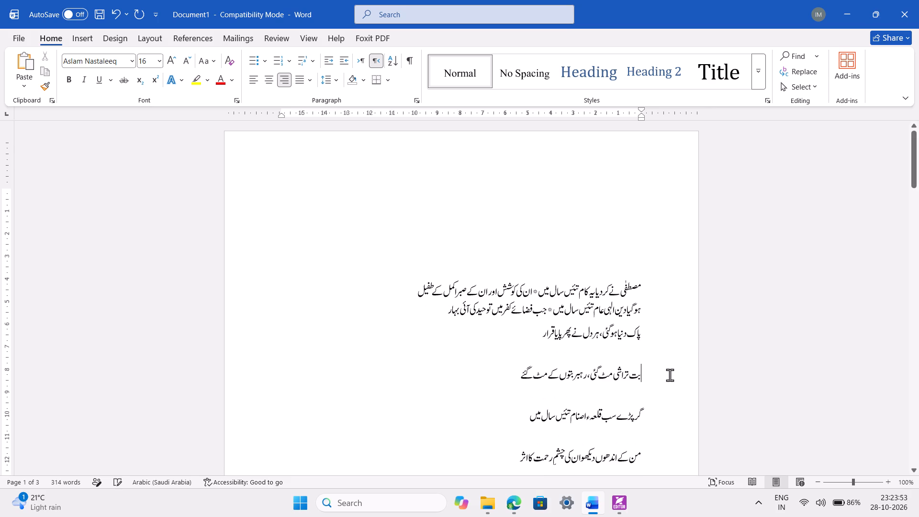
{"action": "key", "text": "BackSpace"}
{"action": "key", "text": "BackSpace"}
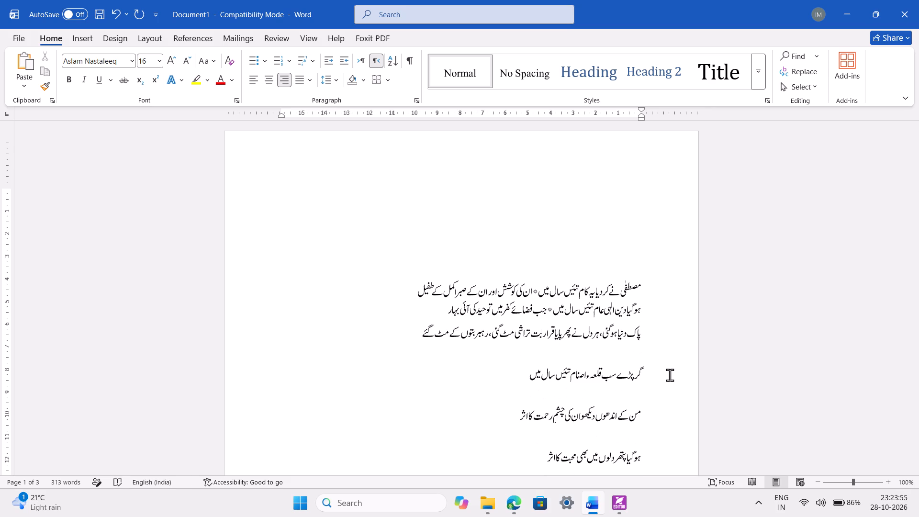
{"action": "key", "text": "shift+asterisk"}
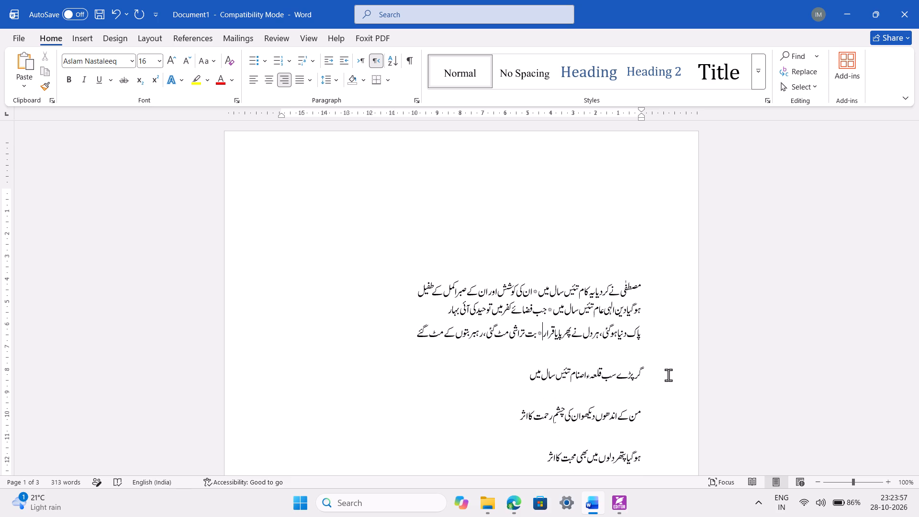
Remove the blank lines around the poem's seventh verse and join it with the eighth on one line, separated by an asterisk.
{"action": "left_click", "coordinate": [666, 371]}
{"action": "key", "text": "BackSpace"}
{"action": "left_click", "coordinate": [658, 386]}
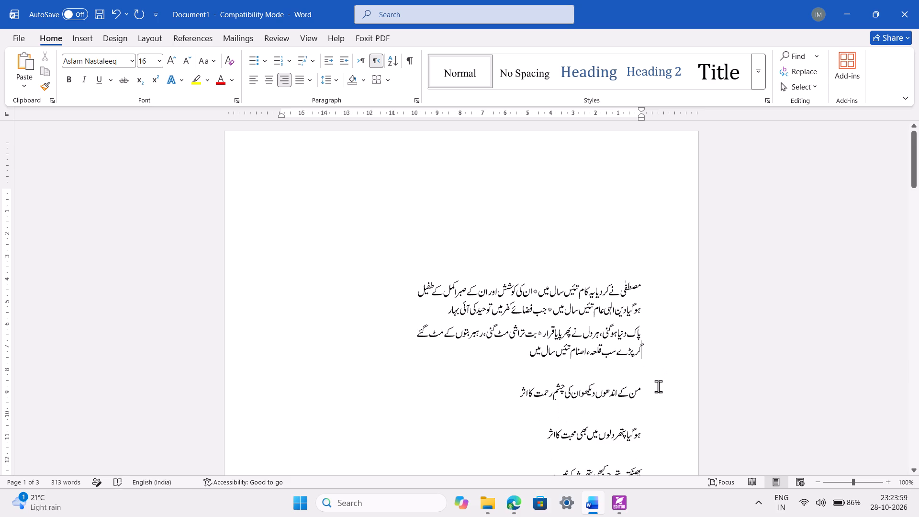
{"action": "key", "text": "BackSpace"}
{"action": "key", "text": "BackSpace"}
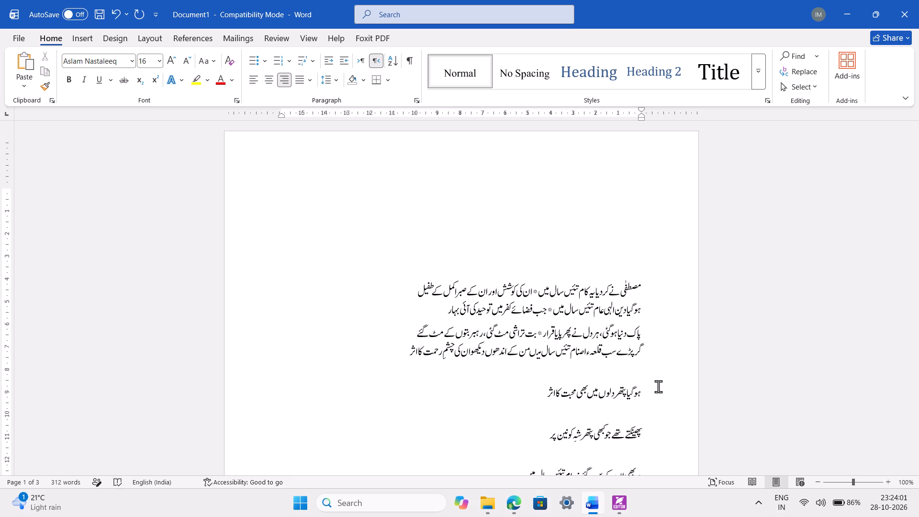
{"action": "key", "text": "shift+asterisk"}
Remove the blank lines before the poem's ninth and tenth verses.
{"action": "left_click", "coordinate": [660, 388]}
{"action": "key", "text": "BackSpace"}
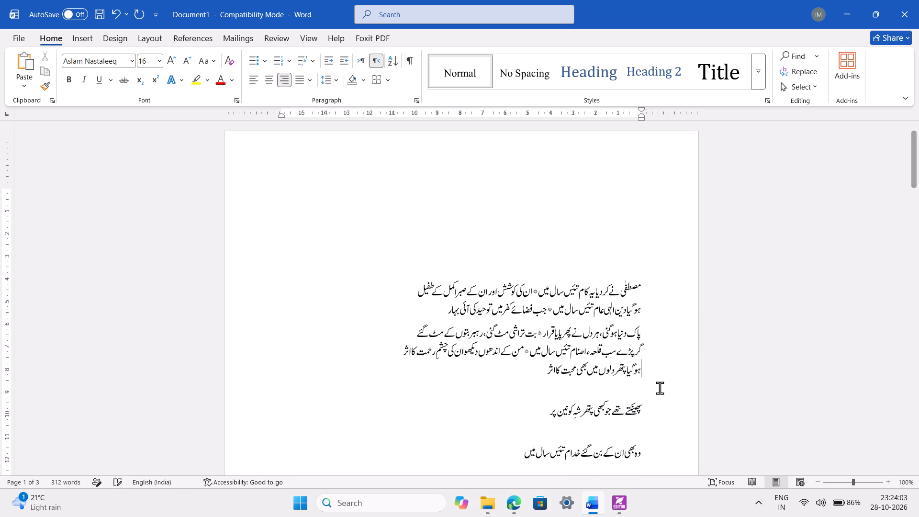
{"action": "left_click", "coordinate": [660, 388]}
{"action": "key", "text": "BackSpace"}
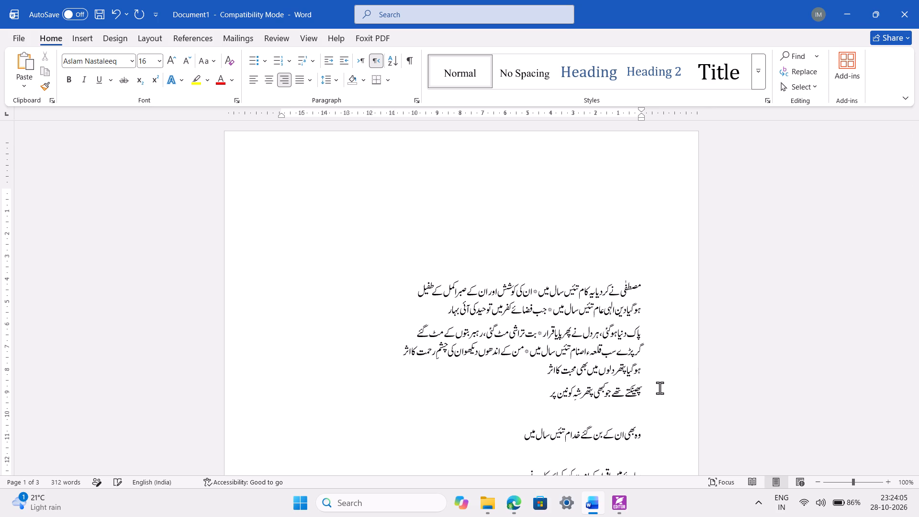
{"action": "left_click", "coordinate": [660, 388]}
Replace the line breaks that start the poem's third and second joined lines with fresh ones.
{"action": "left_click", "coordinate": [651, 330]}
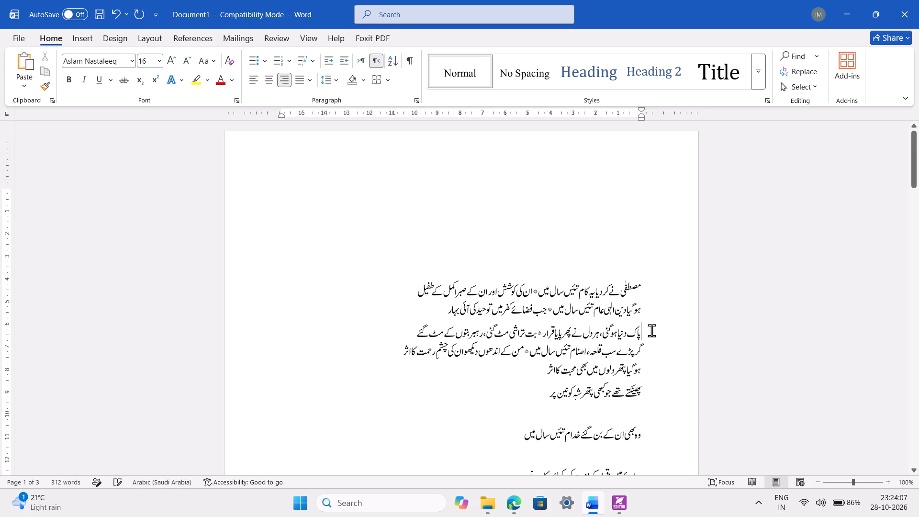
{"action": "key", "text": "BackSpace"}
{"action": "key", "text": "Return"}
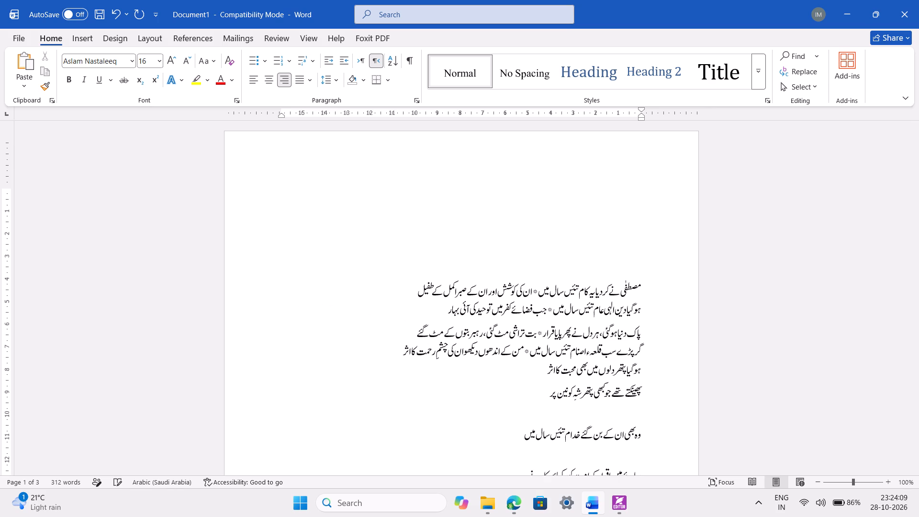
{"action": "left_click", "coordinate": [655, 304]}
{"action": "key", "text": "BackSpace"}
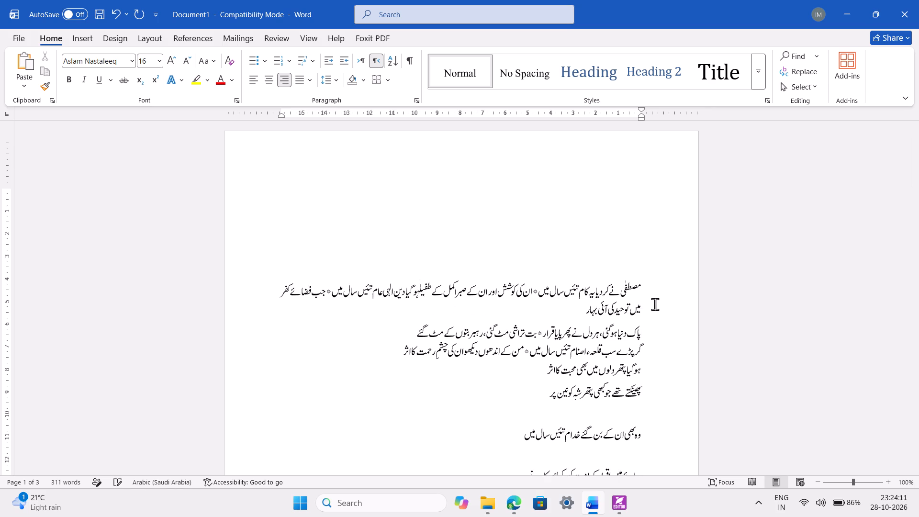
{"action": "key", "text": "Return"}
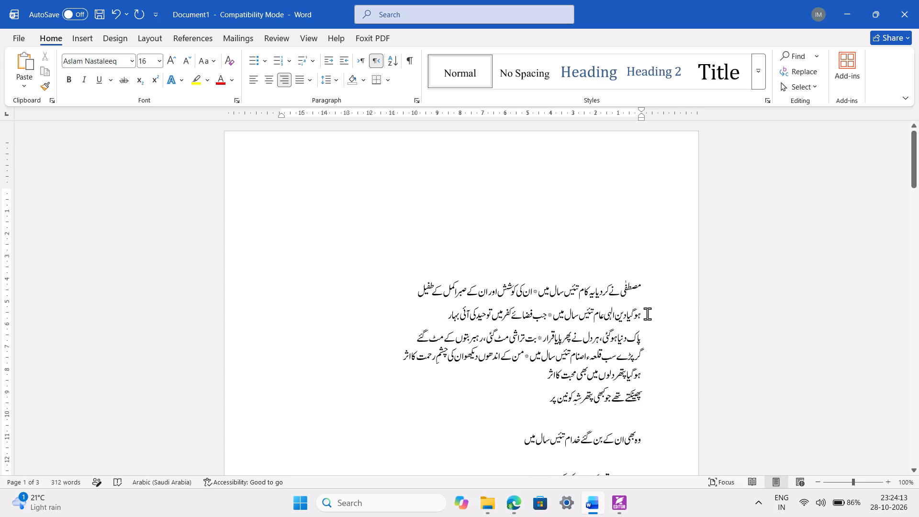
Join the poem's ninth and tenth verses on one line, separated by an asterisk.
{"action": "left_click", "coordinate": [650, 371]}
{"action": "key", "text": "Down"}
{"action": "key", "text": "BackSpace"}
{"action": "key", "text": "BackSpace"}
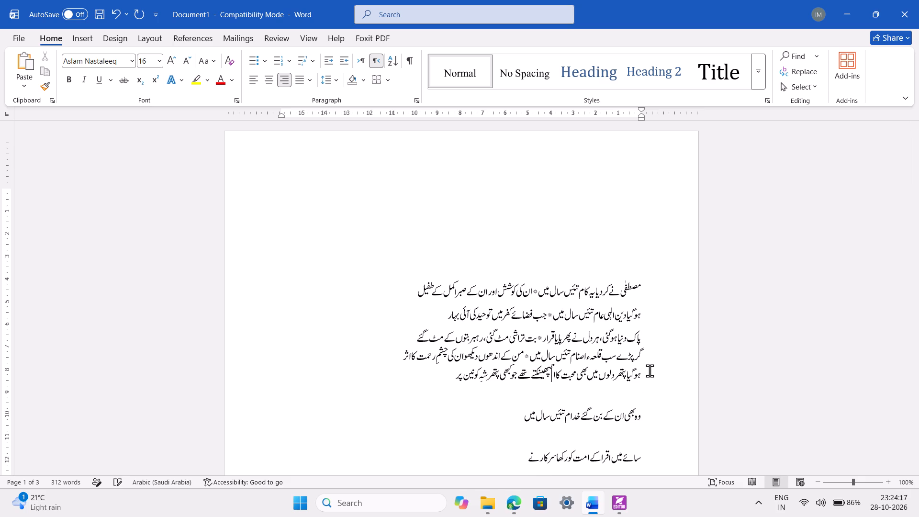
{"action": "key", "text": "ctrl+z"}
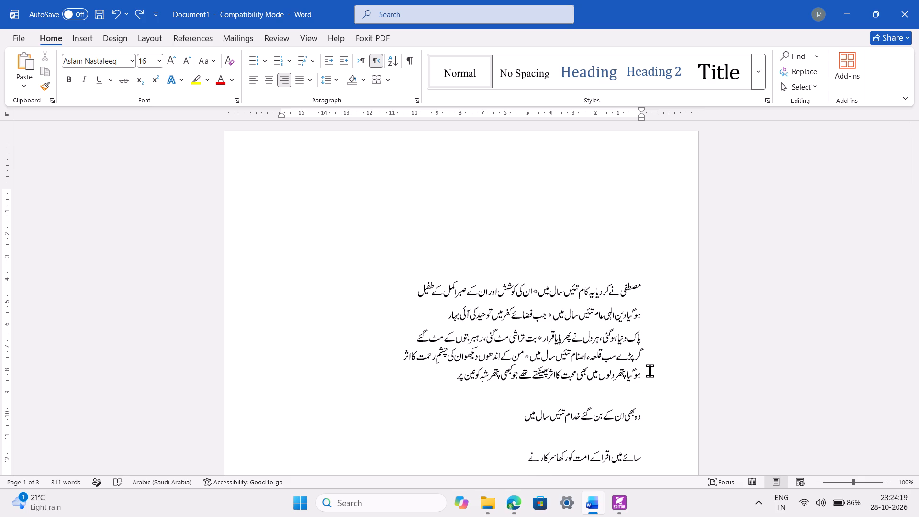
{"action": "key", "text": "shift+asterisk"}
{"action": "key", "text": "Return"}
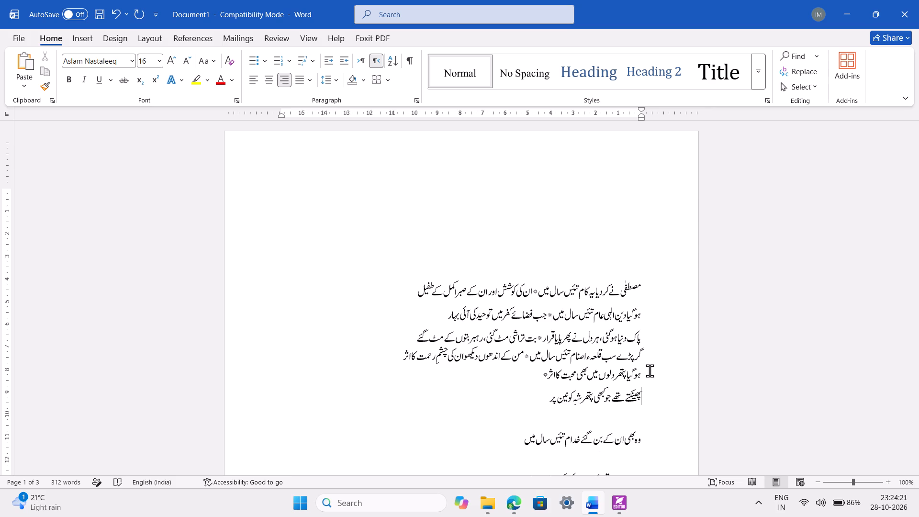
{"action": "key", "text": "ctrl+z"}
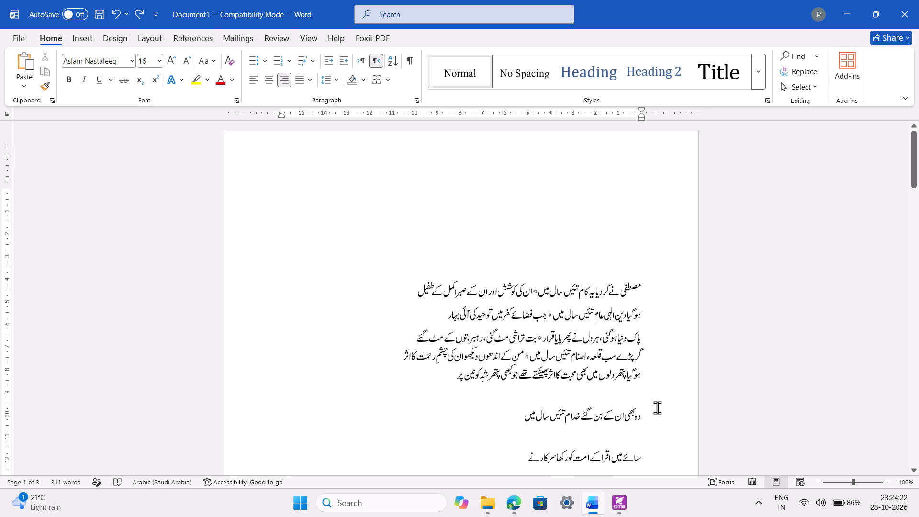
{"action": "key", "text": "shift+asterisk"}
Remove the blank lines around the poem's eleventh verse and join it with the twelfth on one line, separated by an asterisk.
{"action": "left_click", "coordinate": [655, 411]}
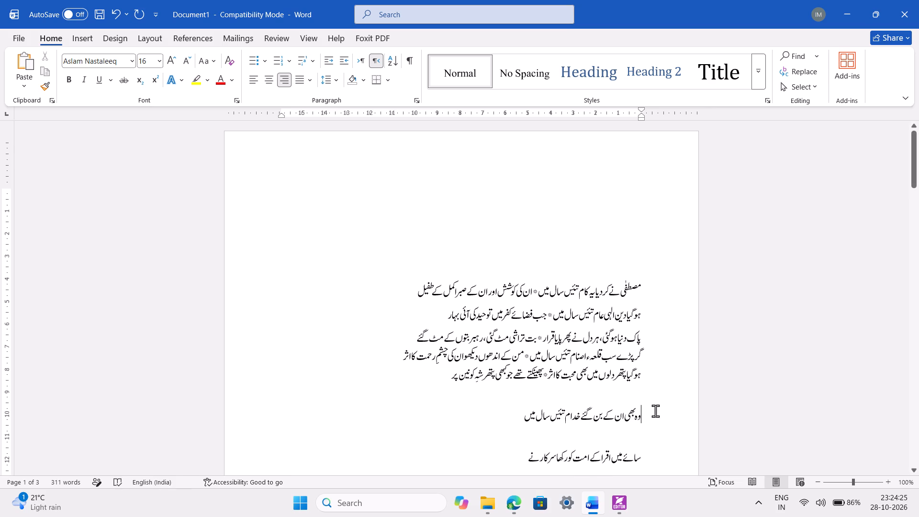
{"action": "key", "text": "BackSpace"}
{"action": "left_click", "coordinate": [658, 415]}
{"action": "key", "text": "BackSpace"}
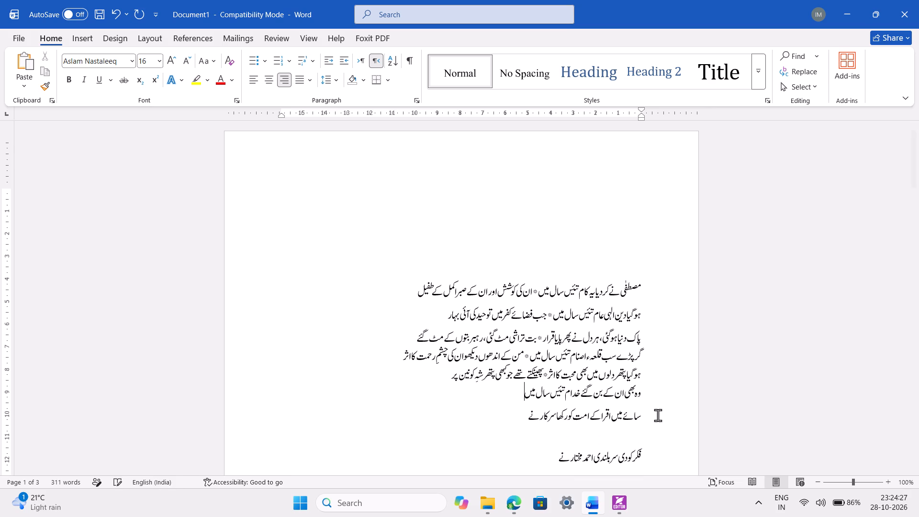
{"action": "left_click", "coordinate": [658, 415]}
{"action": "key", "text": "BackSpace"}
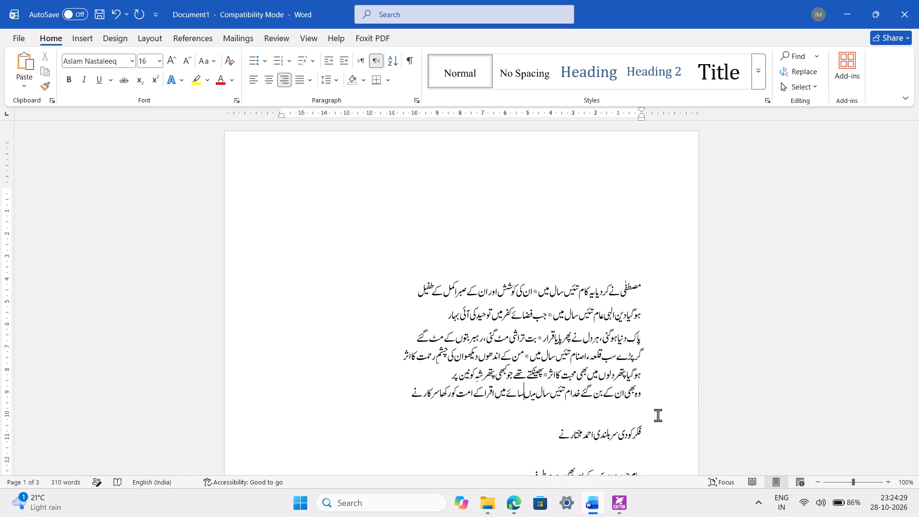
{"action": "key", "text": "shift+asterisk"}
Remove the blank lines around the poem's thirteenth verse and join it with the fourteenth on one line, separated by an asterisk.
{"action": "left_click", "coordinate": [658, 428]}
{"action": "key", "text": "BackSpace"}
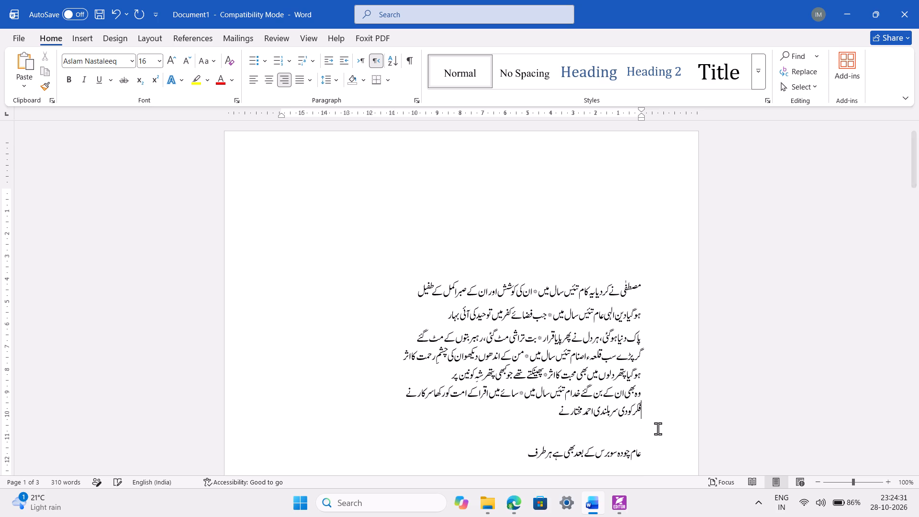
{"action": "key", "text": "Down"}
{"action": "key", "text": "Down"}
{"action": "key", "text": "BackSpace"}
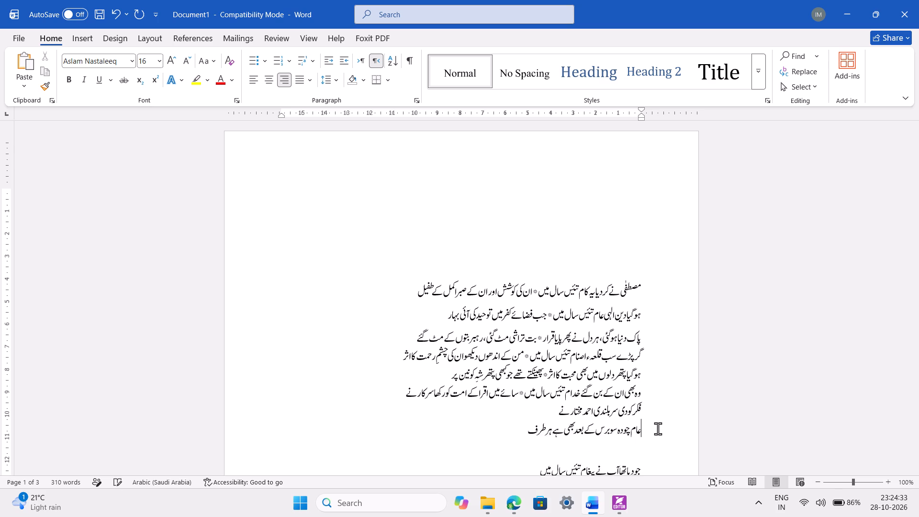
{"action": "key", "text": "BackSpace"}
{"action": "key", "text": "shift+asterisk"}
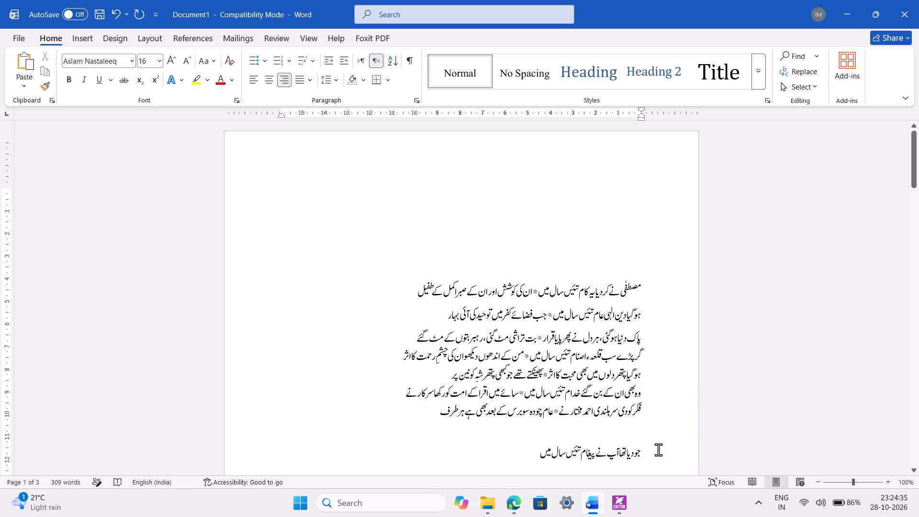
Remove the blank lines around the poem's fifteenth verse and join it with the sixteenth on one line, separated by an asterisk.
{"action": "left_click", "coordinate": [658, 450]}
{"action": "key", "text": "BackSpace"}
{"action": "scroll", "coordinate": [658, 450], "scroll_direction": "down", "scroll_amount": 1}
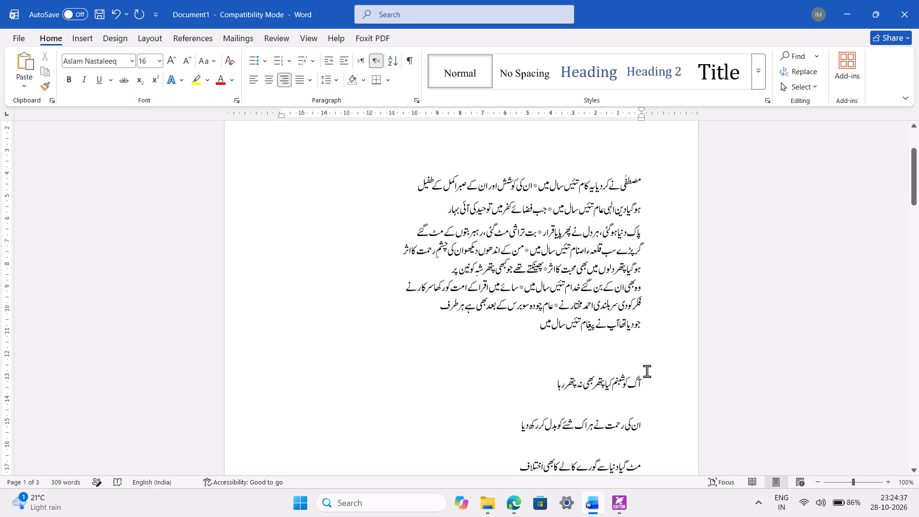
{"action": "left_click", "coordinate": [654, 379]}
{"action": "key", "text": "BackSpace"}
{"action": "key", "text": "BackSpace"}
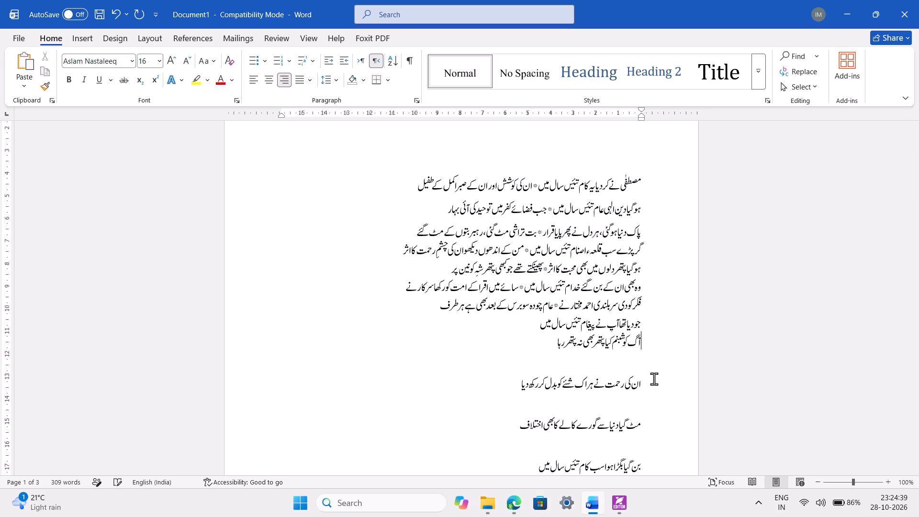
{"action": "key", "text": "BackSpace"}
{"action": "key", "text": "shift+asterisk"}
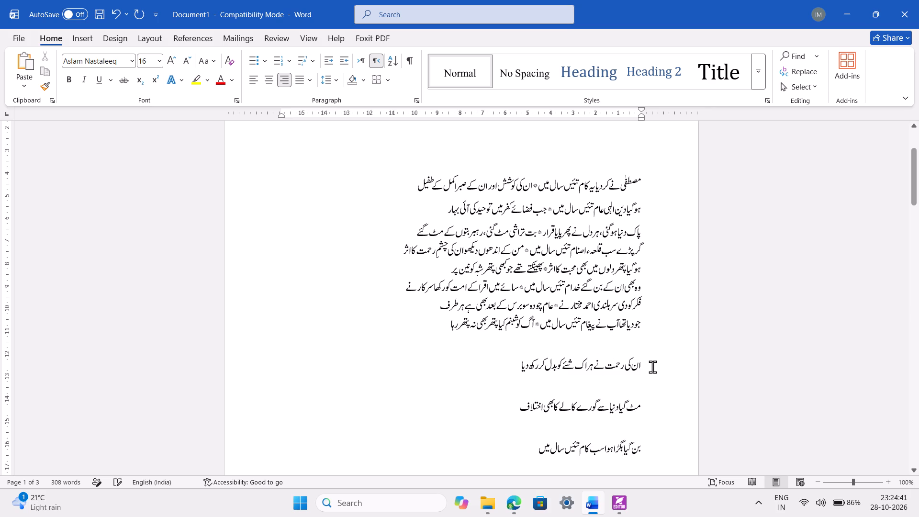
Remove the blank lines around the poem's seventeenth verse and join it with the eighteenth on one line, separated by an asterisk.
{"action": "left_click", "coordinate": [652, 367]}
{"action": "key", "text": "BackSpace"}
{"action": "left_click", "coordinate": [652, 367]}
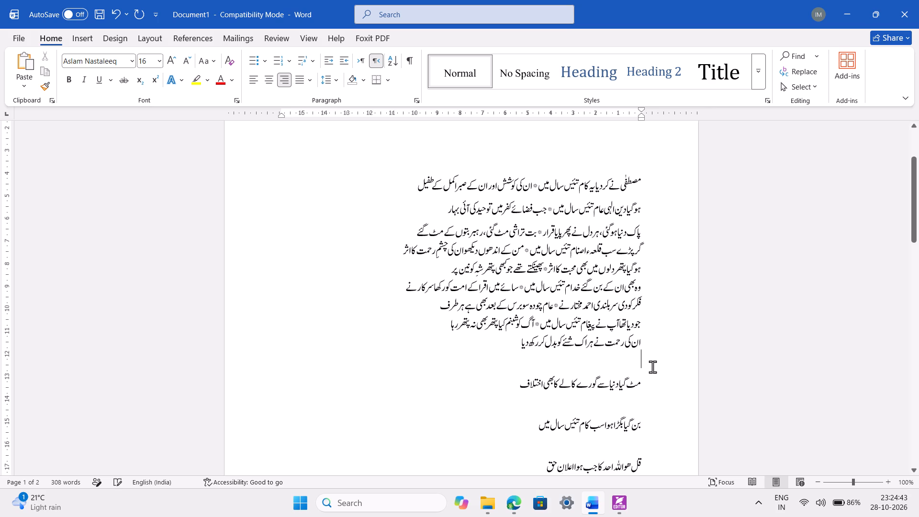
{"action": "key", "text": "BackSpace"}
{"action": "key", "text": "Left"}
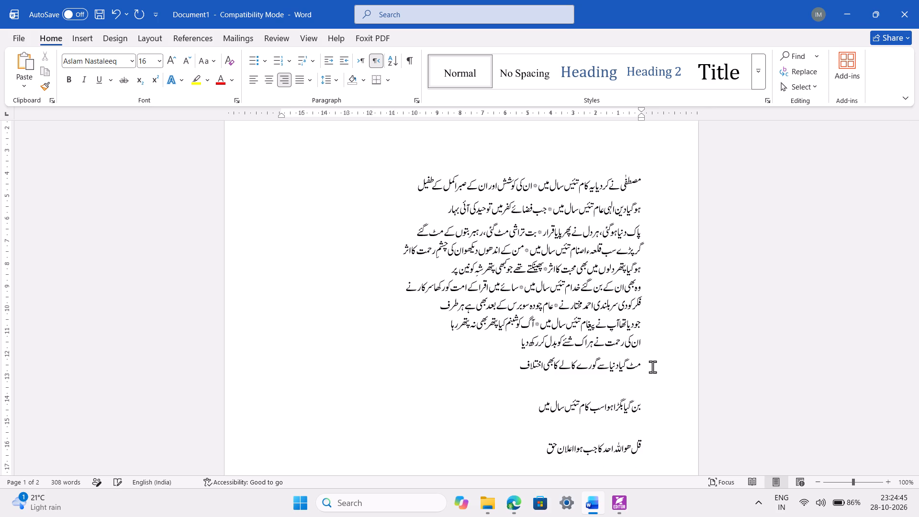
{"action": "key", "text": "BackSpace"}
{"action": "key", "text": "shift+asterisk"}
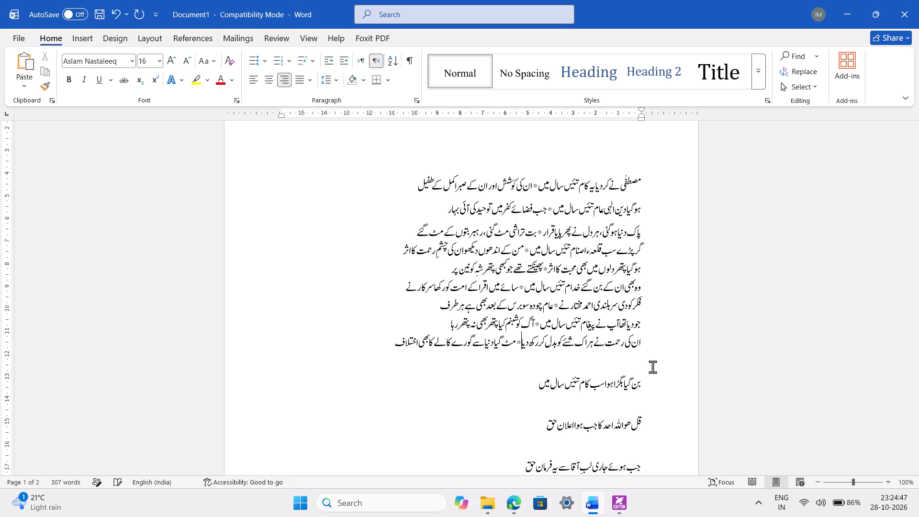
Remove the blank lines around the poem's nineteenth verse and join it with the twentieth on one line, separated by an asterisk.
{"action": "left_click", "coordinate": [652, 376]}
{"action": "key", "text": "BackSpace"}
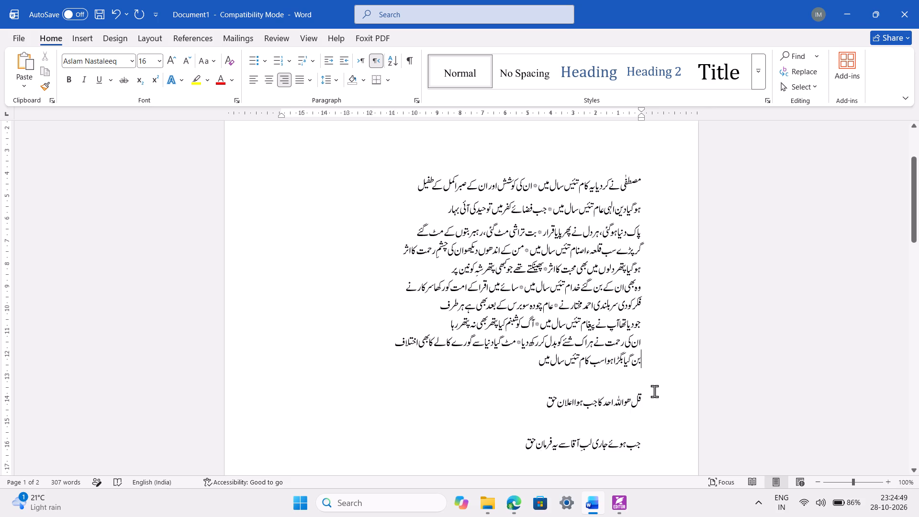
{"action": "left_click", "coordinate": [654, 391]}
{"action": "key", "text": "BackSpace"}
{"action": "key", "text": "BackSpace"}
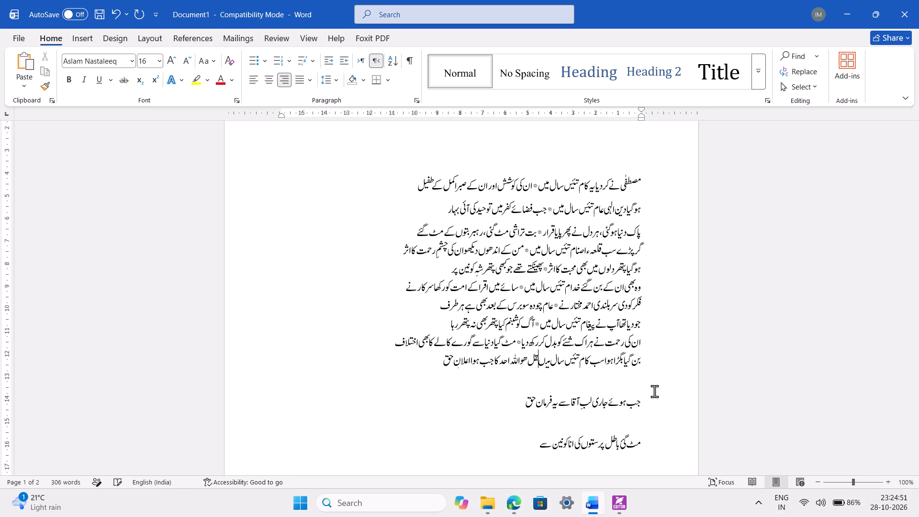
{"action": "key", "text": "shift+asterisk"}
Remove the blank lines around the poem's twenty-first verse and join it with the twenty-second on one line, separated by an asterisk.
{"action": "left_click", "coordinate": [656, 410]}
{"action": "key", "text": "BackSpace"}
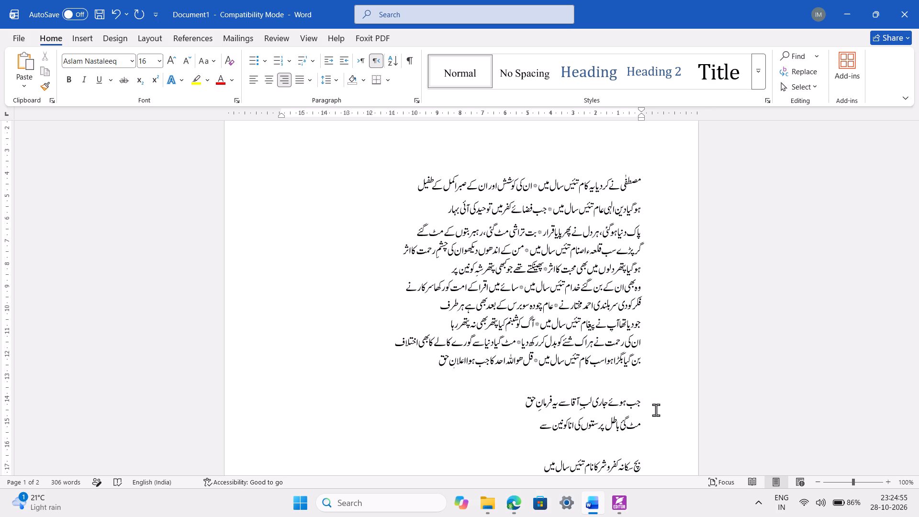
{"action": "left_click", "coordinate": [654, 390]}
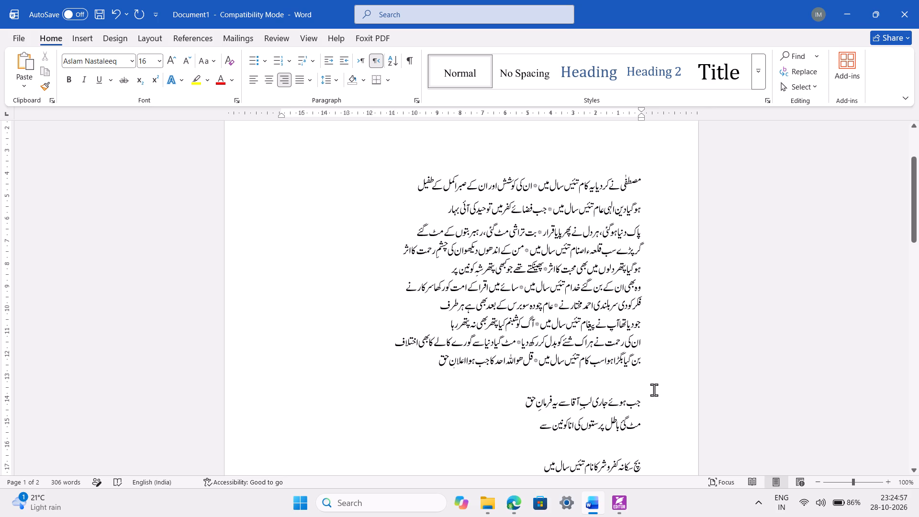
{"action": "key", "text": "BackSpace"}
{"action": "left_click", "coordinate": [655, 402]}
{"action": "key", "text": "BackSpace"}
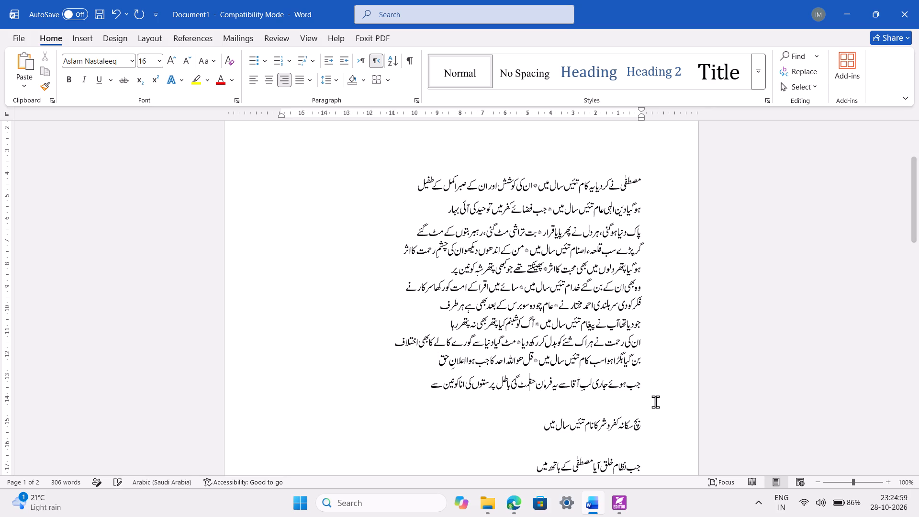
{"action": "key", "text": "shift+asterisk"}
Remove the blank lines around the poem's twenty-third verse and join it with the twenty-fourth on one line, separated by an asterisk.
{"action": "left_click", "coordinate": [652, 428]}
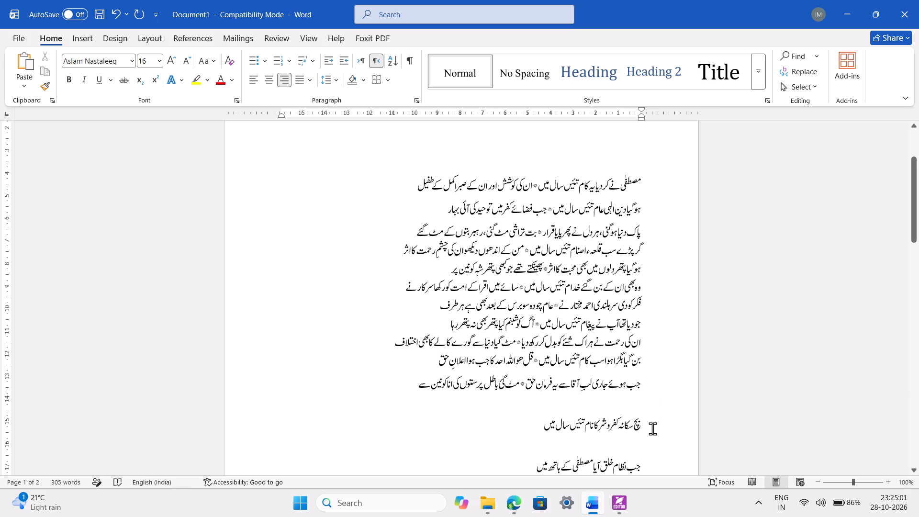
{"action": "key", "text": "BackSpace"}
{"action": "left_click", "coordinate": [652, 442]}
{"action": "key", "text": "BackSpace"}
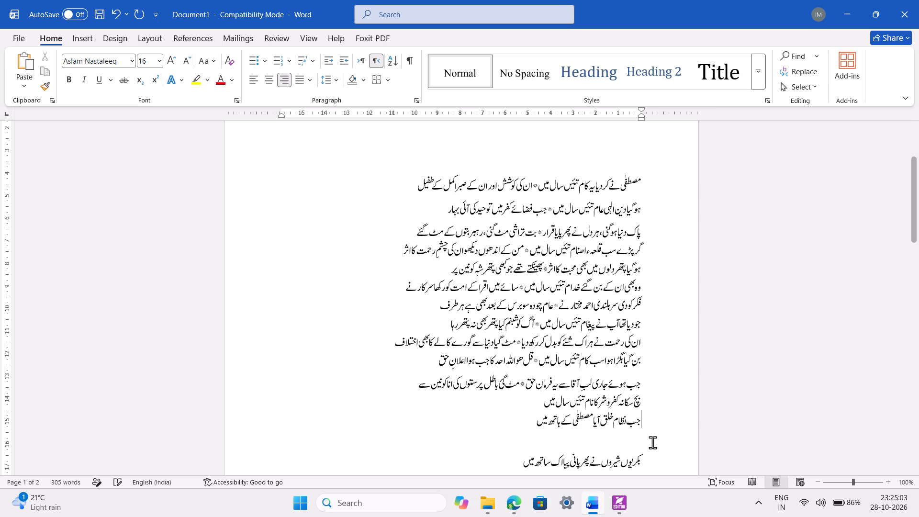
{"action": "key", "text": "BackSpace"}
{"action": "key", "text": "shift+asterisk"}
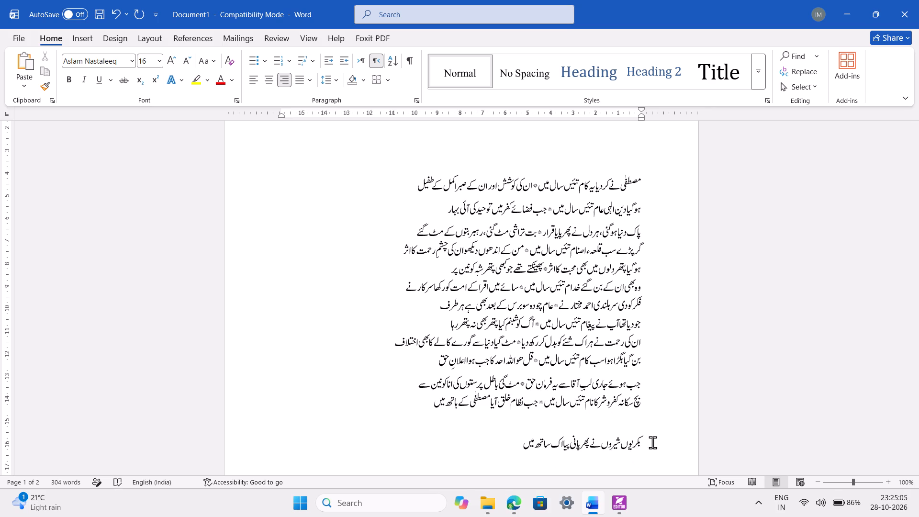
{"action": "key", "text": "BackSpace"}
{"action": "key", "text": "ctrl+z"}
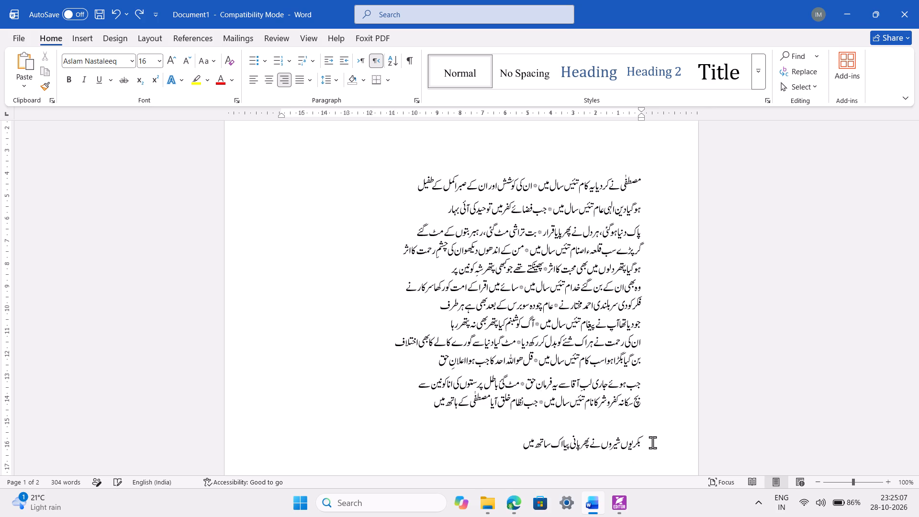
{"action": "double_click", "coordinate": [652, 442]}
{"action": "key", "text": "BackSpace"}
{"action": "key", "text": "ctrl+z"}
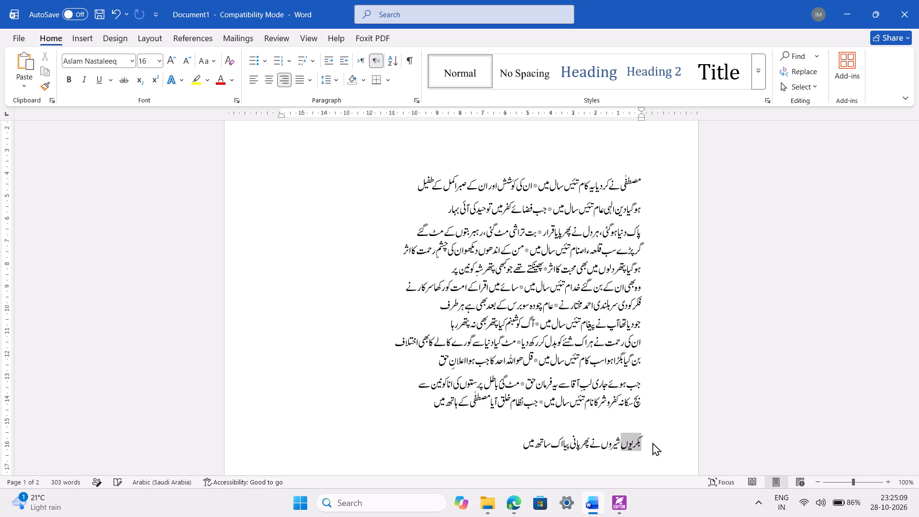
Remove the blank lines around the poem's twenty-fifth verse and join it with the twenty-sixth on one line, separated by an asterisk.
{"action": "key", "text": "Right"}
{"action": "key", "text": "BackSpace"}
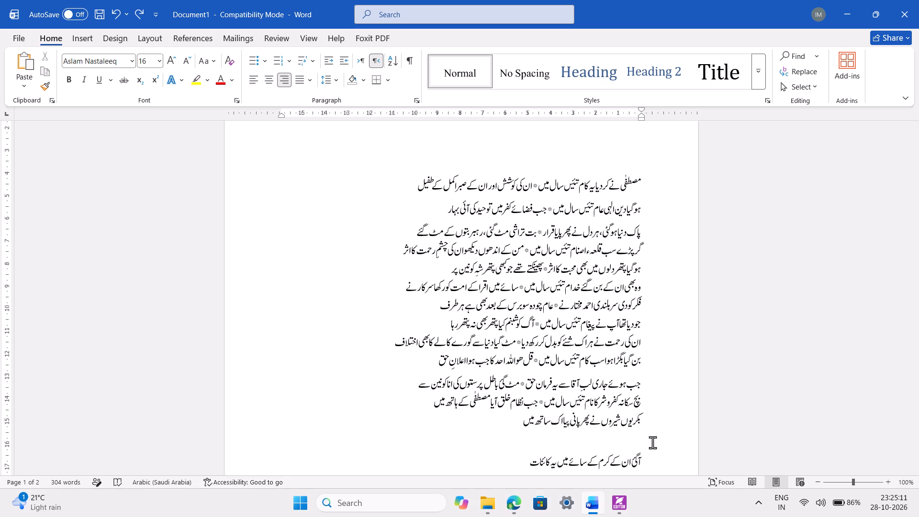
{"action": "left_click", "coordinate": [652, 442]}
{"action": "scroll", "coordinate": [652, 442], "scroll_direction": "down", "scroll_amount": 1}
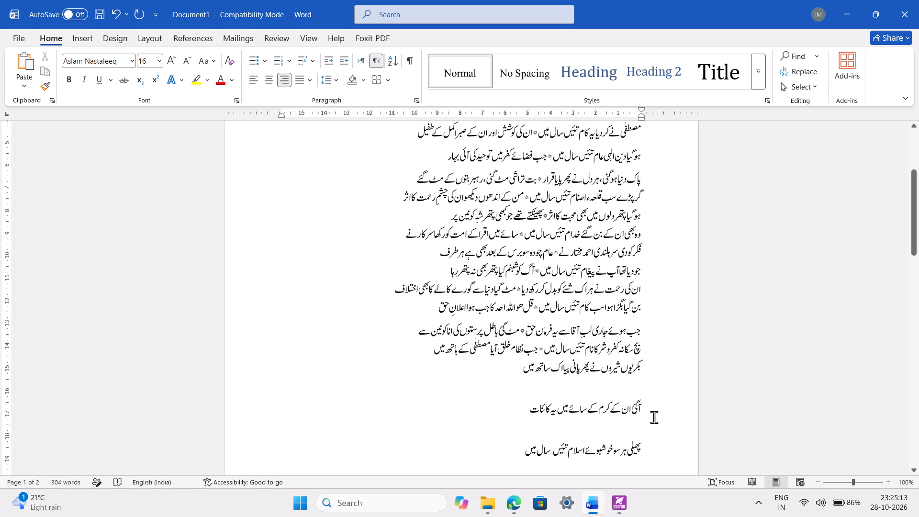
{"action": "left_click", "coordinate": [655, 407]}
{"action": "key", "text": "BackSpace"}
{"action": "key", "text": "BackSpace"}
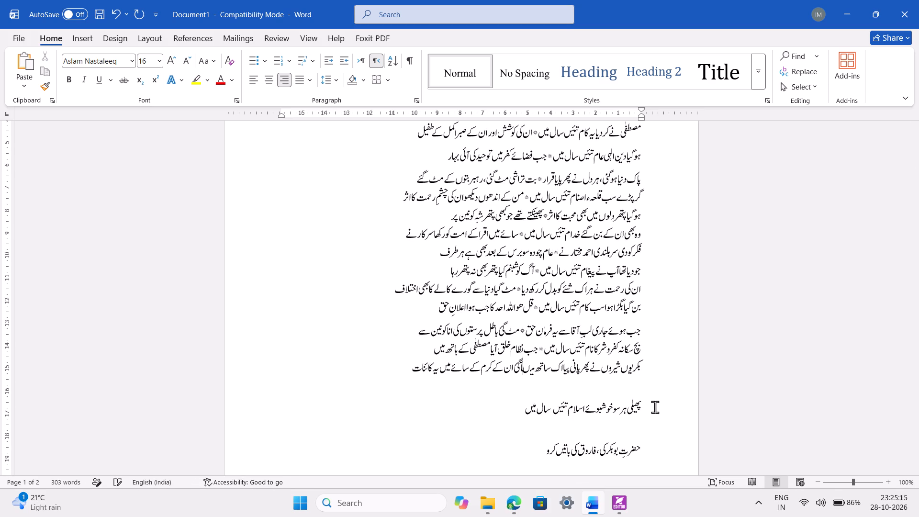
{"action": "key", "text": "shift+asterisk"}
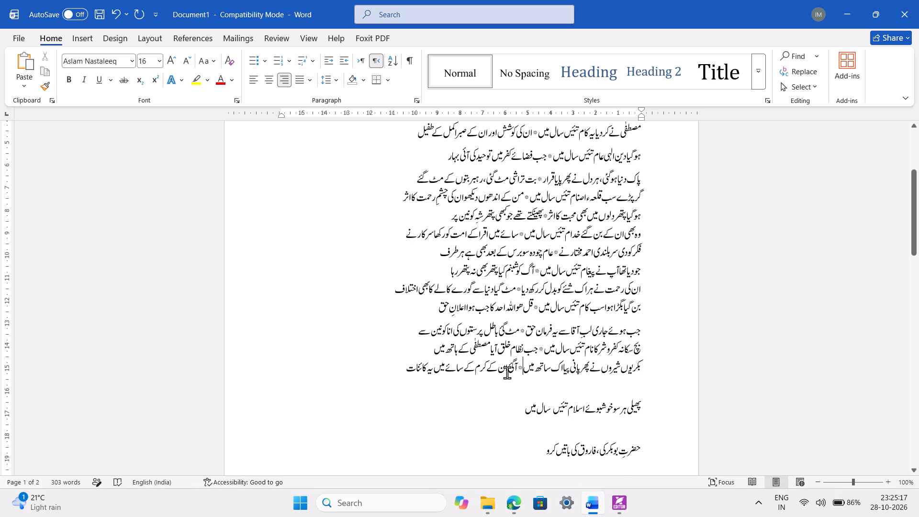
Replace the ending of the twenty-sixth verse's first word with ئی, using the Urdu (Pakistan) input language.
{"action": "left_click", "coordinate": [506, 372]}
{"action": "key", "text": "Right"}
{"action": "key", "text": "Right"}
{"action": "key", "text": "BackSpace"}
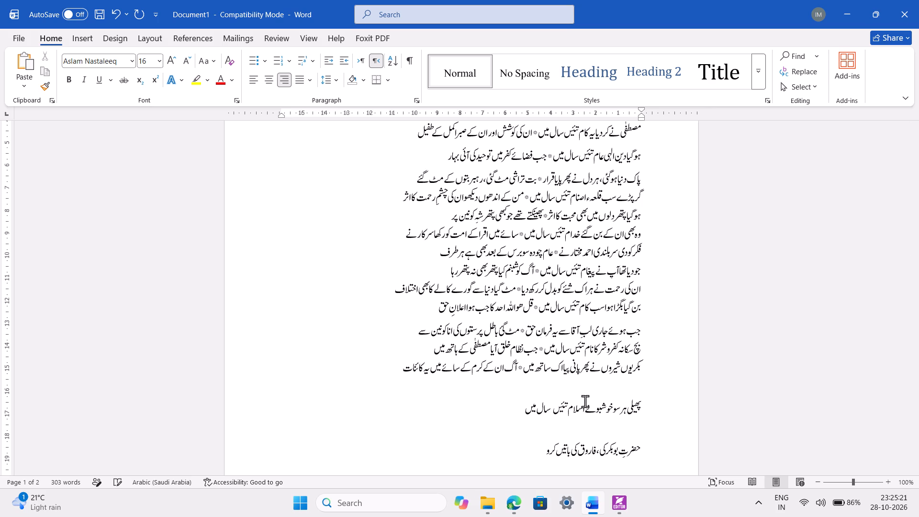
{"action": "type", "text": "ui"}
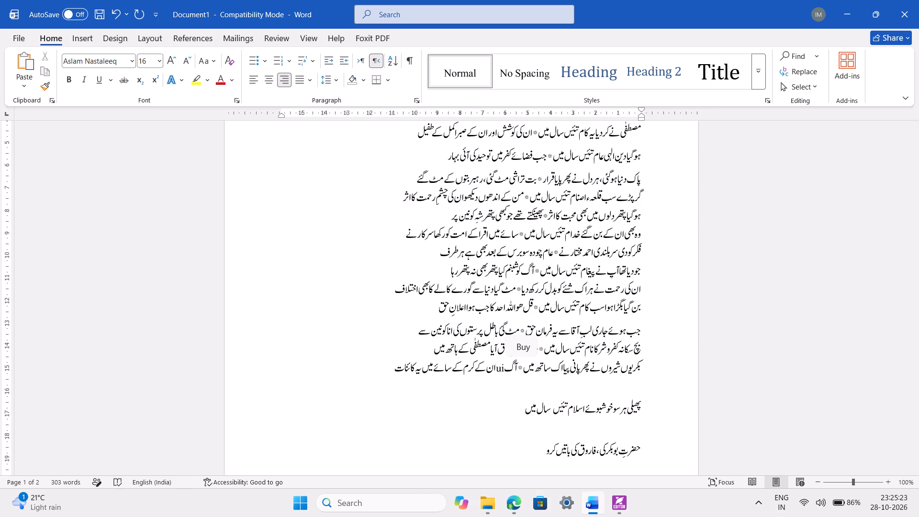
{"action": "key", "text": "BackSpace"}
{"action": "key", "text": "BackSpace"}
{"action": "key", "text": "super+space"}
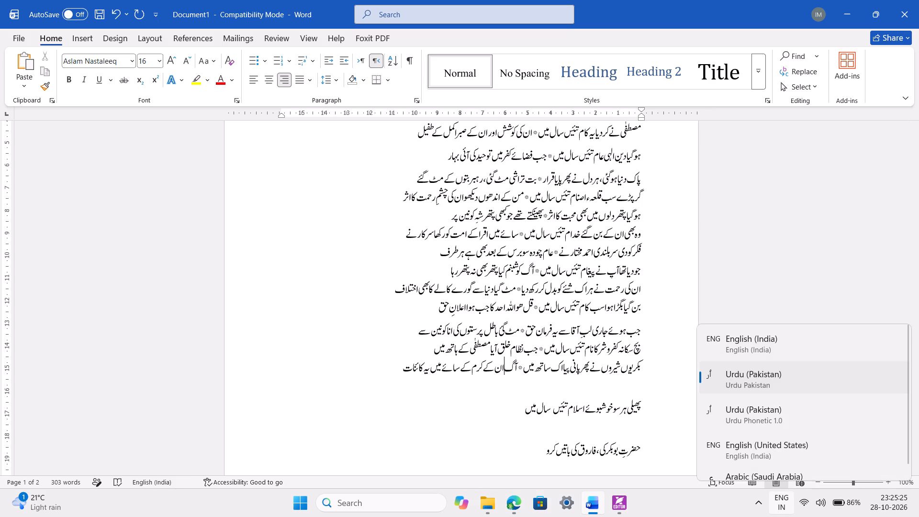
{"action": "type", "text": "ئی"}
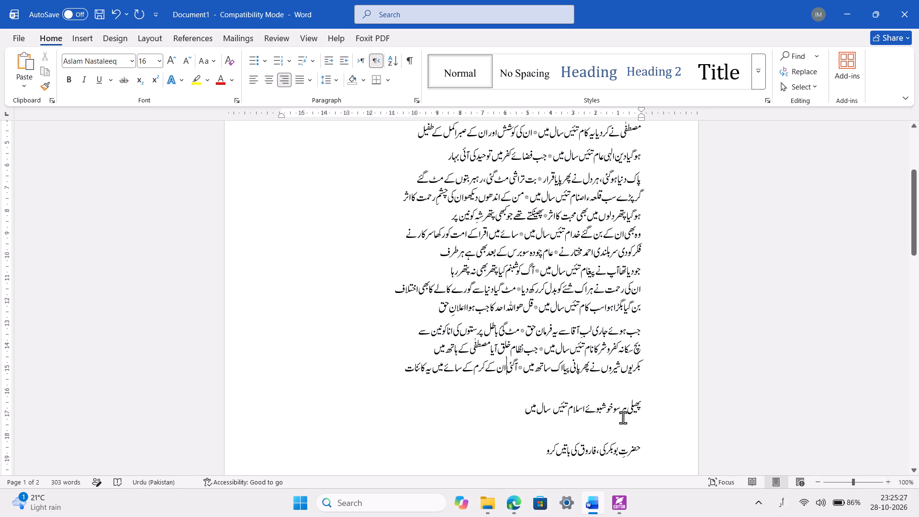
Remove the blank lines around the poem's twenty-seventh verse and join it with the twenty-eighth on one line.
{"action": "left_click", "coordinate": [640, 409]}
{"action": "key", "text": "BackSpace"}
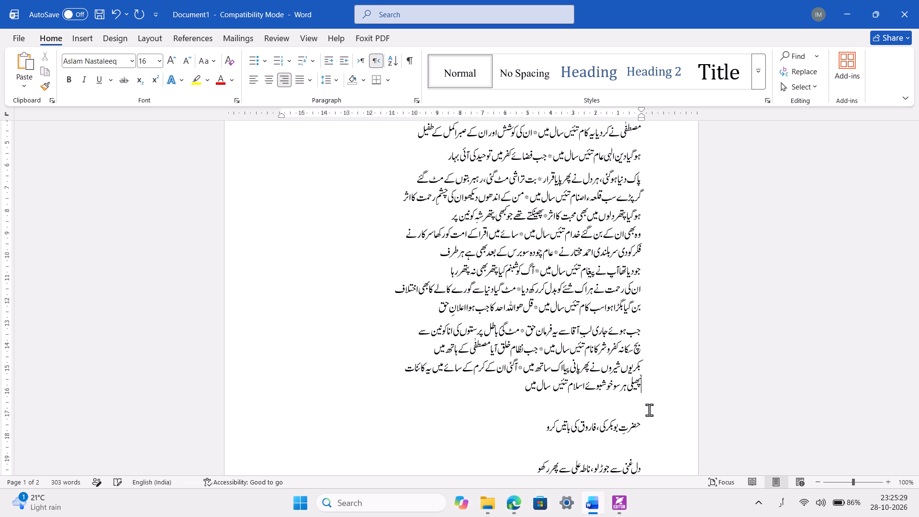
{"action": "left_click", "coordinate": [656, 420]}
{"action": "key", "text": "BackSpace"}
{"action": "key", "text": "BackSpace"}
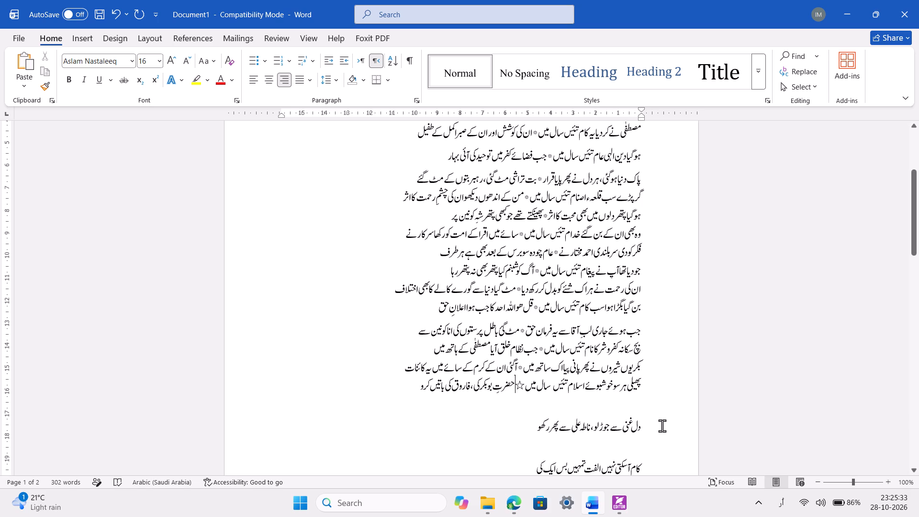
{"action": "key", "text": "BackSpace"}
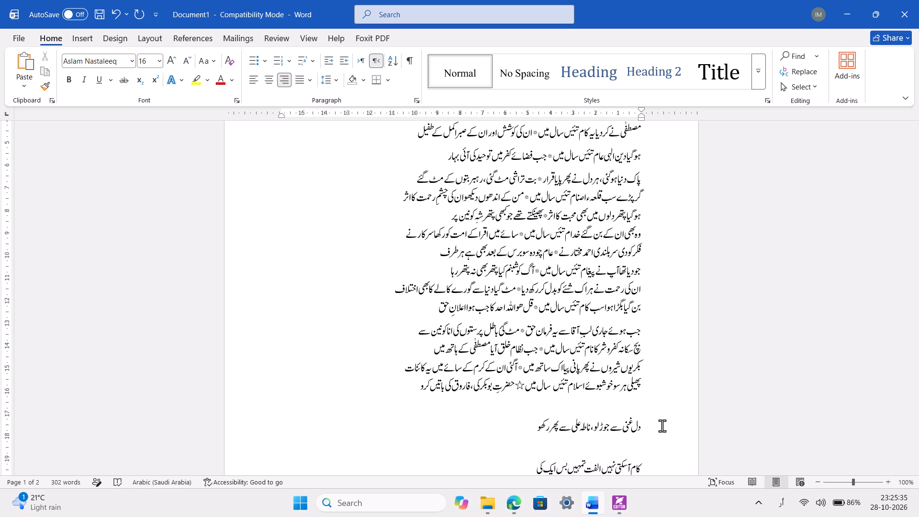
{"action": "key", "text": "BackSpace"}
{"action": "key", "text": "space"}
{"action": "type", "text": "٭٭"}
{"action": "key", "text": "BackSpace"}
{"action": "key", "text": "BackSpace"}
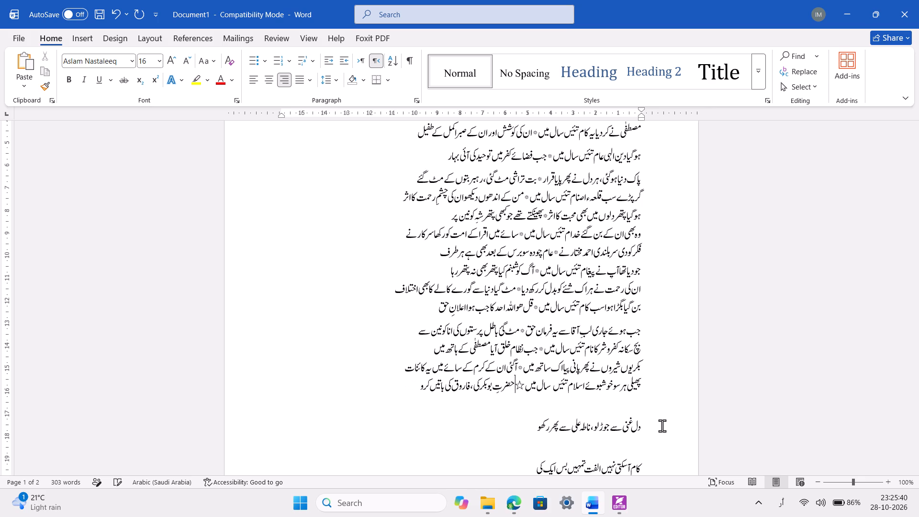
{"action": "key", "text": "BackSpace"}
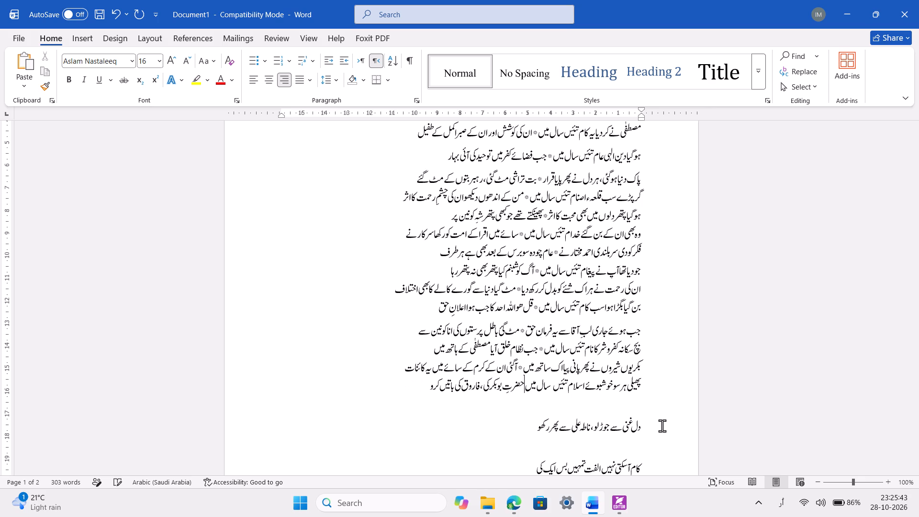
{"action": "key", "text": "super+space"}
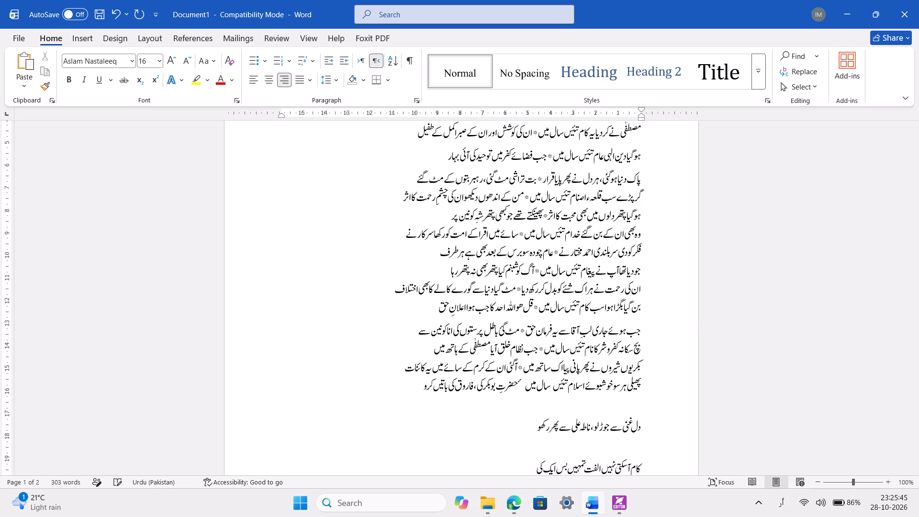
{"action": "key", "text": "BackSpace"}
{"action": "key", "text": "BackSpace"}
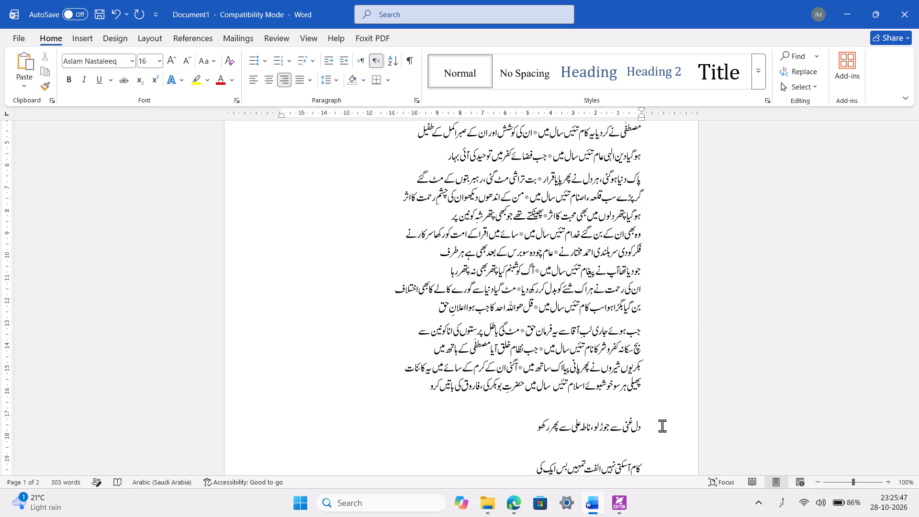
Switch the input language back to English (India) and insert an asterisk between the twenty-seventh and twenty-eighth verses.
{"action": "key", "text": "super+space"}
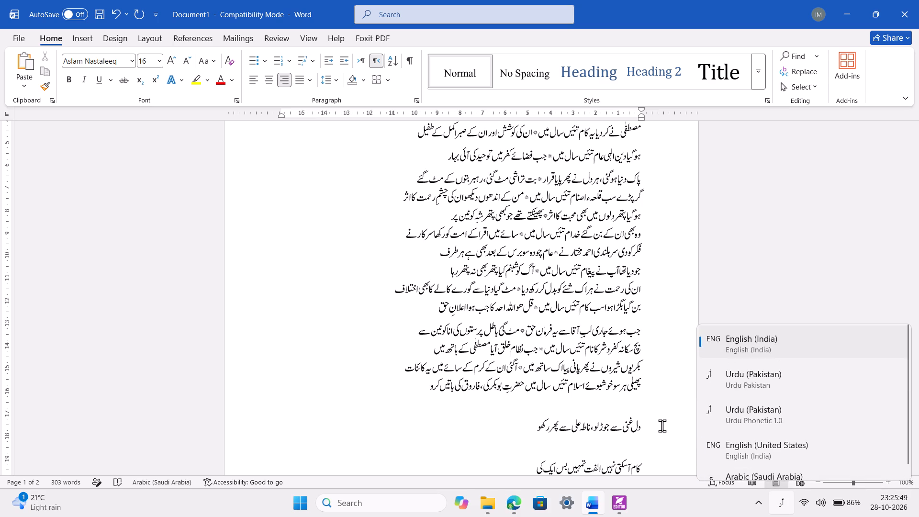
{"action": "key", "text": "shift+asterisk"}
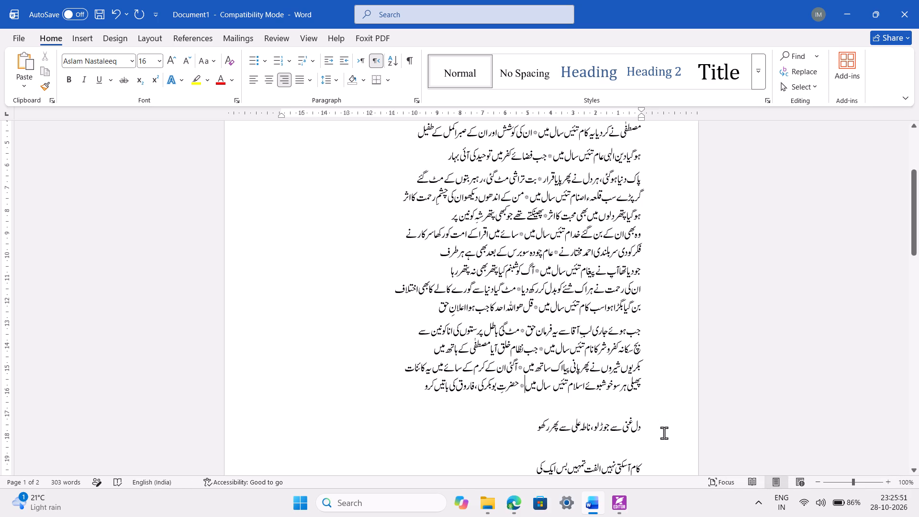
Remove the blank lines around the poem's twenty-ninth verse and join it with the thirtieth on one line, separated by an asterisk.
{"action": "left_click", "coordinate": [664, 433]}
{"action": "key", "text": "BackSpace"}
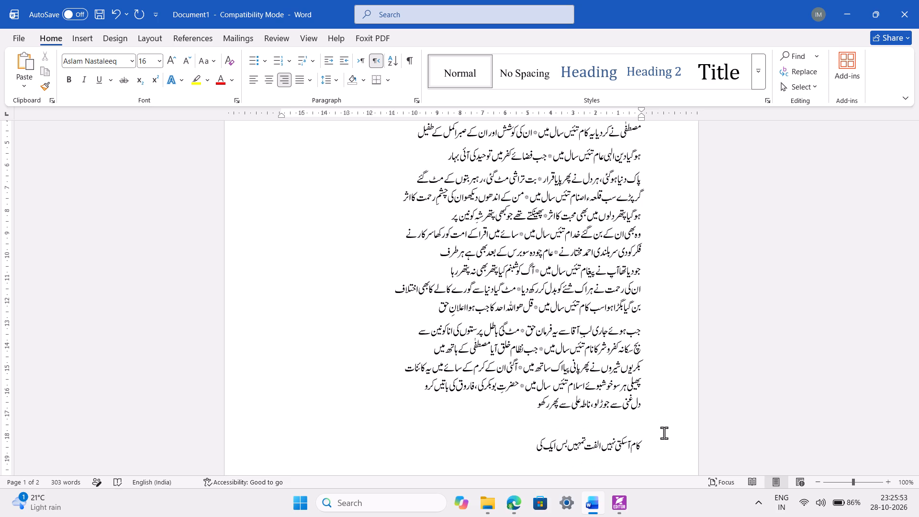
{"action": "key", "text": "Down"}
{"action": "key", "text": "Down"}
{"action": "key", "text": "BackSpace"}
{"action": "key", "text": "backslash"}
{"action": "key", "text": "BackSpace"}
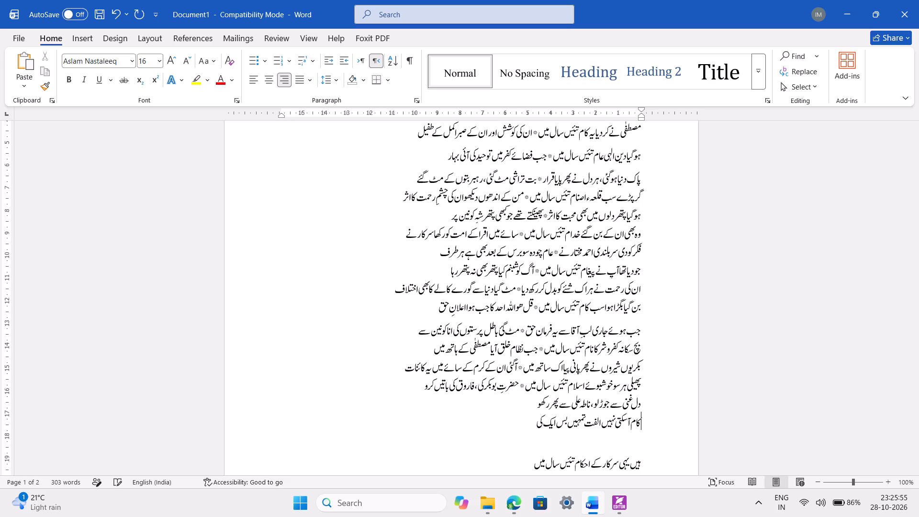
{"action": "key", "text": "BackSpace"}
{"action": "key", "text": "shift+asterisk"}
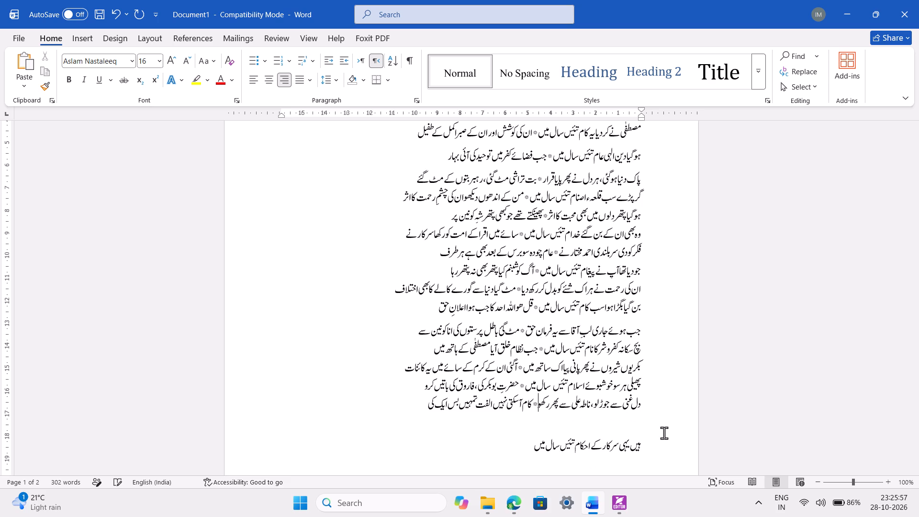
Remove the blank line before the thirty-first verse and append it to the line ending in the thirtieth, separated by an asterisk.
{"action": "scroll", "coordinate": [664, 433], "scroll_direction": "down", "scroll_amount": 1}
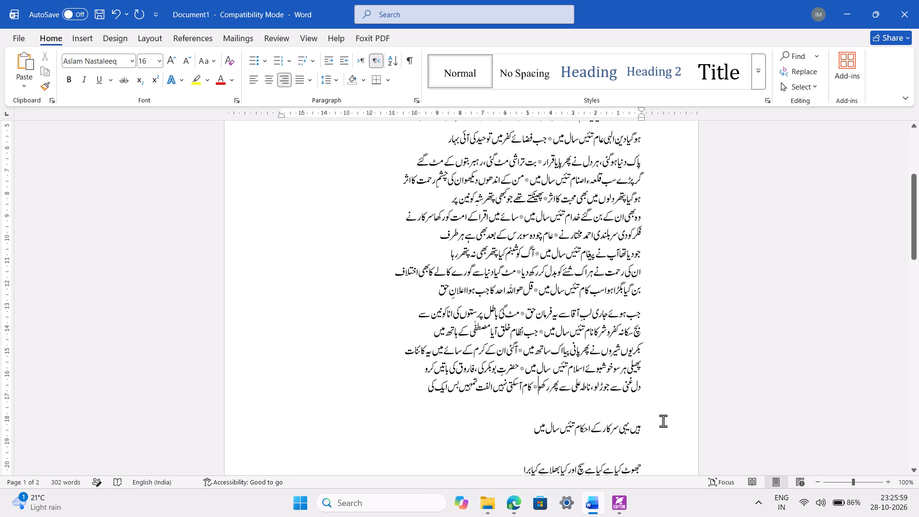
{"action": "left_click", "coordinate": [663, 421]}
{"action": "key", "text": "BackSpace"}
{"action": "key", "text": "BackSpace"}
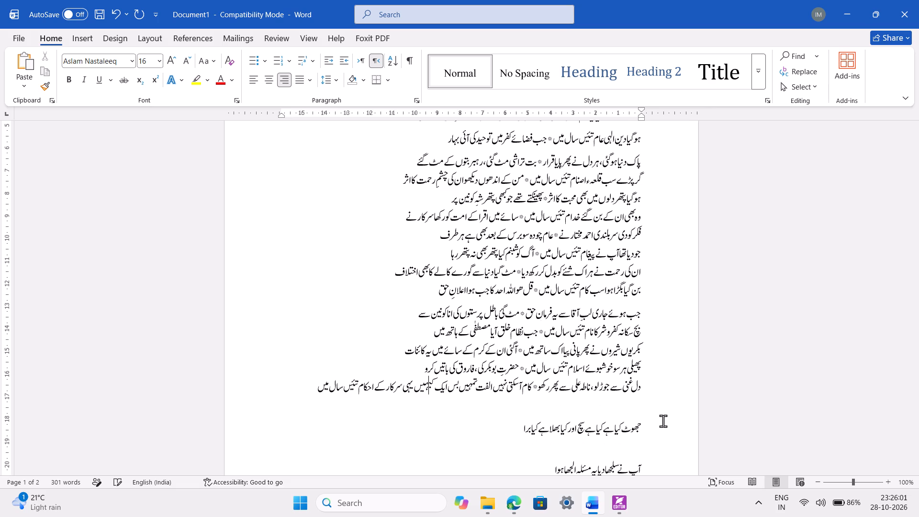
{"action": "key", "text": "shift+asterisk"}
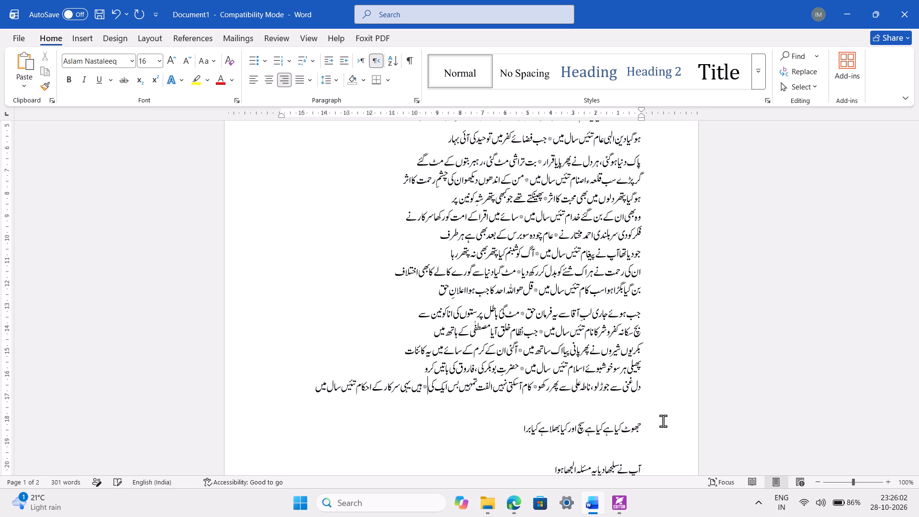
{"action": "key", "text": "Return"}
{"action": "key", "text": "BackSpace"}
Replace the asterisk between the first and second verses with a line break so the first verse stands alone.
{"action": "scroll", "coordinate": [663, 421], "scroll_direction": "up", "scroll_amount": 2}
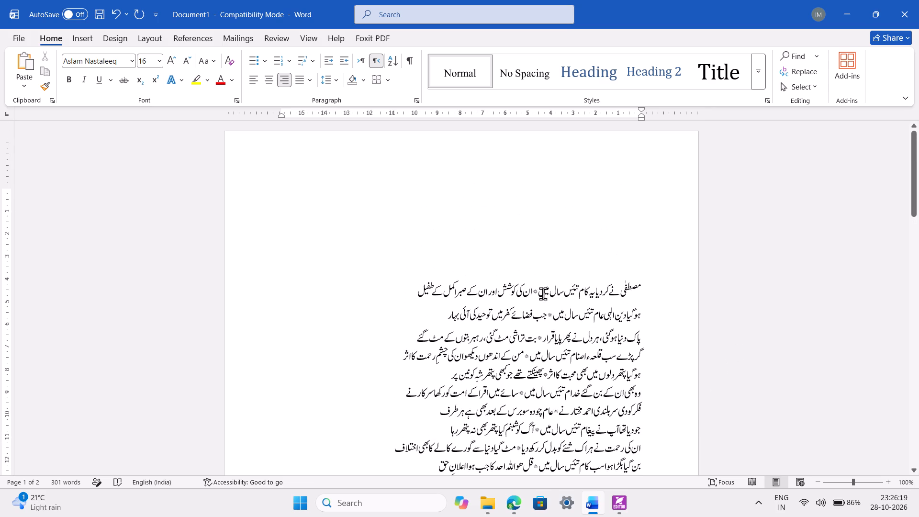
{"action": "double_click", "coordinate": [535, 288]}
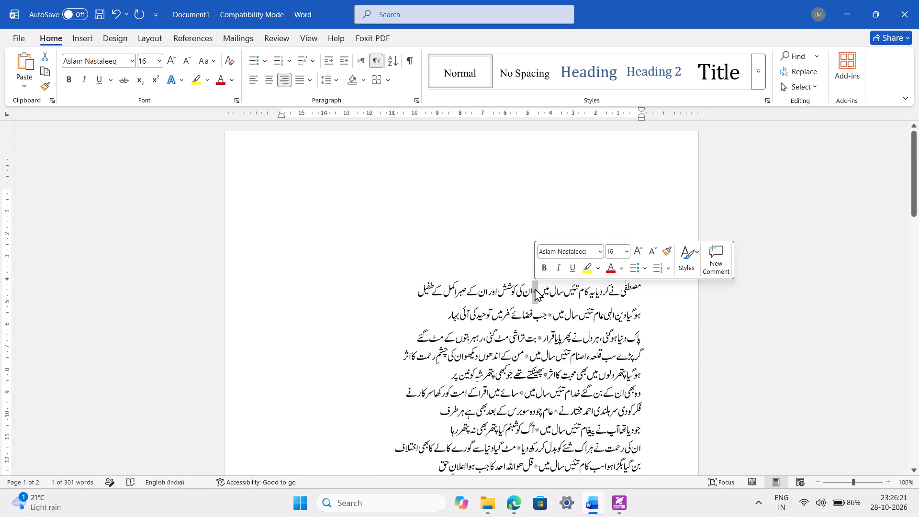
{"action": "key", "text": "Return"}
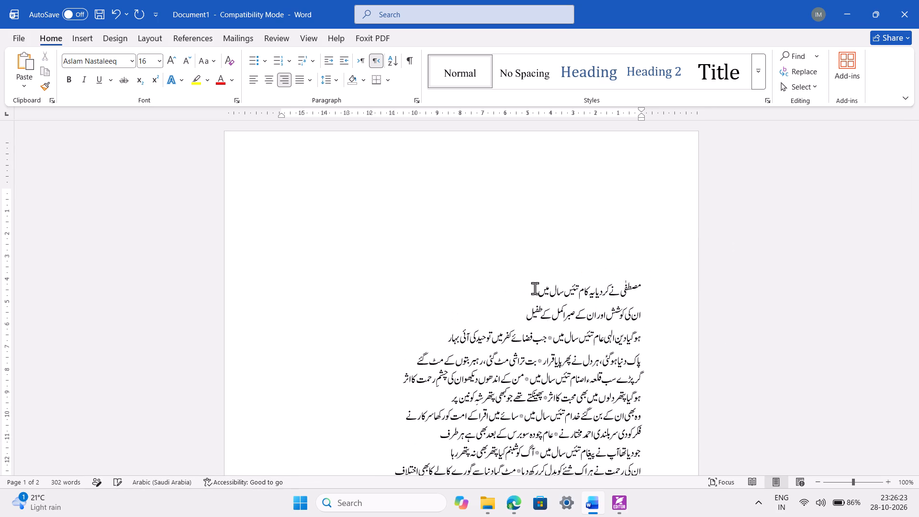
Join the second and third verses with an asterisk and replace the asterisk after the third with a line break.
{"action": "left_click", "coordinate": [646, 337]}
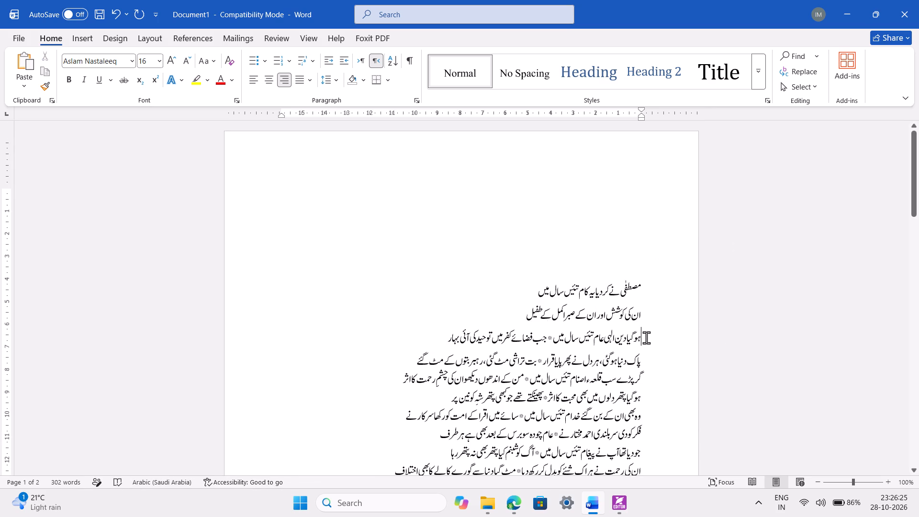
{"action": "key", "text": "BackSpace"}
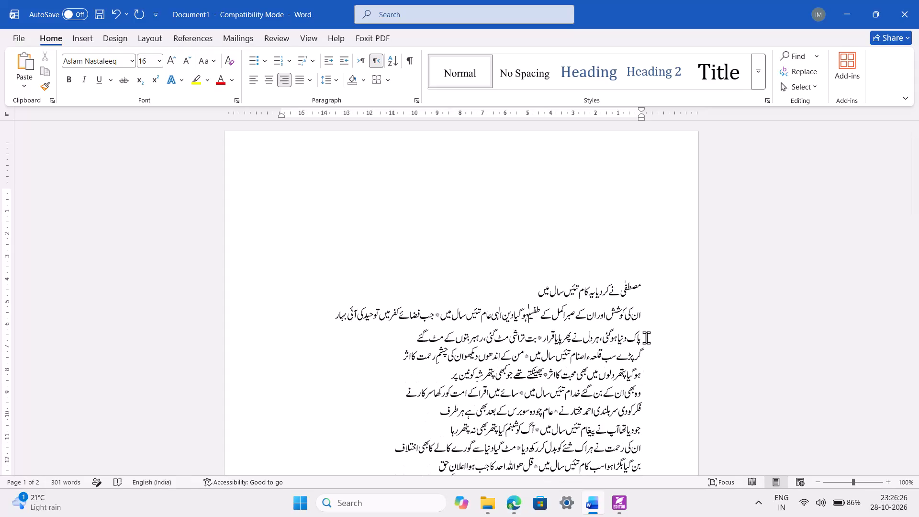
{"action": "key", "text": "shift+asterisk"}
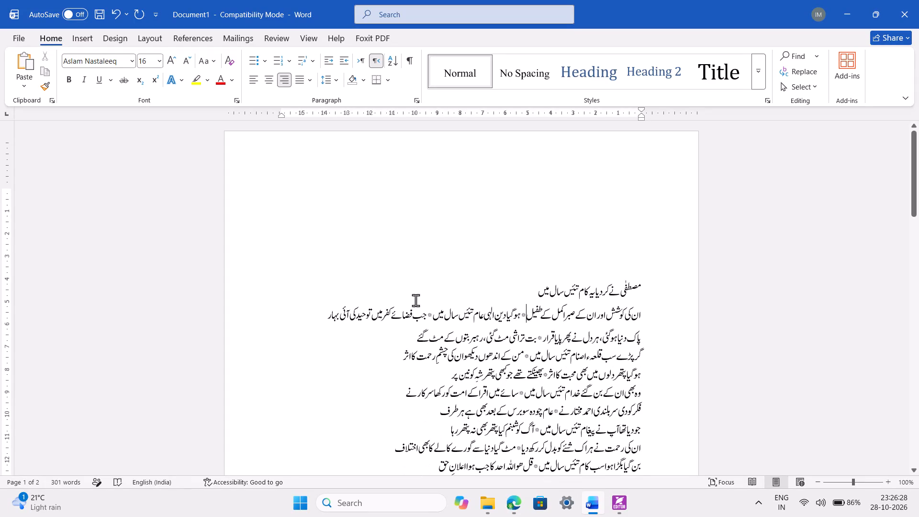
{"action": "left_click", "coordinate": [432, 317]}
{"action": "key", "text": "Return"}
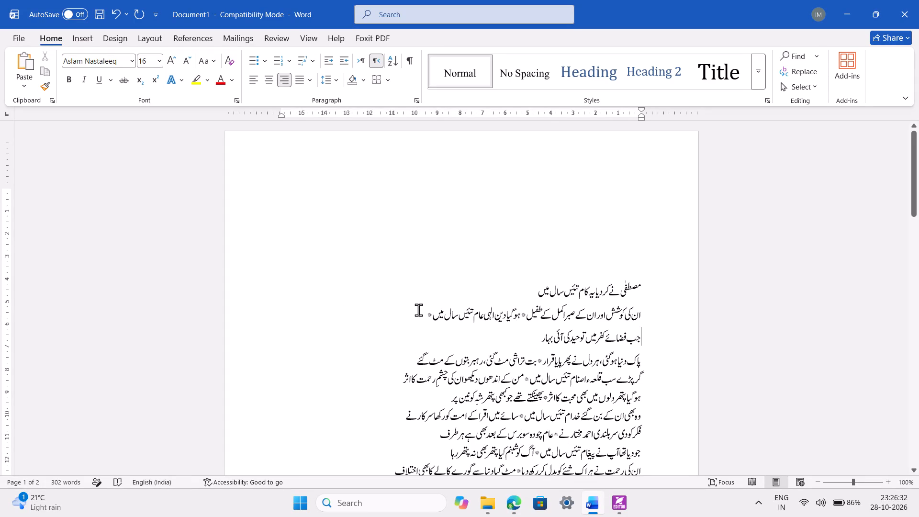
{"action": "left_click", "coordinate": [418, 310]}
{"action": "key", "text": "BackSpace"}
Join the fourth verse with the fifth on one line, separated by an asterisk.
{"action": "left_click", "coordinate": [650, 362]}
{"action": "key", "text": "BackSpace"}
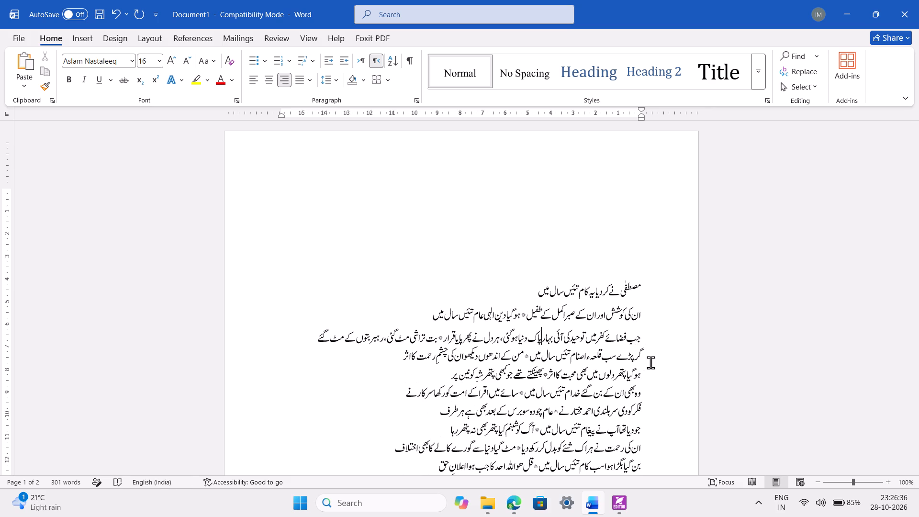
{"action": "key", "text": "shift+asterisk"}
{"action": "key", "text": "Return"}
{"action": "key", "text": "BackSpace"}
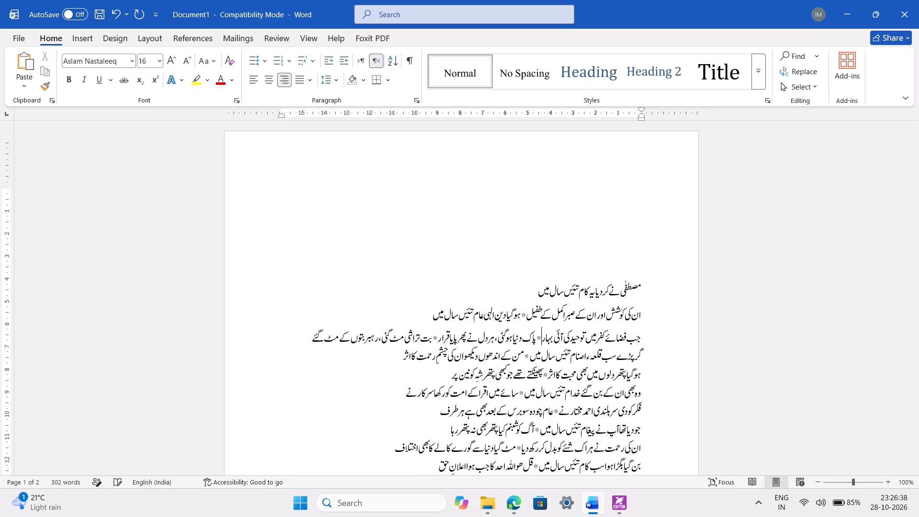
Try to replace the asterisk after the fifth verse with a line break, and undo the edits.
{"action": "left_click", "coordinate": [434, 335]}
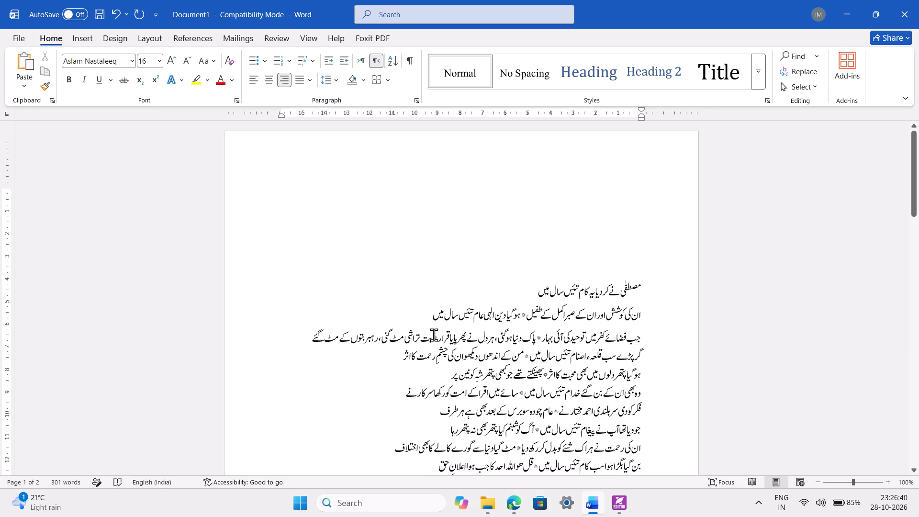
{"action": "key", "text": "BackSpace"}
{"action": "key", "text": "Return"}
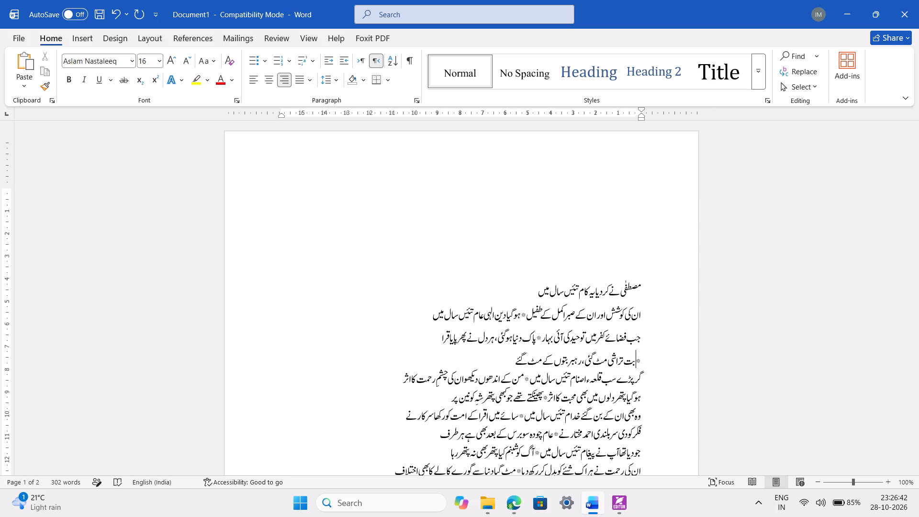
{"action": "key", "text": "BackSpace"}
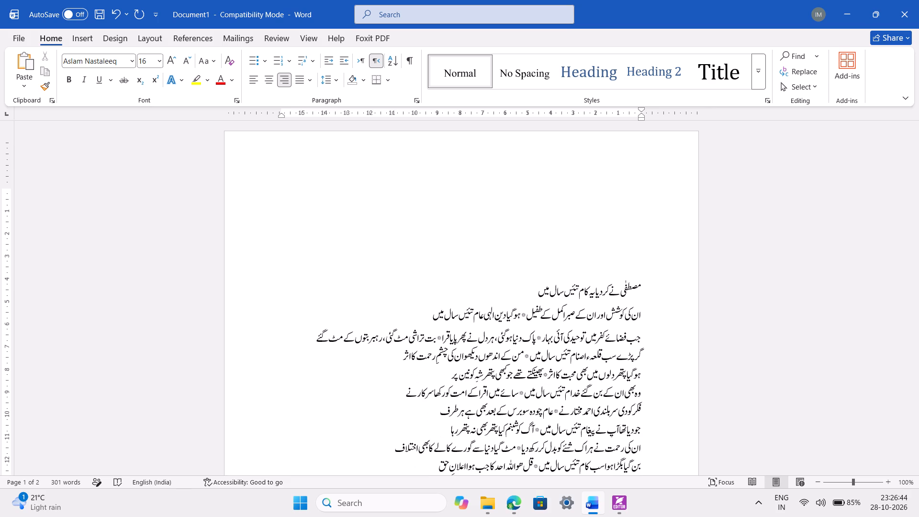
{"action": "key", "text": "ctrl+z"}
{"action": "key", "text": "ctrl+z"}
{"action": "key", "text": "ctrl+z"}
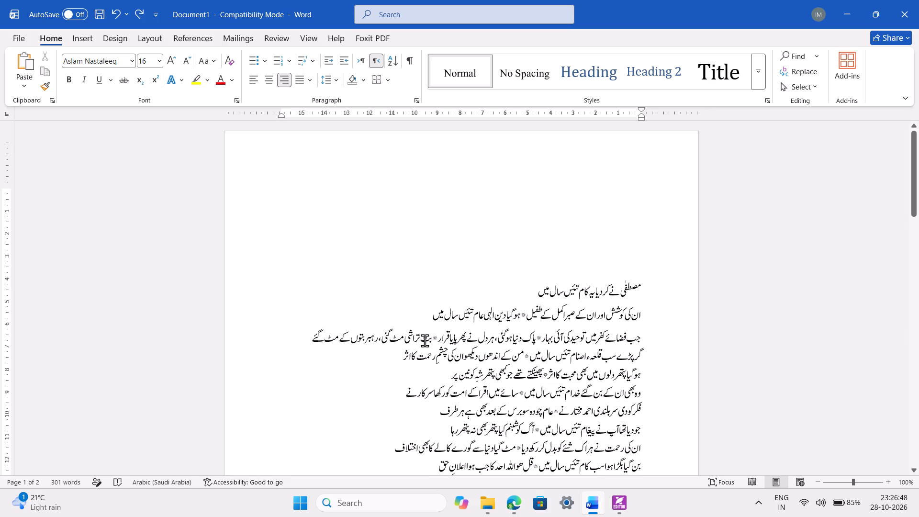
Replace the asterisk between the fifth and sixth verses with a line break.
{"action": "left_click", "coordinate": [424, 339]}
{"action": "key", "text": "Right"}
{"action": "key", "text": "Right"}
{"action": "key", "text": "BackSpace"}
{"action": "key", "text": "Return"}
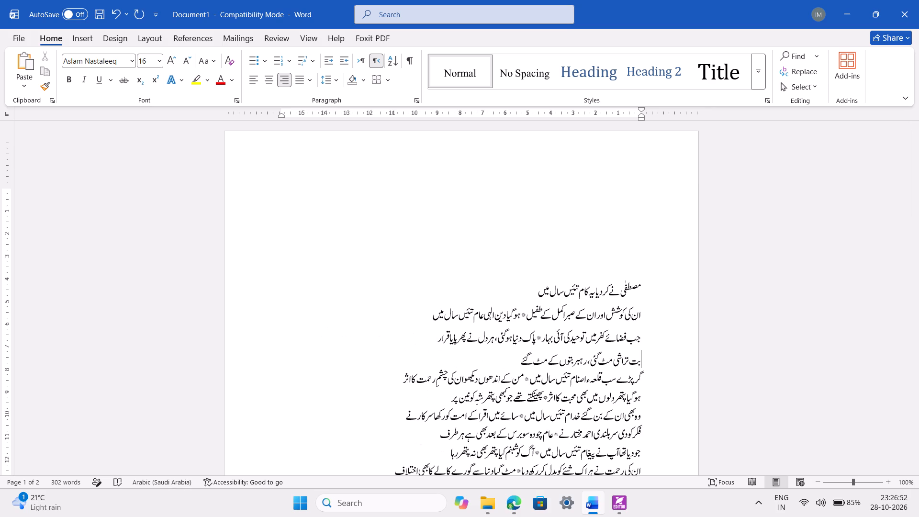
Join the sixth and seventh verses with an asterisk and replace the asterisk after the seventh with a line break.
{"action": "left_click", "coordinate": [638, 381]}
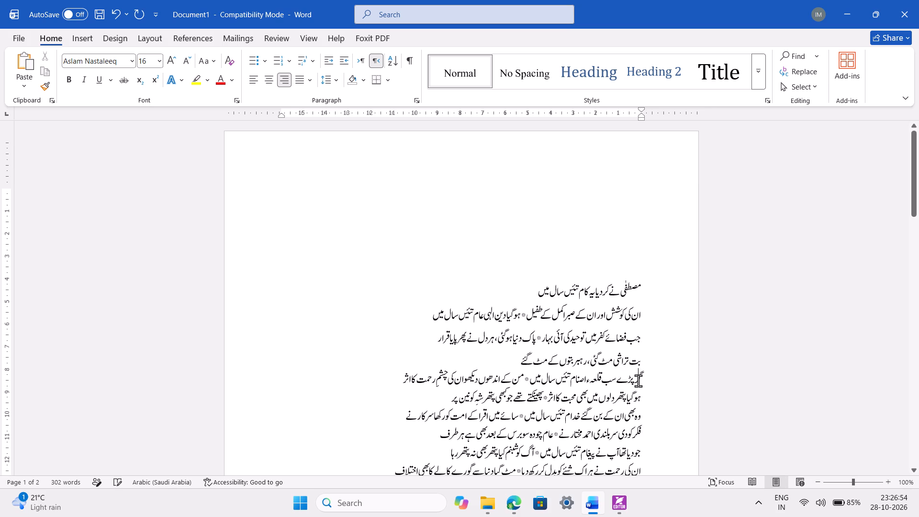
{"action": "key", "text": "Right"}
{"action": "key", "text": "BackSpace"}
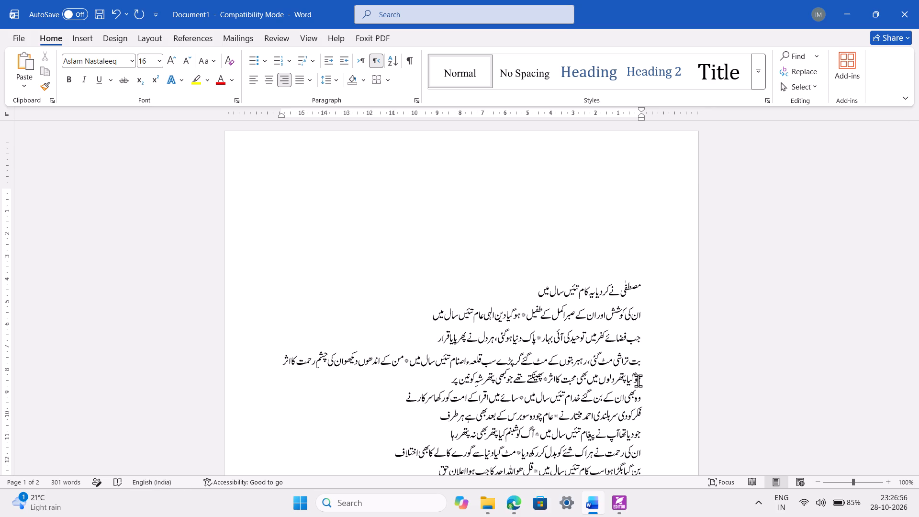
{"action": "key", "text": "shift+asterisk"}
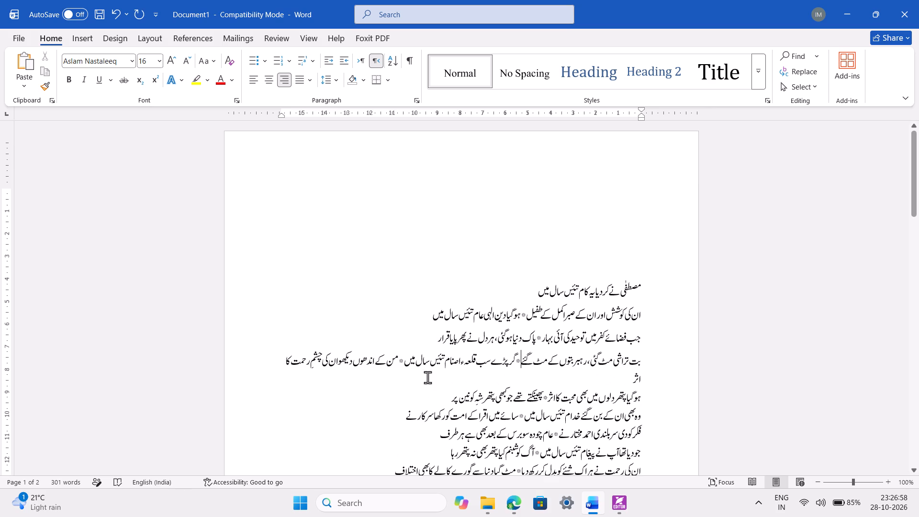
{"action": "left_click", "coordinate": [385, 356]}
{"action": "key", "text": "Right"}
{"action": "key", "text": "Right"}
{"action": "key", "text": "Right"}
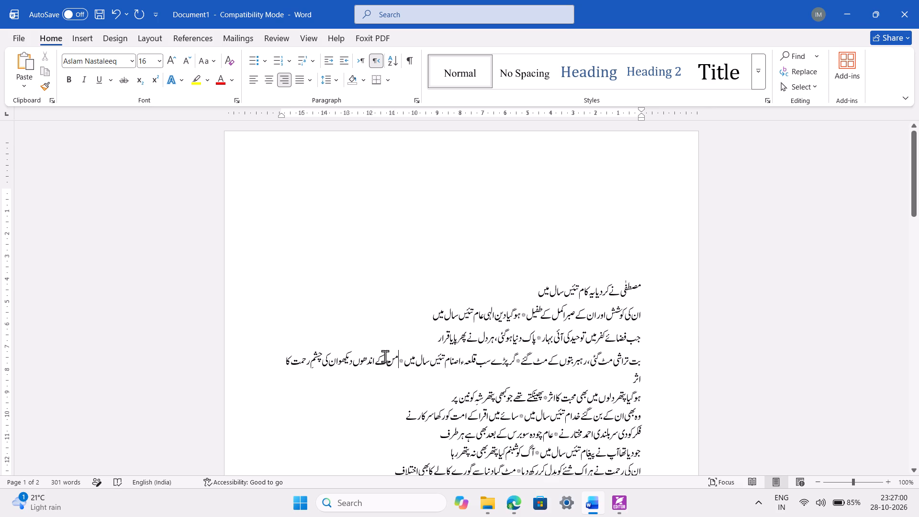
{"action": "key", "text": "BackSpace"}
{"action": "key", "text": "Return"}
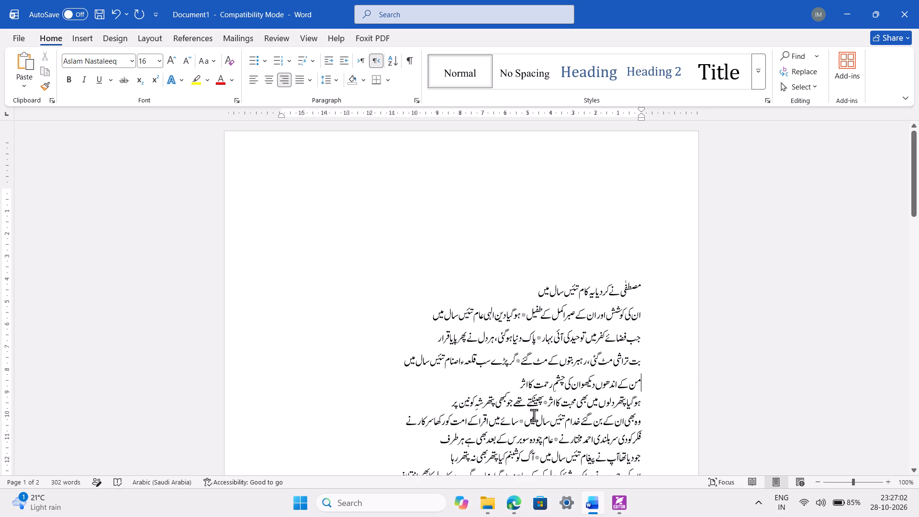
Join the eighth and ninth verses with an asterisk and replace the asterisk after the ninth with a line break.
{"action": "left_click", "coordinate": [638, 404]}
{"action": "key", "text": "Right"}
{"action": "key", "text": "BackSpace"}
{"action": "key", "text": "shift+asterisk"}
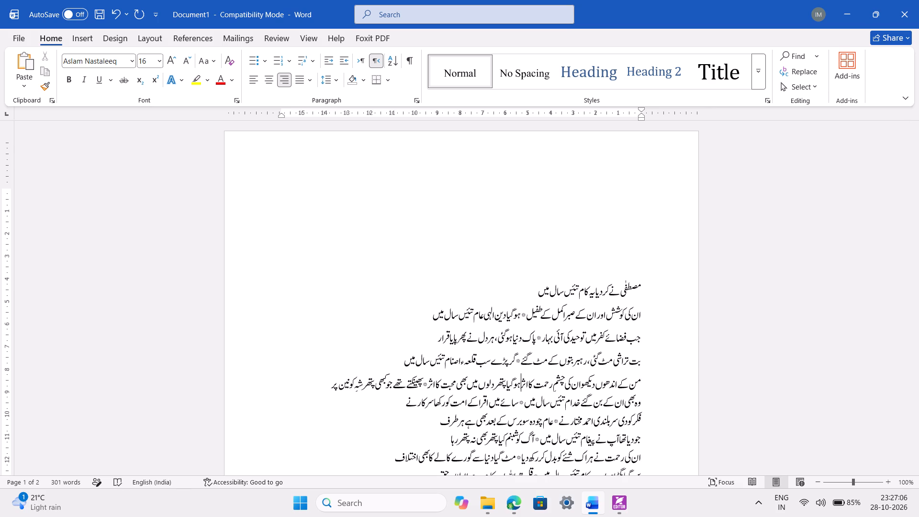
{"action": "key", "text": "Return"}
{"action": "key", "text": "BackSpace"}
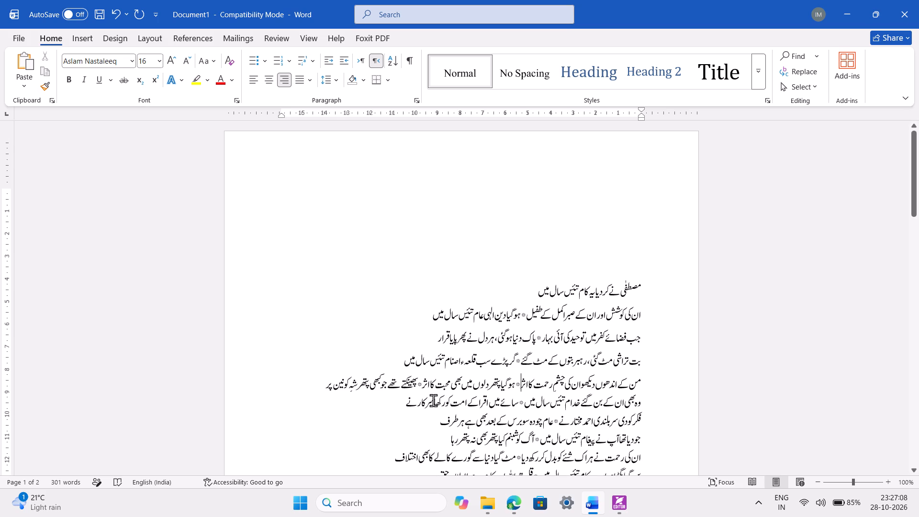
{"action": "left_click", "coordinate": [413, 387]}
{"action": "key", "text": "Right"}
{"action": "key", "text": "Right"}
{"action": "key", "text": "BackSpace"}
{"action": "key", "text": "Return"}
Join the tenth verse with the eleventh on one line, separated by an asterisk.
{"action": "scroll", "coordinate": [413, 387], "scroll_direction": "down", "scroll_amount": 1}
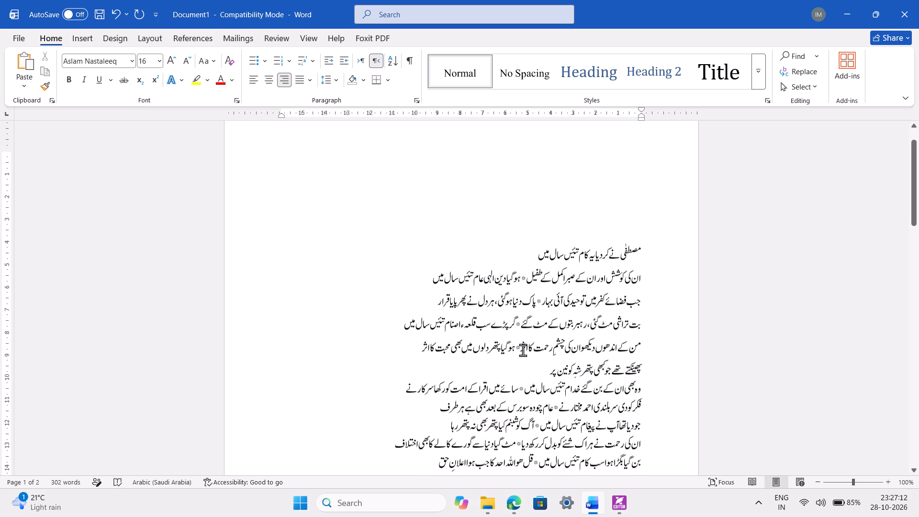
{"action": "left_click", "coordinate": [632, 390]}
{"action": "key", "text": "Left"}
{"action": "key", "text": "Left"}
{"action": "key", "text": "Right"}
{"action": "key", "text": "Right"}
{"action": "key", "text": "Right"}
{"action": "key", "text": "Right"}
{"action": "key", "text": "Right"}
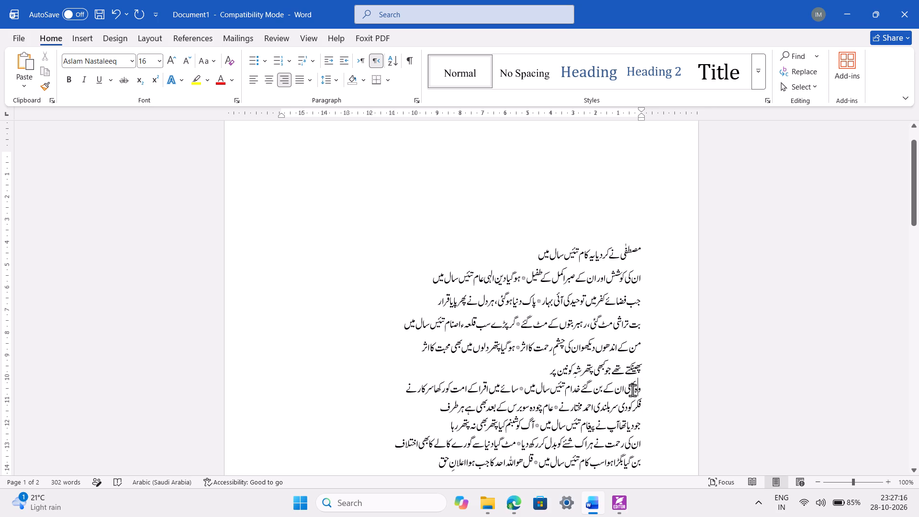
{"action": "key", "text": "Right"}
{"action": "key", "text": "BackSpace"}
{"action": "key", "text": "shift+asterisk"}
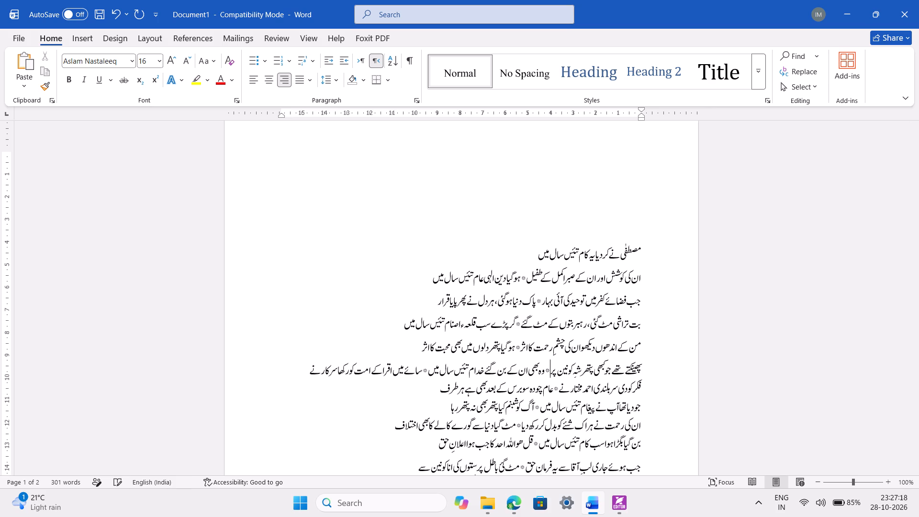
Replace the asterisk between the eleventh and twelfth verses with a line break.
{"action": "left_click", "coordinate": [416, 367]}
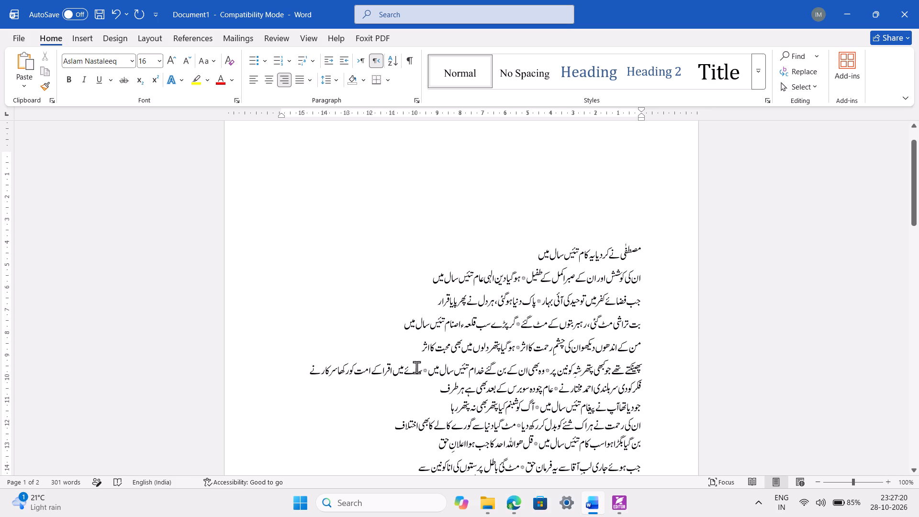
{"action": "key", "text": "Right"}
{"action": "key", "text": "Right"}
{"action": "key", "text": "BackSpace"}
{"action": "key", "text": "Return"}
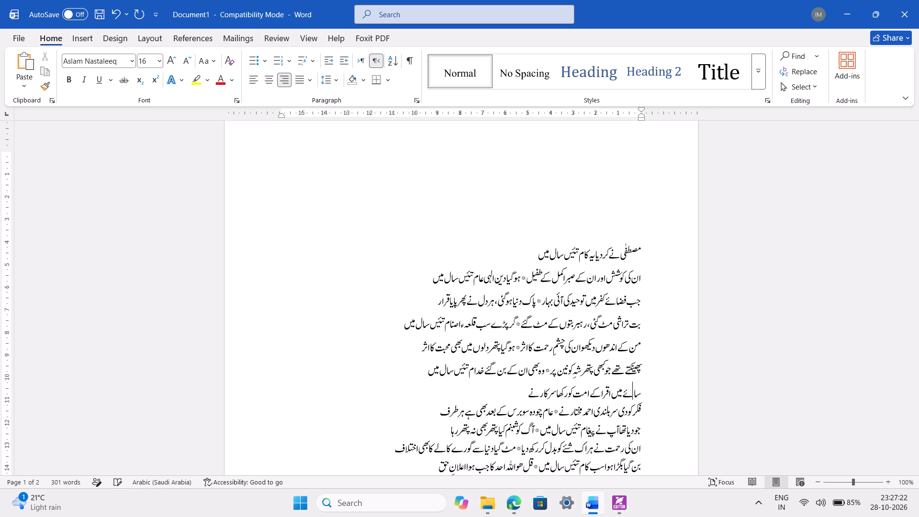
Join the twelfth verse with the thirteenth on one line, separated by an asterisk.
{"action": "left_click", "coordinate": [638, 412]}
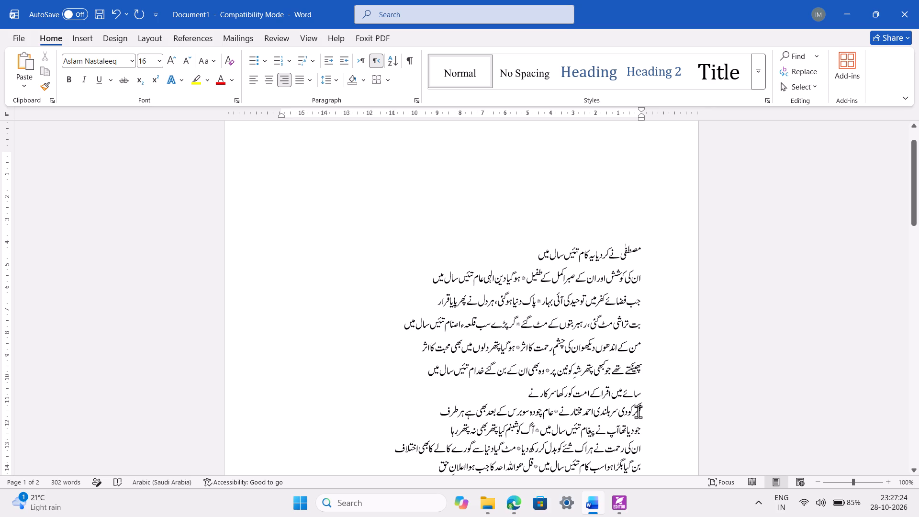
{"action": "key", "text": "Right"}
{"action": "key", "text": "BackSpace"}
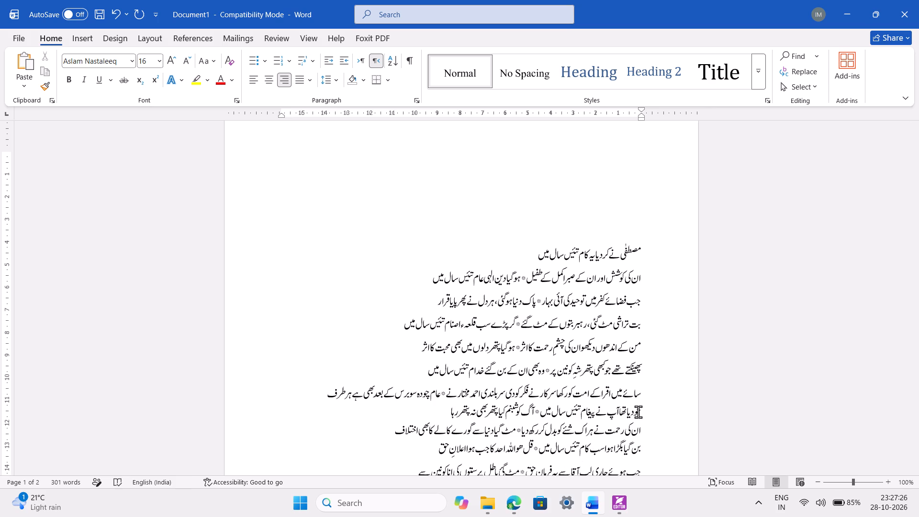
{"action": "key", "text": "shift+asterisk"}
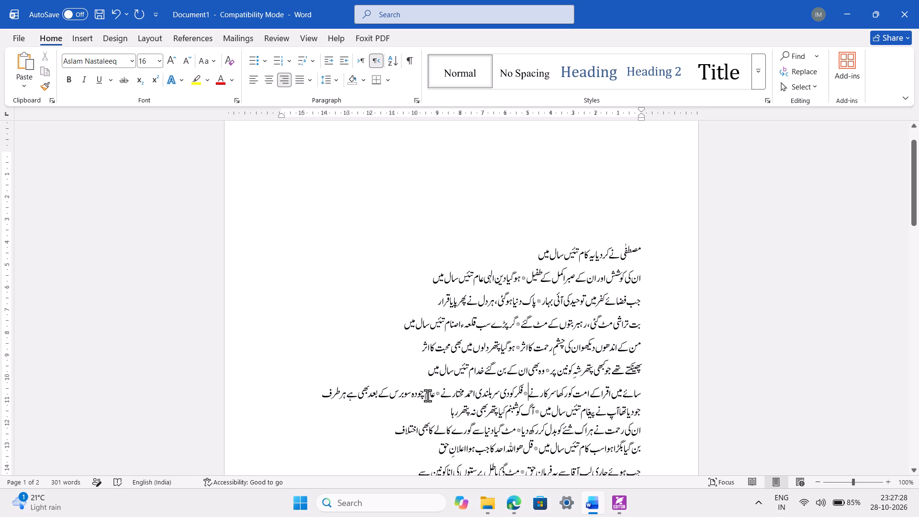
Replace the asterisk between the thirteenth and fourteenth verses with a line break.
{"action": "left_click", "coordinate": [427, 395]}
{"action": "key", "text": "Right"}
{"action": "key", "text": "Right"}
{"action": "key", "text": "BackSpace"}
{"action": "key", "text": "Return"}
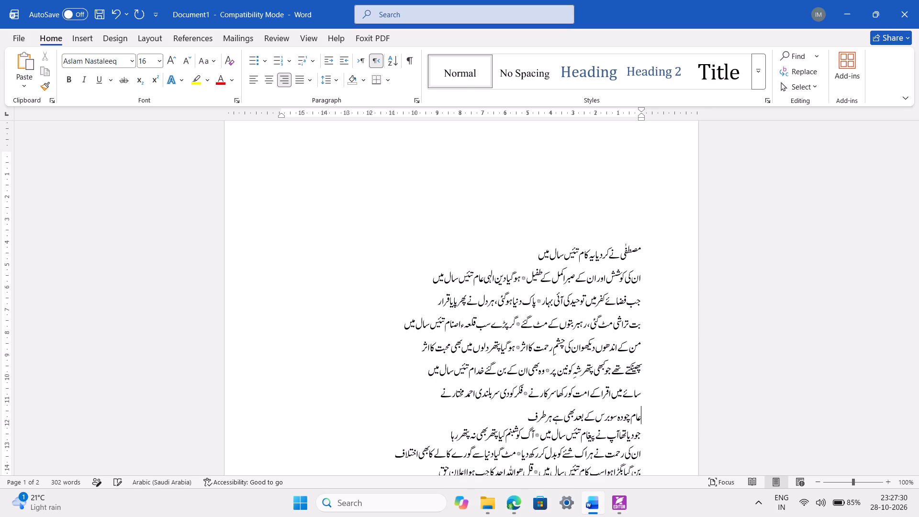
Join the fourteenth and fifteenth verses with an asterisk and replace the asterisk after the fifteenth with a line break.
{"action": "scroll", "coordinate": [427, 395], "scroll_direction": "down", "scroll_amount": 1}
{"action": "left_click", "coordinate": [628, 381]}
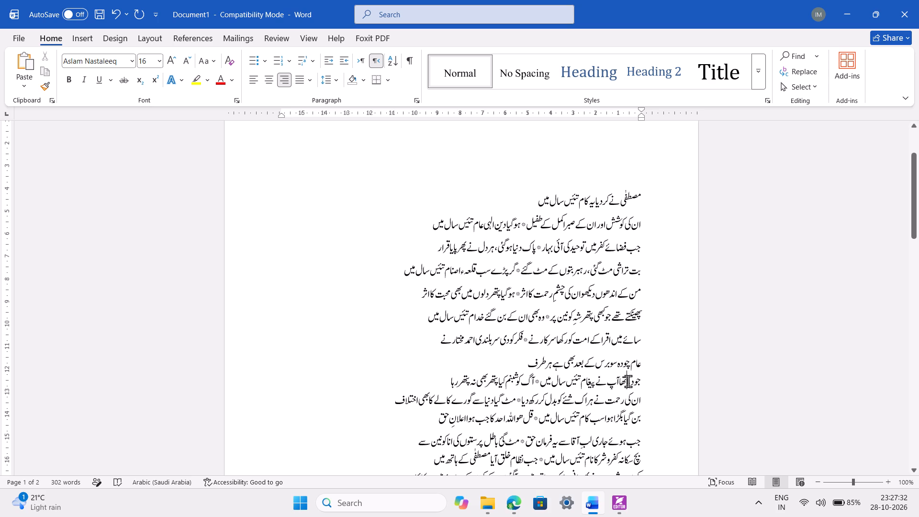
{"action": "key", "text": "Right"}
{"action": "key", "text": "Right"}
{"action": "key", "text": "Right"}
{"action": "key", "text": "Right"}
{"action": "key", "text": "Right"}
{"action": "key", "text": "Right"}
{"action": "key", "text": "BackSpace"}
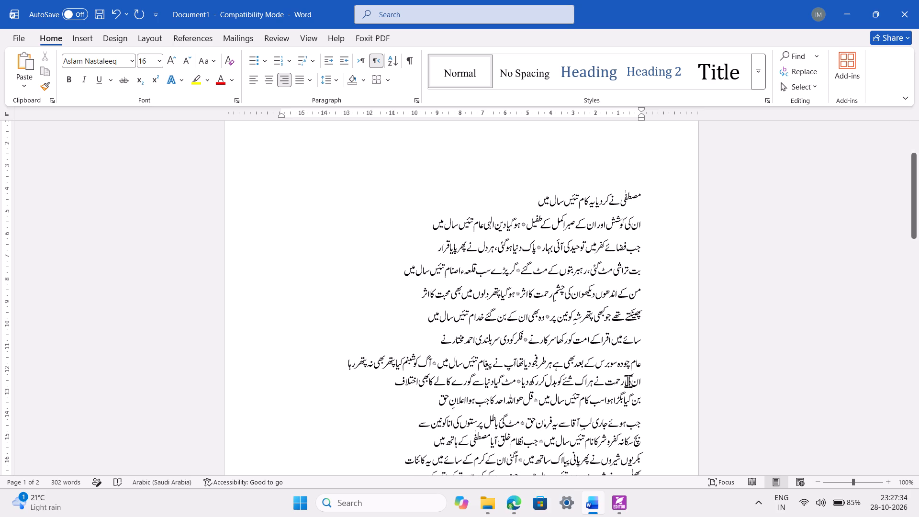
{"action": "key", "text": "shift+asterisk"}
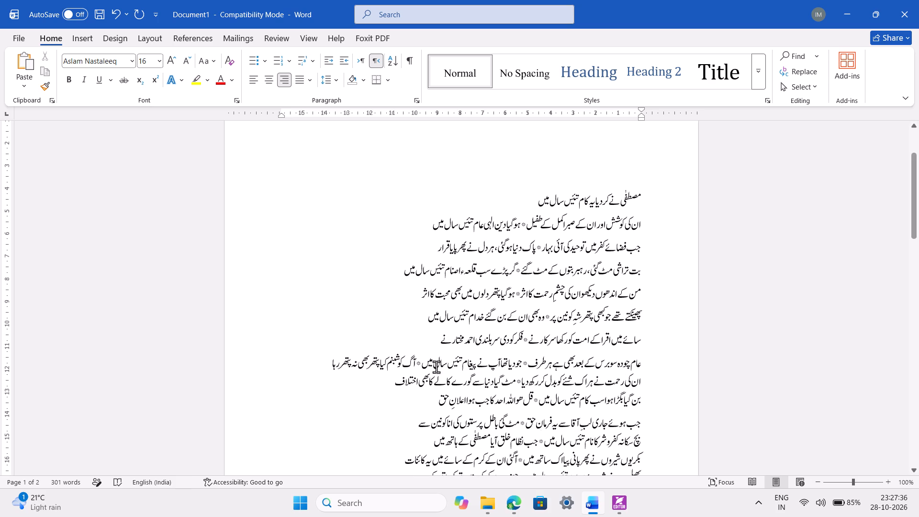
{"action": "left_click", "coordinate": [412, 362]}
{"action": "key", "text": "Right"}
{"action": "key", "text": "BackSpace"}
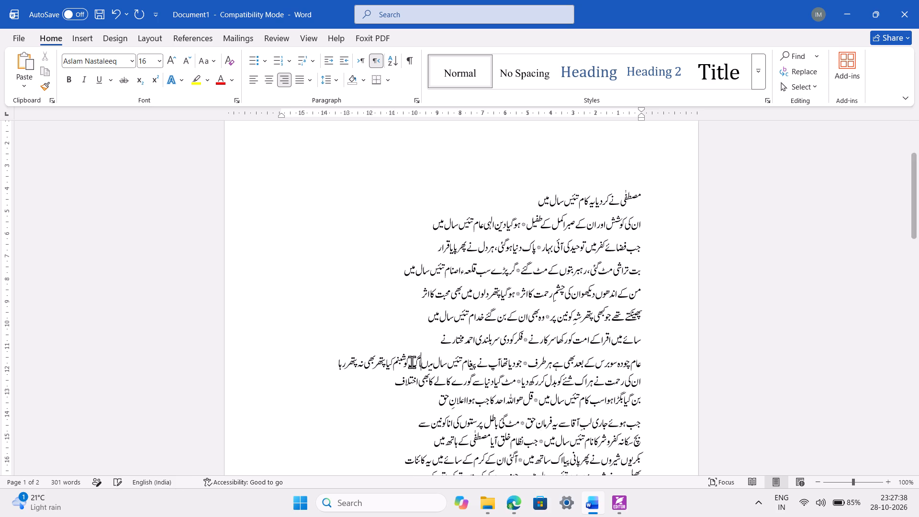
{"action": "key", "text": "Return"}
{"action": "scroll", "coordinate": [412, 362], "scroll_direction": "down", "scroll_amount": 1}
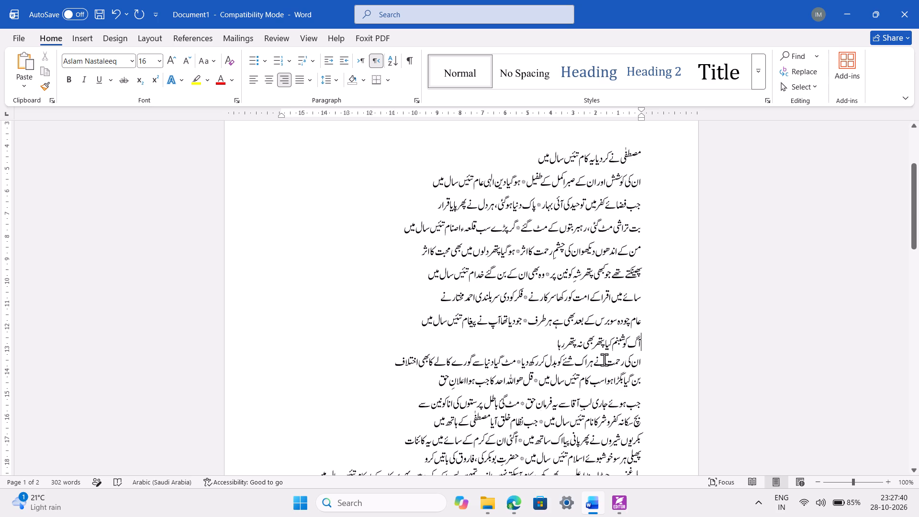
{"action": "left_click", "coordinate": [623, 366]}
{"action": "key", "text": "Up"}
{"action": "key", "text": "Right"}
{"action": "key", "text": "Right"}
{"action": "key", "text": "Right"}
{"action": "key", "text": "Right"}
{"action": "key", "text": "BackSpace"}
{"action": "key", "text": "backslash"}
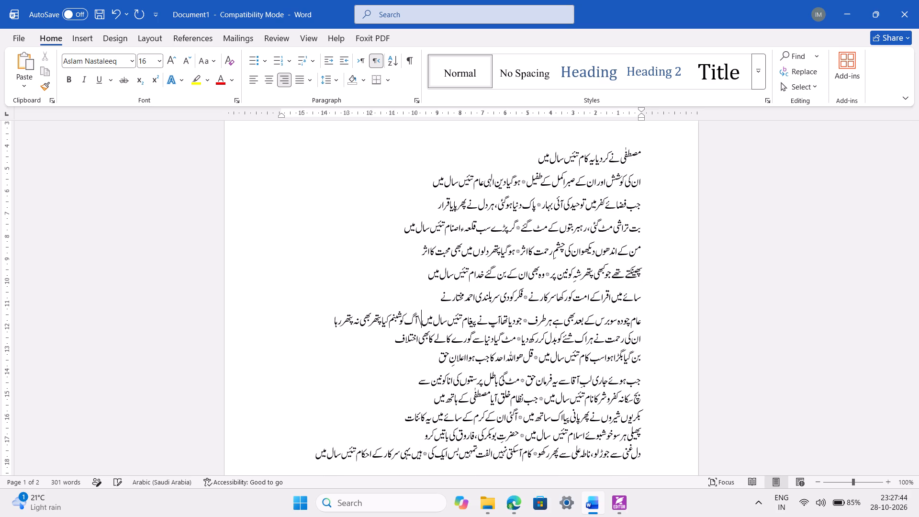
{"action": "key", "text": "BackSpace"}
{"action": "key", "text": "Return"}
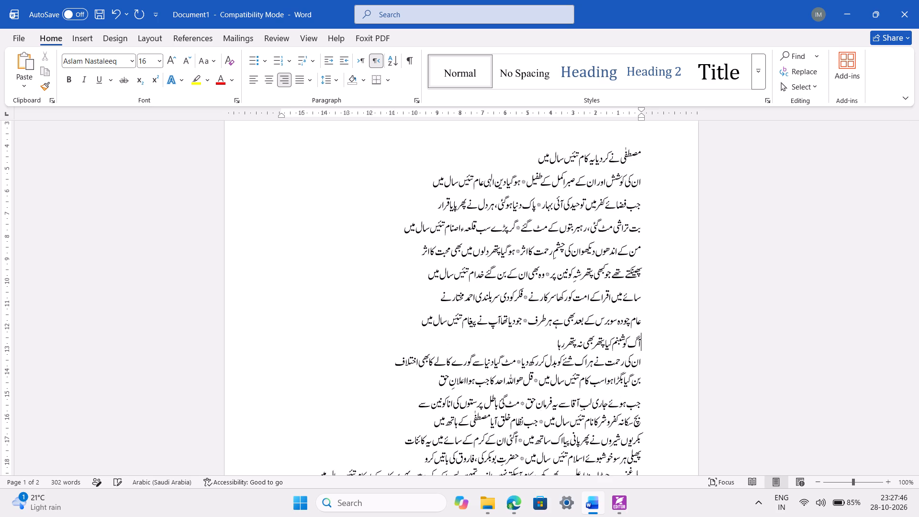
Join the sixteenth and seventeenth verses with an asterisk and replace the asterisk after the seventeenth with a line break.
{"action": "left_click", "coordinate": [617, 364]}
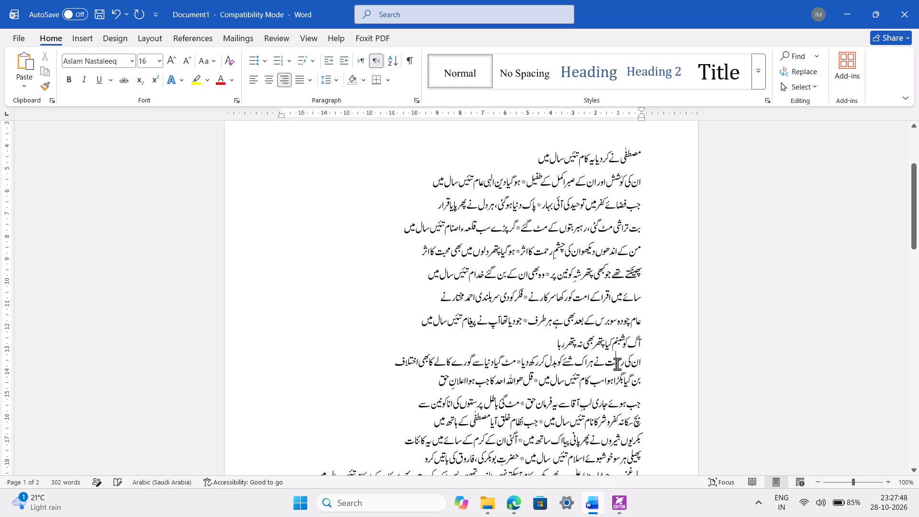
{"action": "key", "text": "Right"}
{"action": "key", "text": "Right"}
{"action": "key", "text": "Right"}
{"action": "key", "text": "Right"}
{"action": "key", "text": "Right"}
{"action": "key", "text": "Right"}
{"action": "key", "text": "Right"}
{"action": "key", "text": "Right"}
{"action": "key", "text": "BackSpace"}
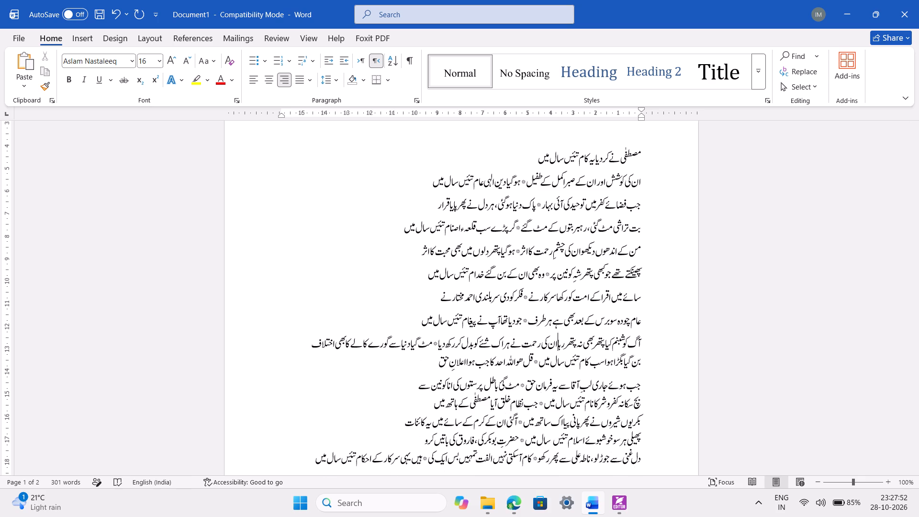
{"action": "key", "text": "shift+asterisk"}
{"action": "left_click", "coordinate": [419, 343]}
{"action": "key", "text": "Right"}
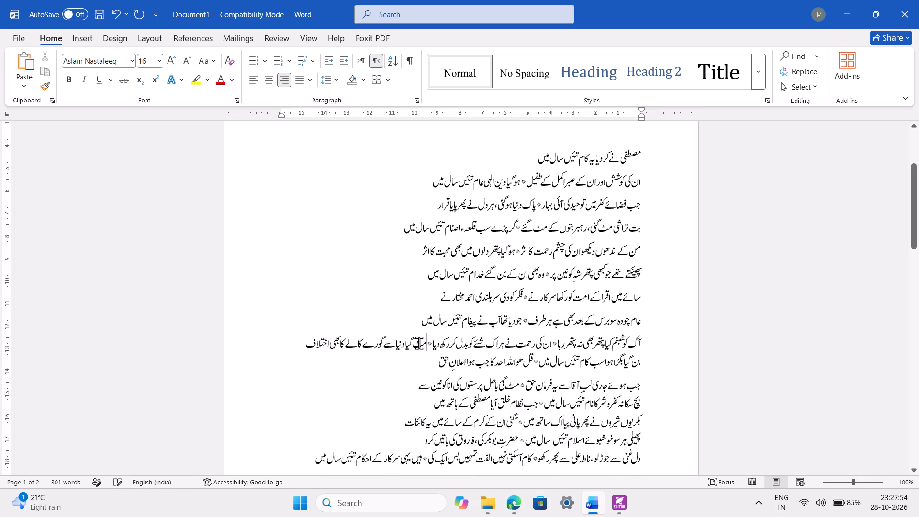
{"action": "key", "text": "BackSpace"}
{"action": "key", "text": "Return"}
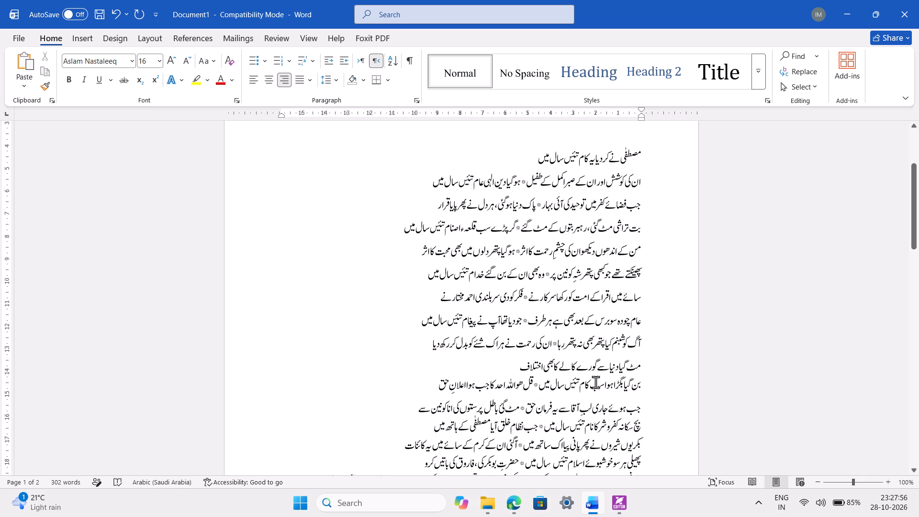
Join the eighteenth and nineteenth verses with an asterisk and replace the asterisk after the nineteenth with a line break.
{"action": "left_click", "coordinate": [628, 386]}
{"action": "key", "text": "Left"}
{"action": "key", "text": "Left"}
{"action": "key", "text": "Right"}
{"action": "key", "text": "Right"}
{"action": "key", "text": "Right"}
{"action": "key", "text": "Right"}
{"action": "key", "text": "Right"}
{"action": "key", "text": "Right"}
{"action": "key", "text": "BackSpace"}
{"action": "key", "text": "shift+asterisk"}
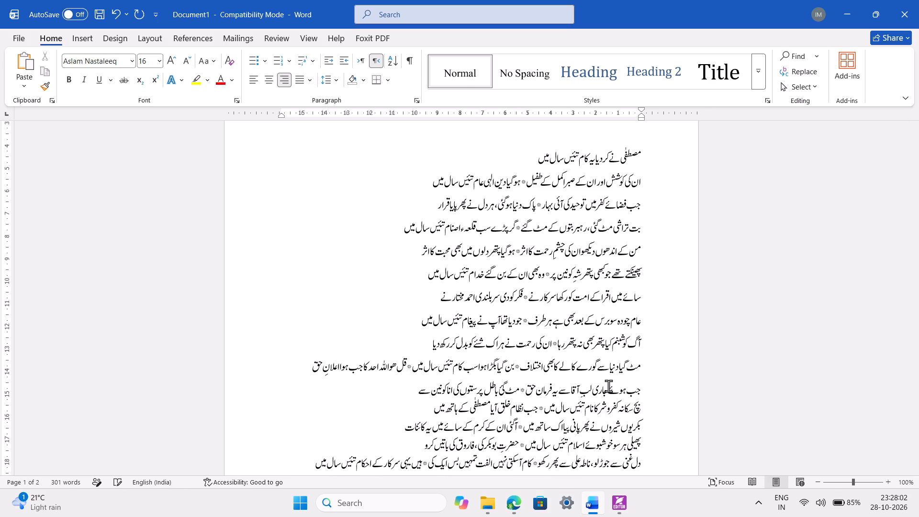
{"action": "left_click", "coordinate": [406, 367]}
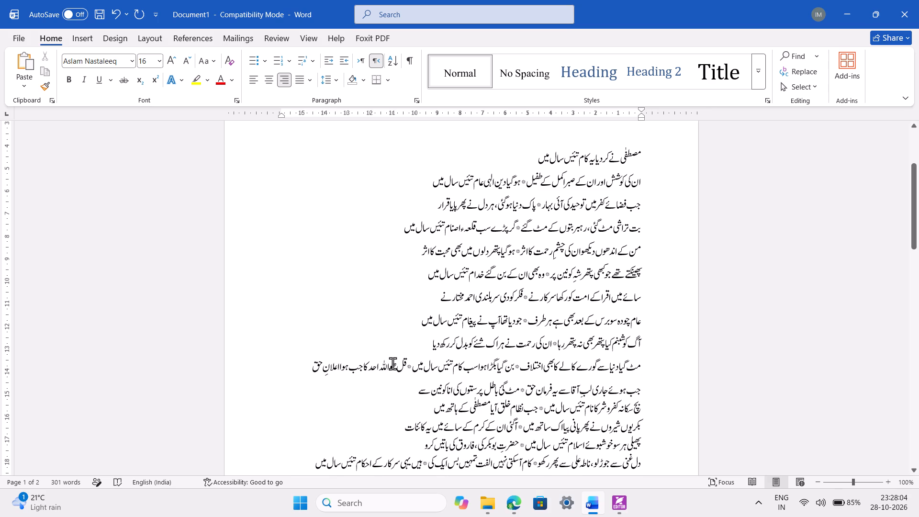
{"action": "key", "text": "BackSpace"}
{"action": "key", "text": "Return"}
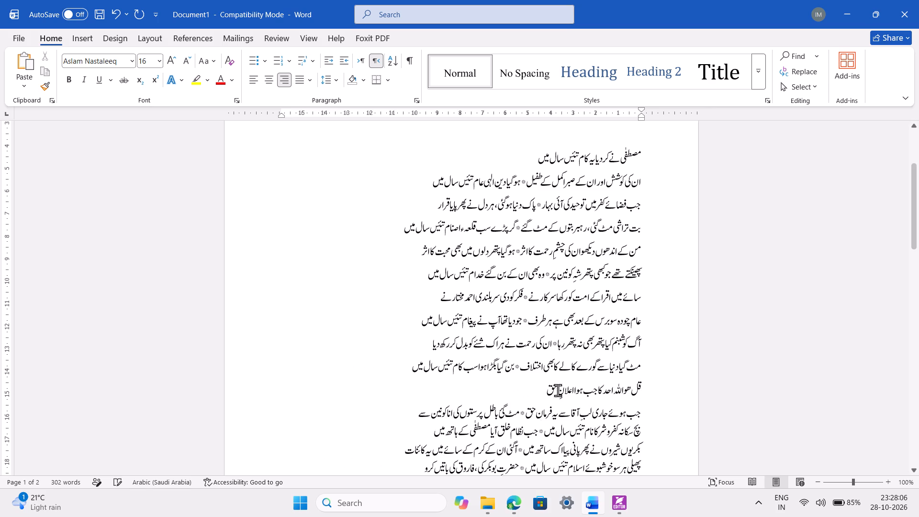
Join the twentieth verse with the twenty-first on one line, separated by an asterisk.
{"action": "scroll", "coordinate": [611, 416], "scroll_direction": "down", "scroll_amount": 1}
{"action": "left_click", "coordinate": [629, 397]}
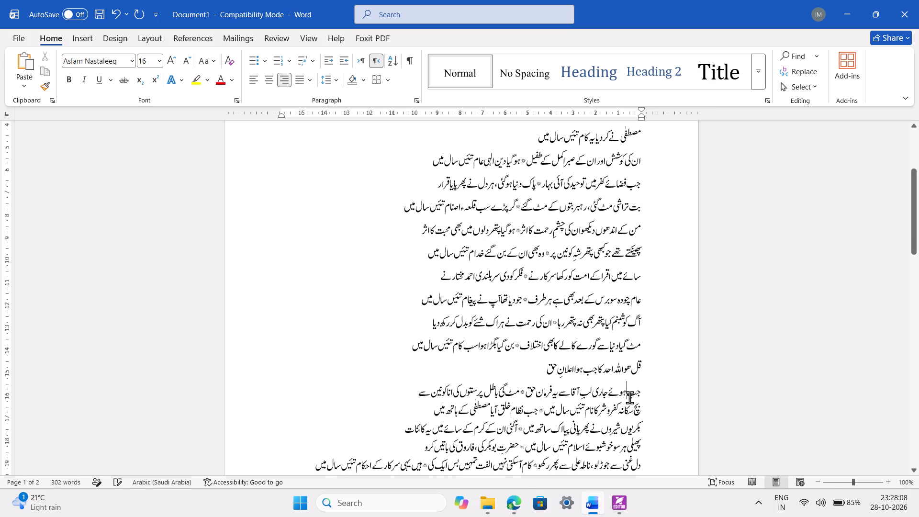
{"action": "key", "text": "Right"}
{"action": "key", "text": "Right"}
{"action": "key", "text": "BackSpace"}
{"action": "key", "text": "shift+asterisk"}
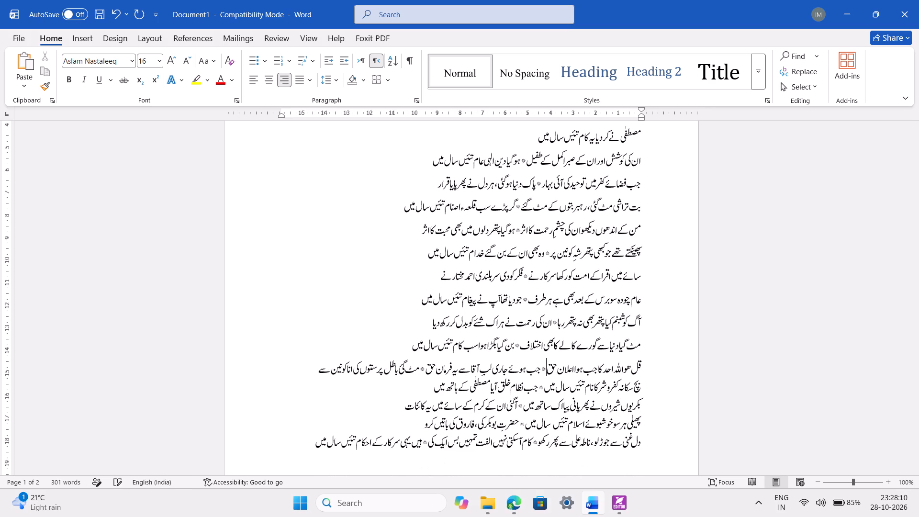
Replace the asterisk between the twenty-first and twenty-second verses with a line break.
{"action": "left_click", "coordinate": [387, 369]}
{"action": "key", "text": "Right"}
{"action": "key", "text": "Right"}
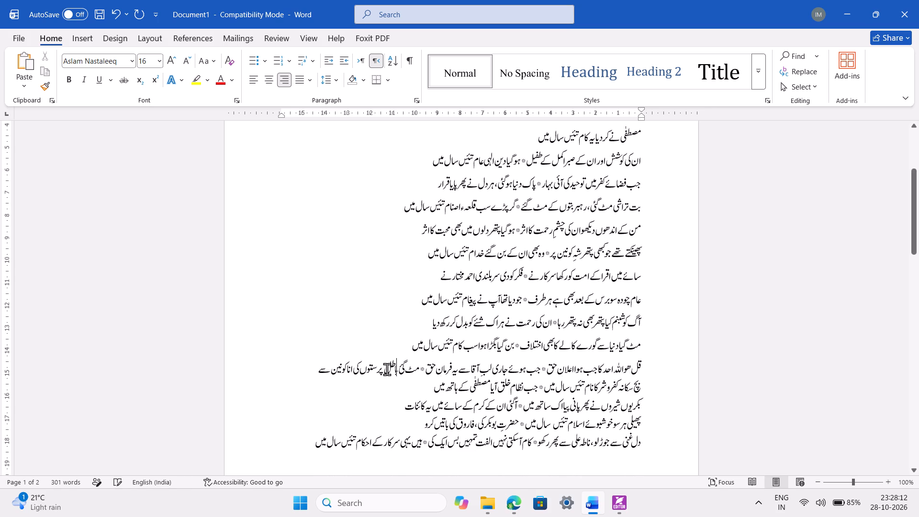
{"action": "key", "text": "Right"}
{"action": "key", "text": "Right"}
{"action": "key", "text": "Right"}
{"action": "key", "text": "Right"}
{"action": "key", "text": "Right"}
{"action": "key", "text": "Right"}
{"action": "key", "text": "Right"}
{"action": "key", "text": "BackSpace"}
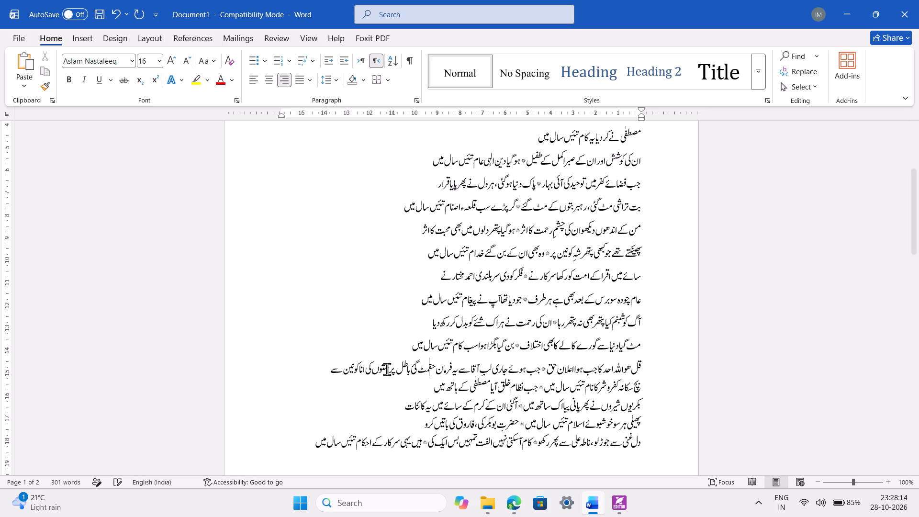
{"action": "key", "text": "Return"}
Join the twenty-second verse with the twenty-third on one line, separated by an asterisk.
{"action": "left_click", "coordinate": [625, 412]}
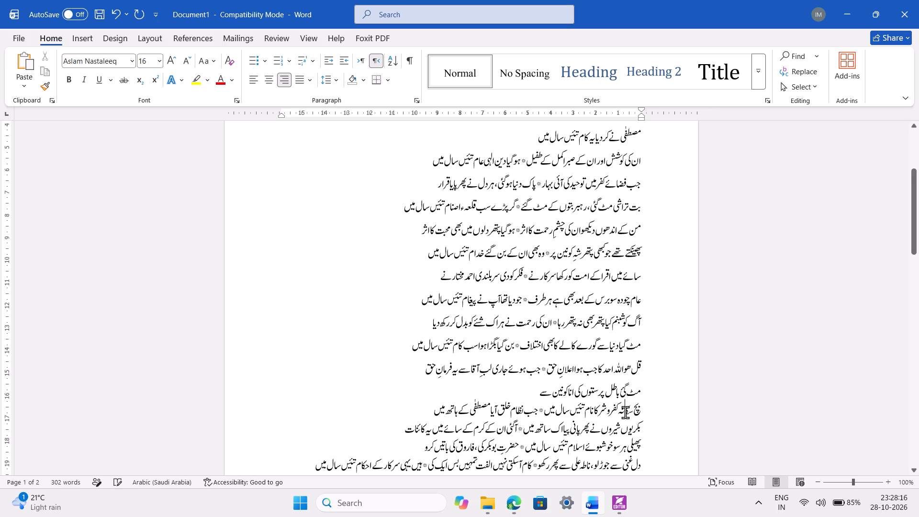
{"action": "key", "text": "Right"}
{"action": "key", "text": "Right"}
{"action": "key", "text": "Right"}
{"action": "key", "text": "Right"}
{"action": "key", "text": "Right"}
{"action": "key", "text": "Right"}
{"action": "key", "text": "BackSpace"}
{"action": "key", "text": "shift+asterisk"}
Replace the asterisk between the twenty-third and twenty-fourth verses with a line break.
{"action": "scroll", "coordinate": [625, 412], "scroll_direction": "down", "scroll_amount": 1}
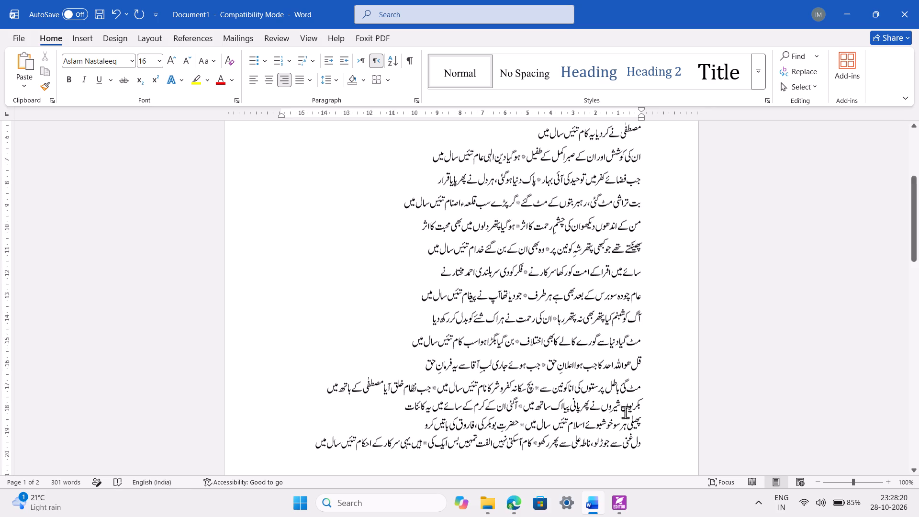
{"action": "scroll", "coordinate": [625, 412], "scroll_direction": "down", "scroll_amount": 1}
{"action": "left_click", "coordinate": [424, 303]}
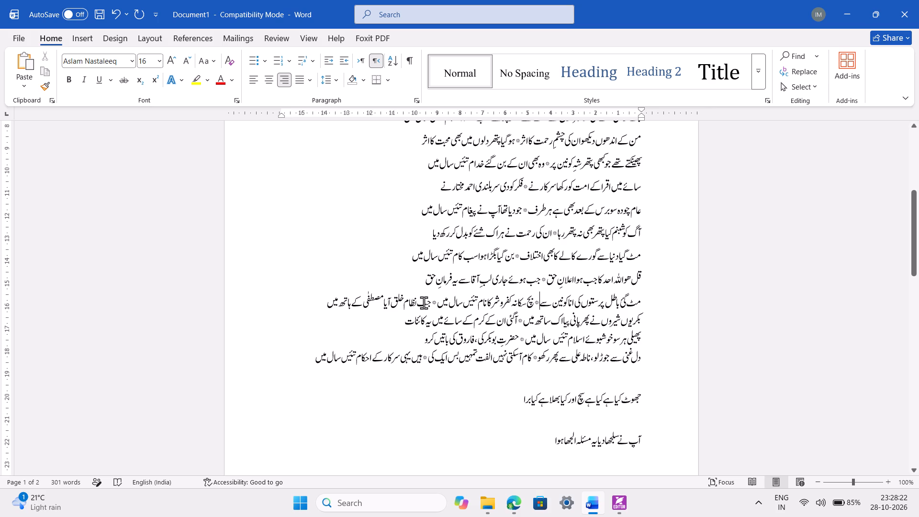
{"action": "key", "text": "Right"}
{"action": "key", "text": "BackSpace"}
{"action": "key", "text": "Return"}
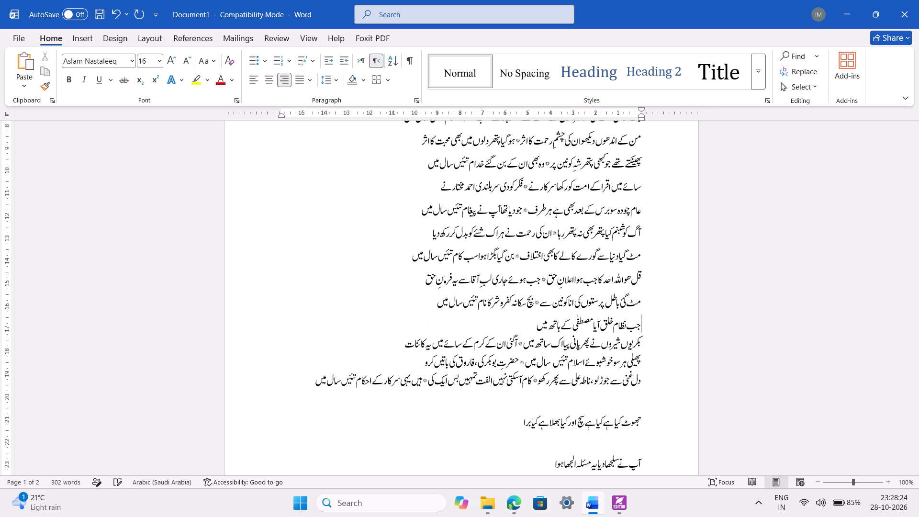
Join the twenty-fourth verse with the twenty-fifth on one line, separated by an asterisk.
{"action": "left_click", "coordinate": [630, 345]}
{"action": "key", "text": "Right"}
{"action": "key", "text": "Right"}
{"action": "key", "text": "Right"}
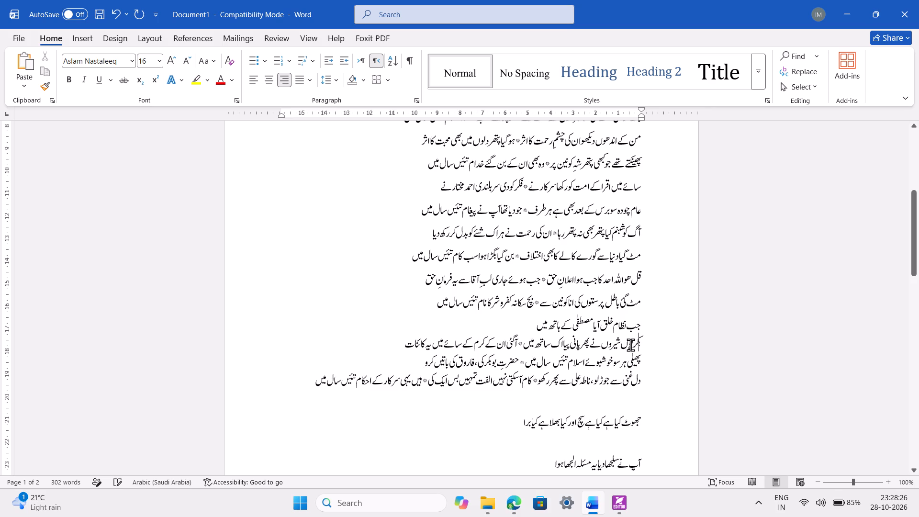
{"action": "key", "text": "Right"}
{"action": "key", "text": "BackSpace"}
{"action": "key", "text": "shift+asterisk"}
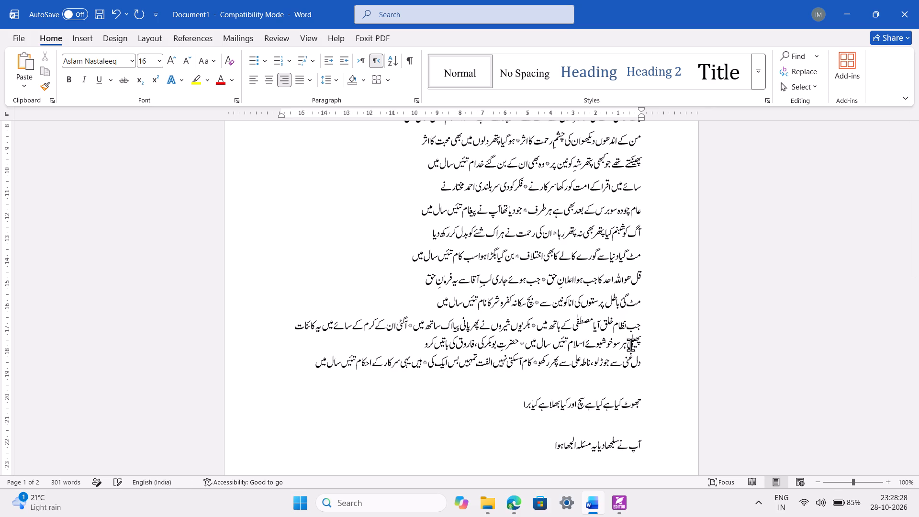
Replace the asterisk between the twenty-fifth and twenty-sixth verses with a line break.
{"action": "left_click", "coordinate": [398, 319]}
{"action": "key", "text": "Right"}
{"action": "key", "text": "Right"}
{"action": "key", "text": "Right"}
{"action": "key", "text": "Right"}
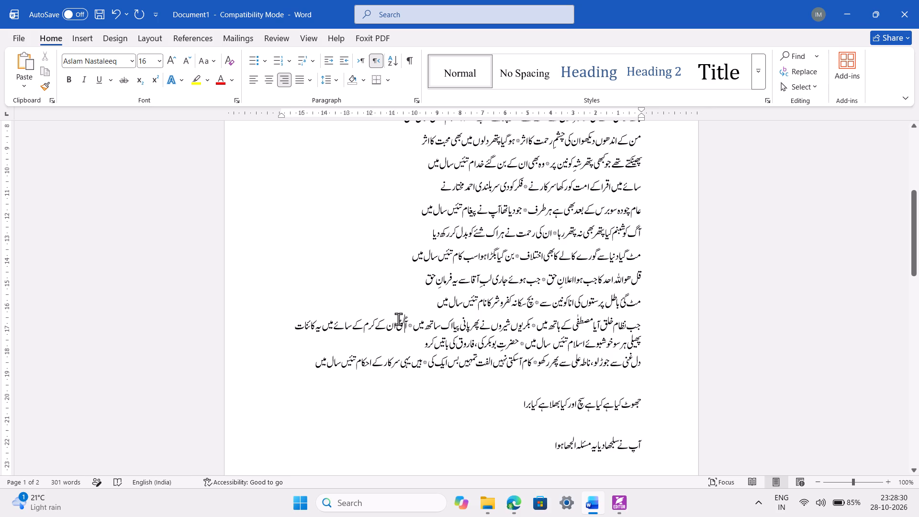
{"action": "key", "text": "Right"}
{"action": "key", "text": "BackSpace"}
{"action": "key", "text": "Return"}
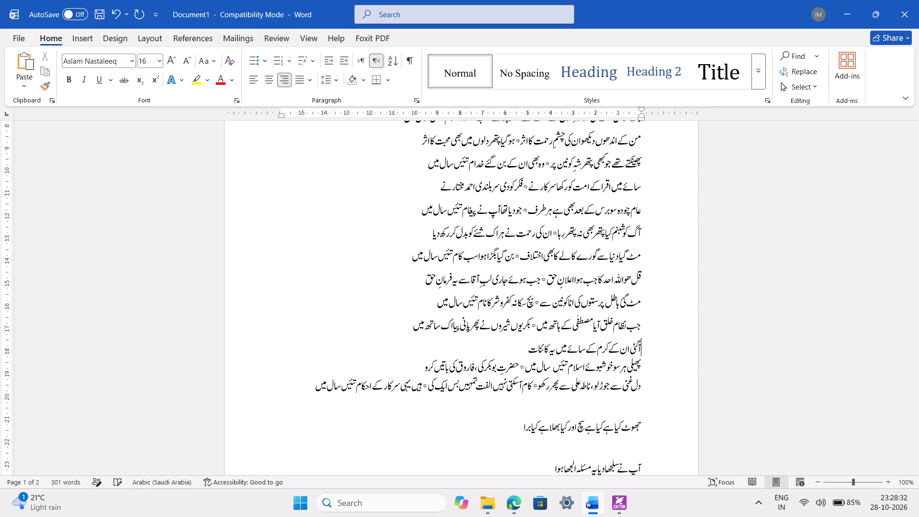
Join the twenty-sixth verse with the twenty-seventh on one line, separated by an asterisk.
{"action": "left_click", "coordinate": [636, 369]}
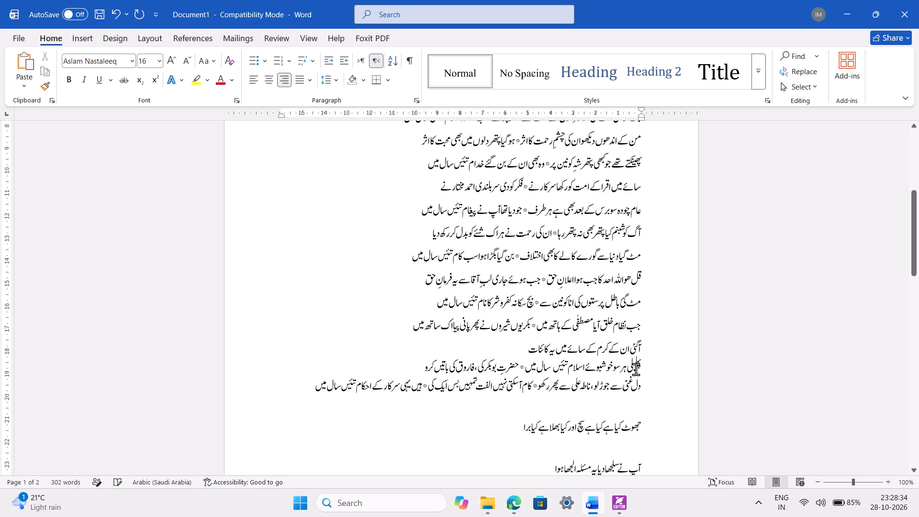
{"action": "key", "text": "Right"}
{"action": "key", "text": "Right"}
{"action": "key", "text": "BackSpace"}
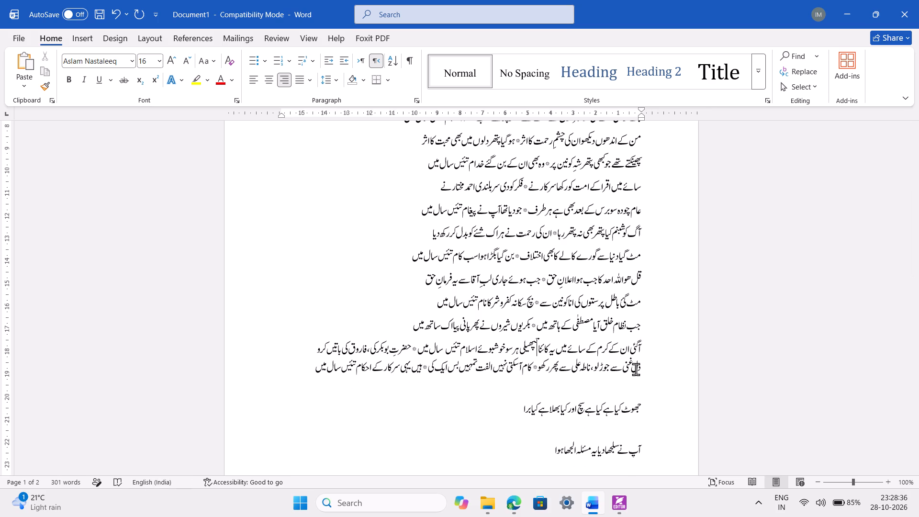
{"action": "key", "text": "shift+asterisk"}
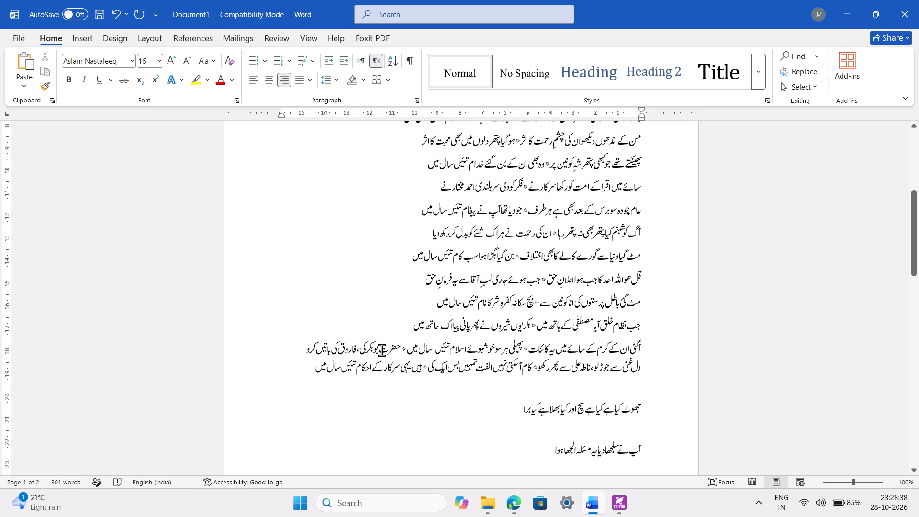
Replace the asterisk between the twenty-seventh and twenty-eighth verses with a line break.
{"action": "left_click", "coordinate": [388, 345]}
{"action": "key", "text": "Right"}
{"action": "key", "text": "Right"}
{"action": "key", "text": "Right"}
{"action": "key", "text": "BackSpace"}
{"action": "key", "text": "Return"}
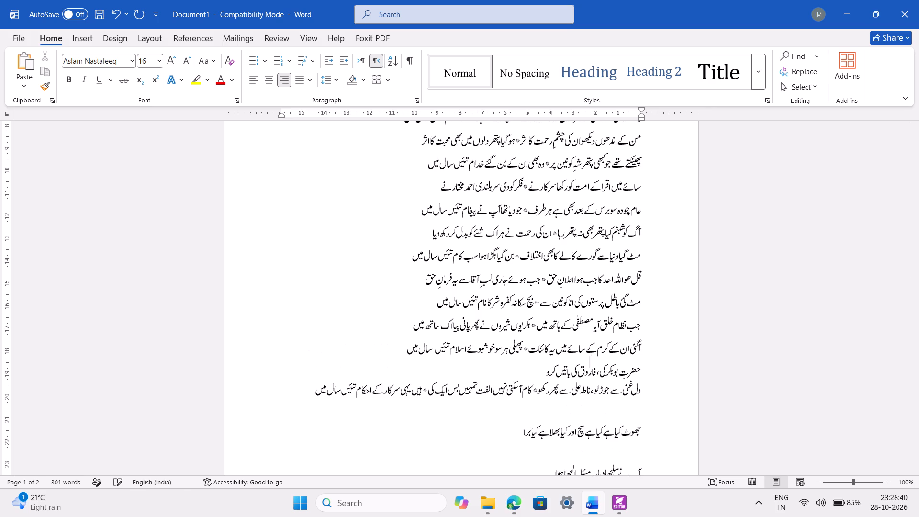
Join the twenty-eighth verse with the twenty-ninth on one line, separated by an asterisk.
{"action": "left_click", "coordinate": [624, 388]}
{"action": "key", "text": "Right"}
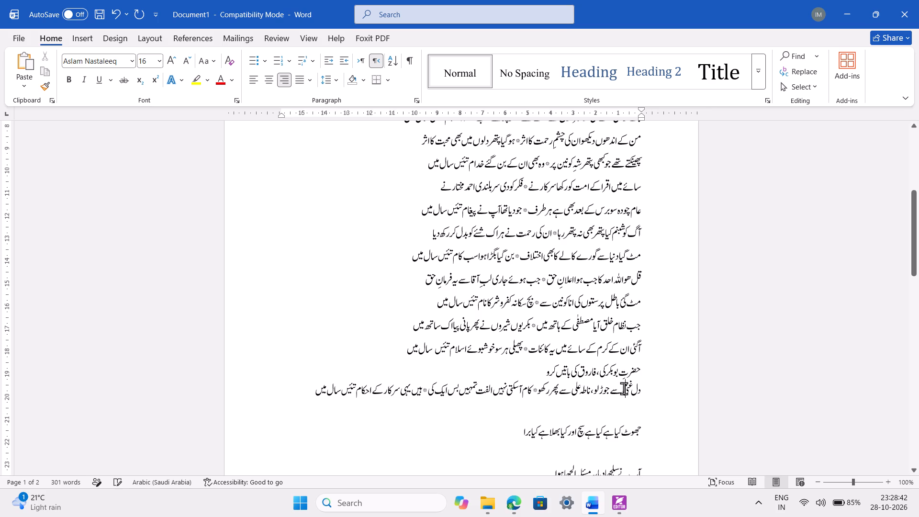
{"action": "key", "text": "Right"}
{"action": "key", "text": "Right"}
{"action": "key", "text": "Right"}
{"action": "key", "text": "Right"}
{"action": "key", "text": "Right"}
{"action": "key", "text": "BackSpace"}
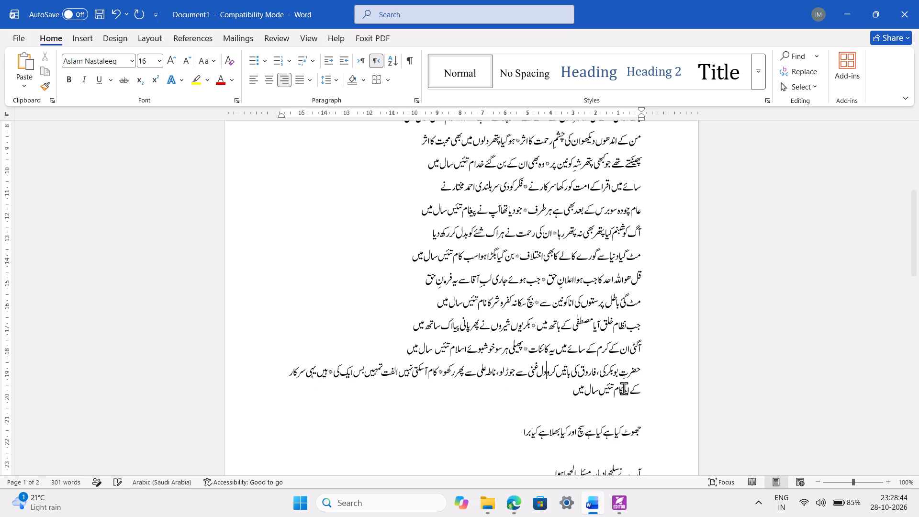
{"action": "key", "text": "shift+asterisk"}
Replace the asterisk between the twenty-ninth and thirtieth verses with a line break.
{"action": "left_click", "coordinate": [418, 368]}
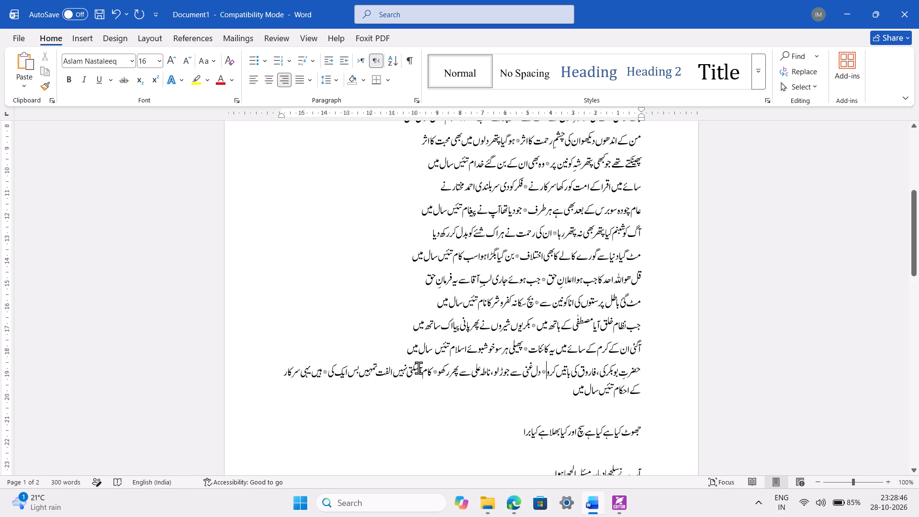
{"action": "key", "text": "Right"}
{"action": "key", "text": "Right"}
{"action": "key", "text": "Right"}
{"action": "key", "text": "Right"}
{"action": "key", "text": "Right"}
{"action": "key", "text": "Right"}
{"action": "key", "text": "BackSpace"}
{"action": "key", "text": "Return"}
Remove the blank line above the thirty-second verse and join it with the thirty-third on one line, separated by an asterisk.
{"action": "scroll", "coordinate": [565, 415], "scroll_direction": "down", "scroll_amount": 1}
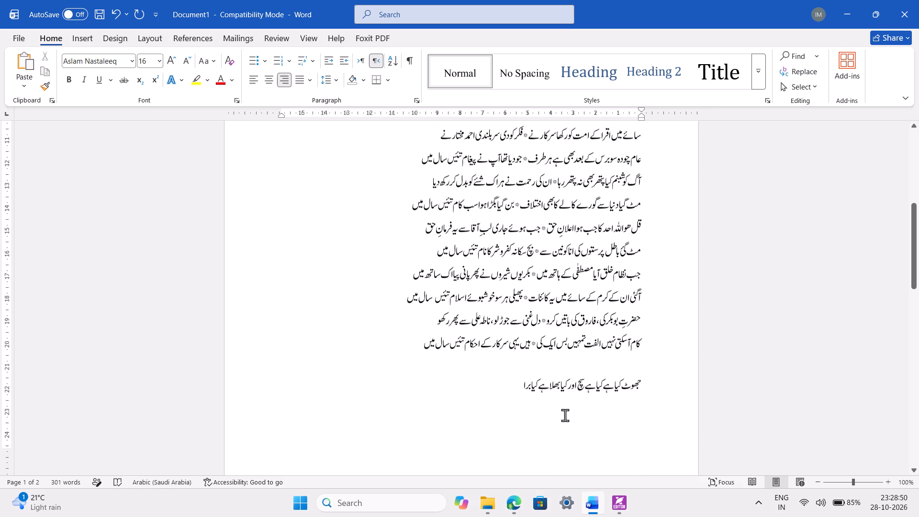
{"action": "left_click", "coordinate": [646, 376]}
{"action": "key", "text": "BackSpace"}
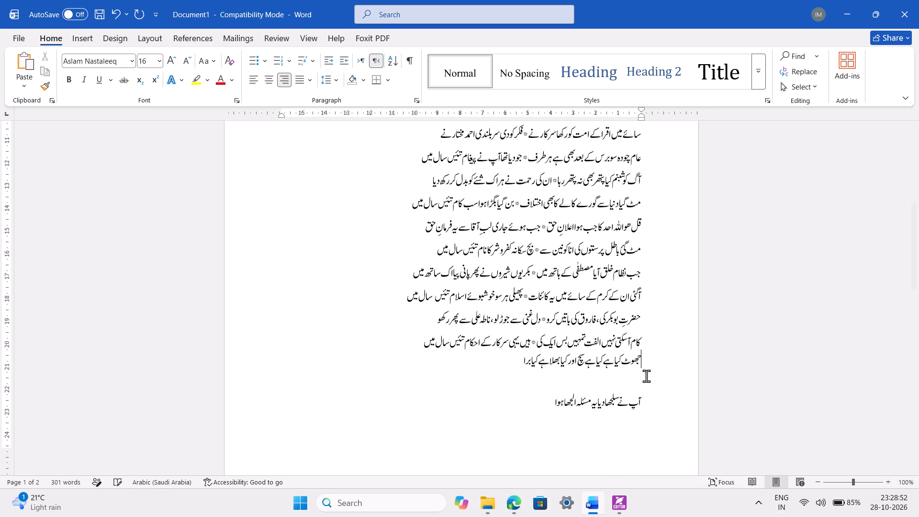
{"action": "left_click", "coordinate": [650, 399]}
{"action": "key", "text": "BackSpace"}
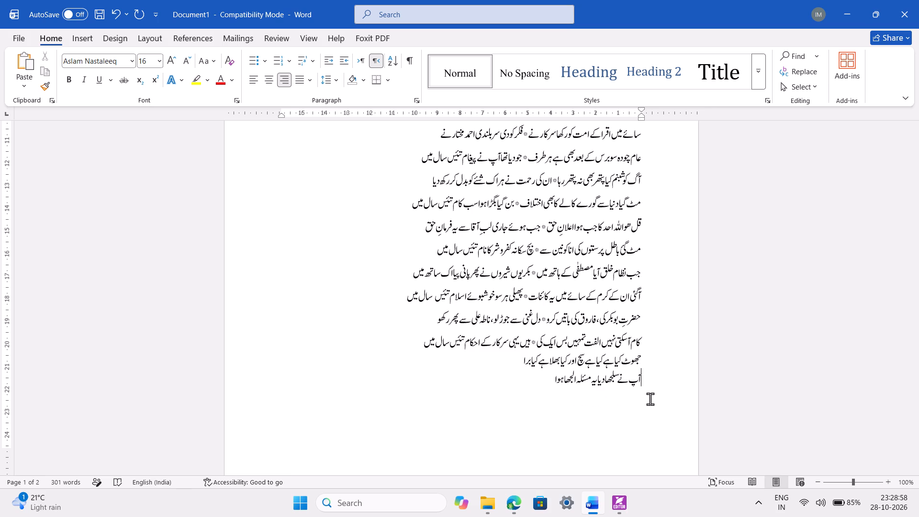
{"action": "key", "text": "BackSpace"}
{"action": "key", "text": "shift+asterisk"}
Remove the blank line above the thirty-fourth verse and join it with the thirty-fifth on one line, separated by an asterisk.
{"action": "scroll", "coordinate": [650, 399], "scroll_direction": "down", "scroll_amount": 1}
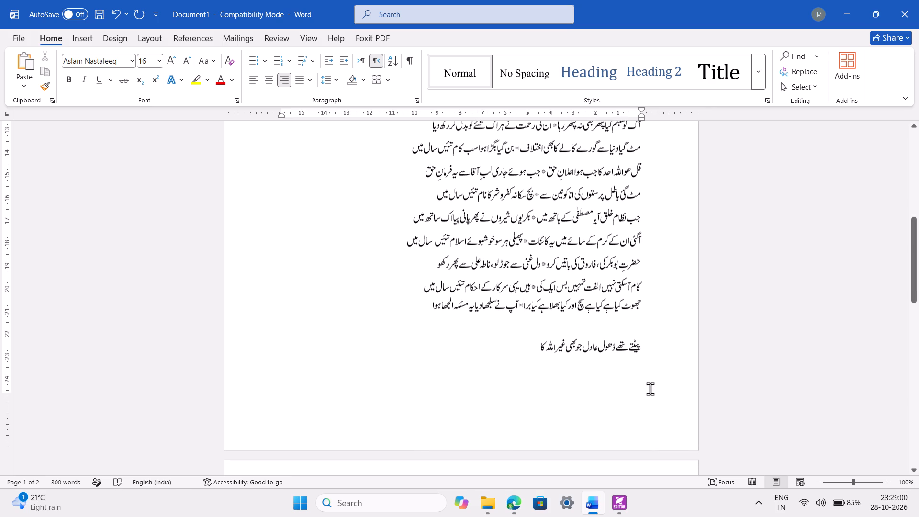
{"action": "left_click", "coordinate": [654, 341]}
{"action": "key", "text": "BackSpace"}
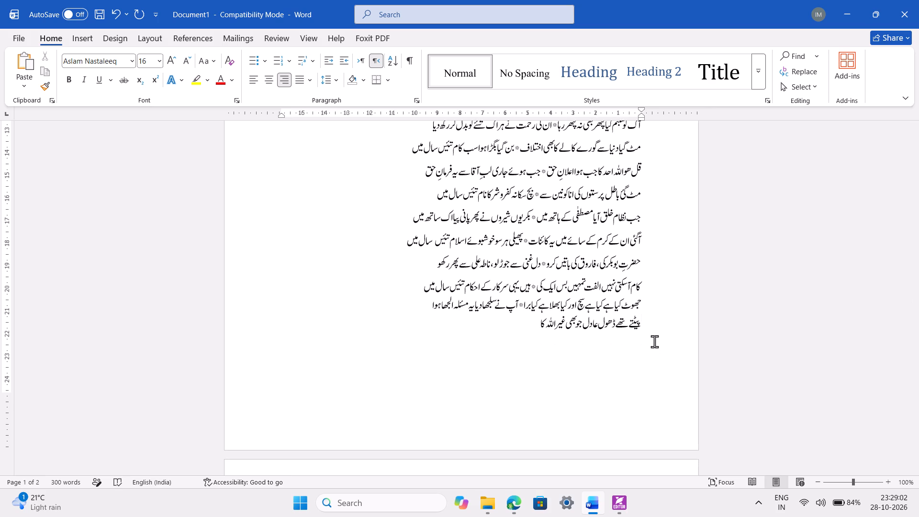
{"action": "scroll", "coordinate": [654, 355], "scroll_direction": "down", "scroll_amount": 1}
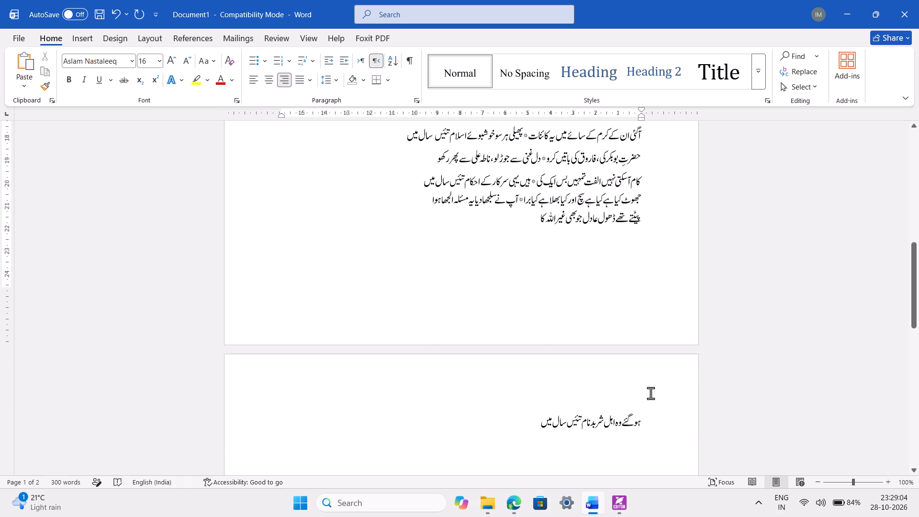
{"action": "left_click", "coordinate": [650, 405]}
{"action": "key", "text": "BackSpace"}
{"action": "key", "text": "BackSpace"}
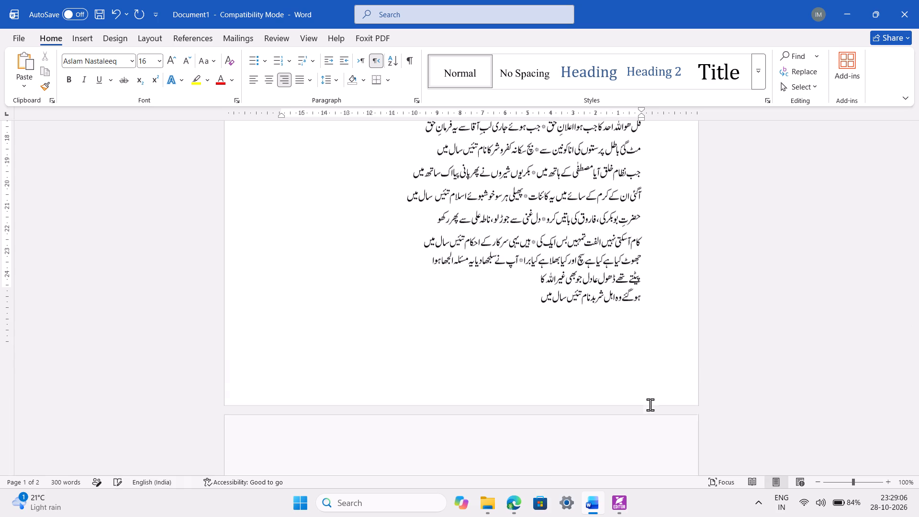
{"action": "scroll", "coordinate": [650, 405], "scroll_direction": "up", "scroll_amount": 1}
{"action": "key", "text": "BackSpace"}
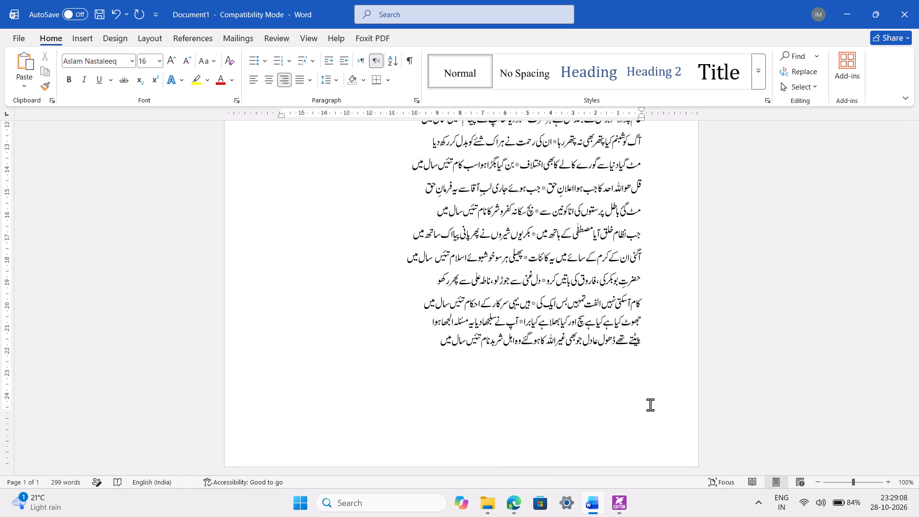
{"action": "key", "text": "shift+asterisk"}
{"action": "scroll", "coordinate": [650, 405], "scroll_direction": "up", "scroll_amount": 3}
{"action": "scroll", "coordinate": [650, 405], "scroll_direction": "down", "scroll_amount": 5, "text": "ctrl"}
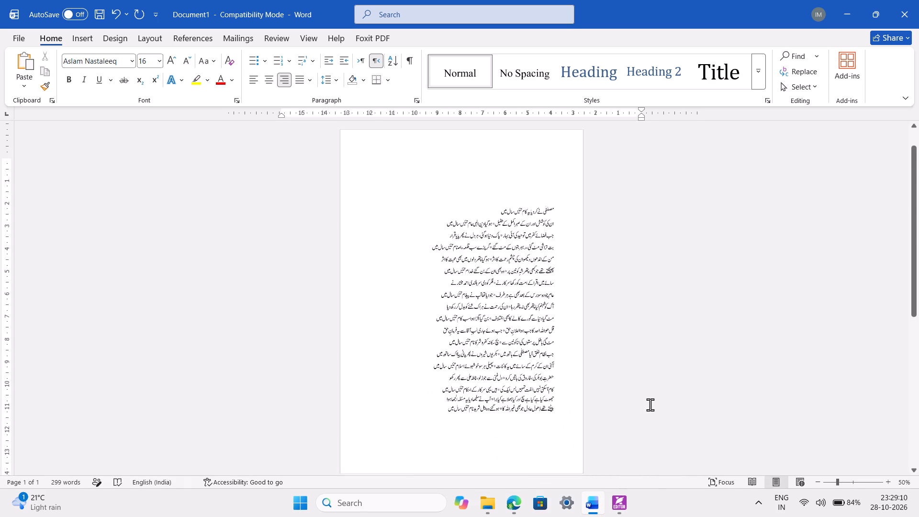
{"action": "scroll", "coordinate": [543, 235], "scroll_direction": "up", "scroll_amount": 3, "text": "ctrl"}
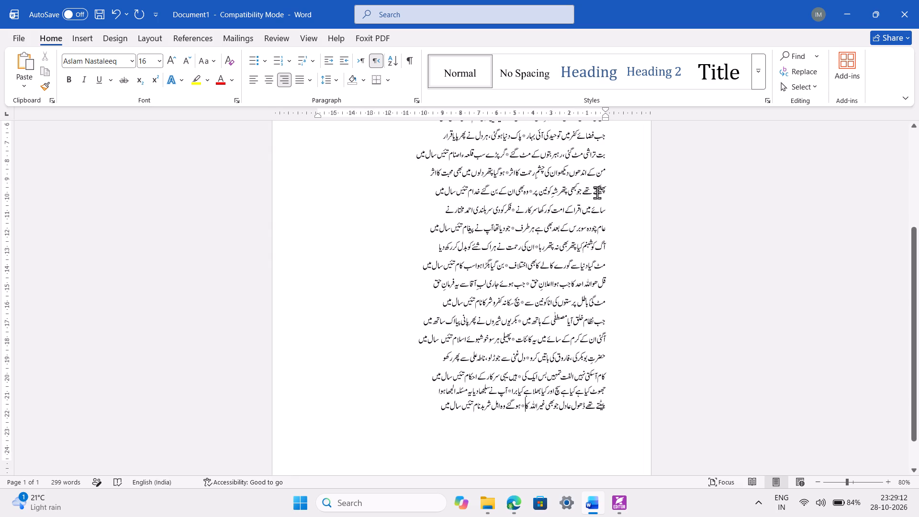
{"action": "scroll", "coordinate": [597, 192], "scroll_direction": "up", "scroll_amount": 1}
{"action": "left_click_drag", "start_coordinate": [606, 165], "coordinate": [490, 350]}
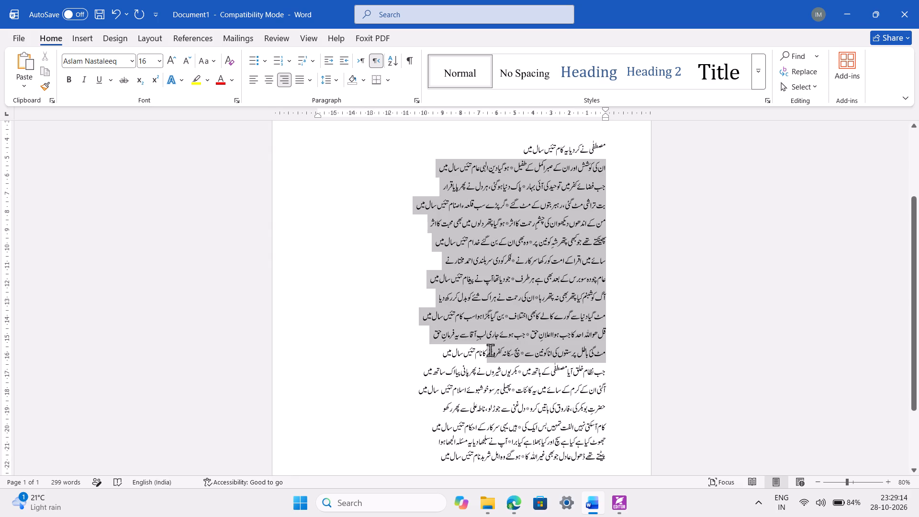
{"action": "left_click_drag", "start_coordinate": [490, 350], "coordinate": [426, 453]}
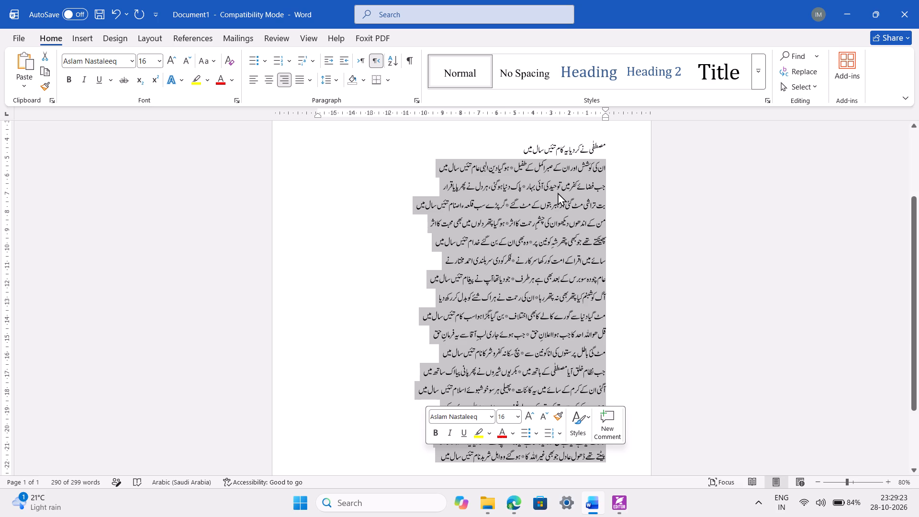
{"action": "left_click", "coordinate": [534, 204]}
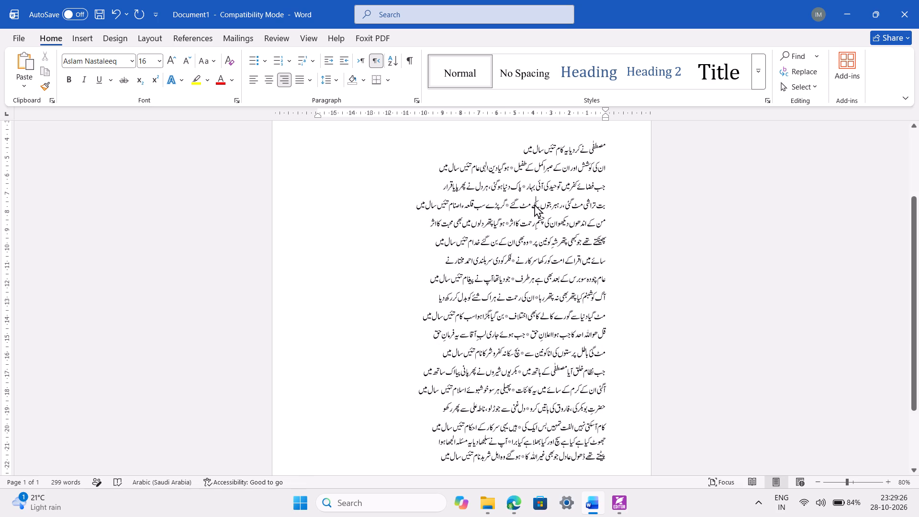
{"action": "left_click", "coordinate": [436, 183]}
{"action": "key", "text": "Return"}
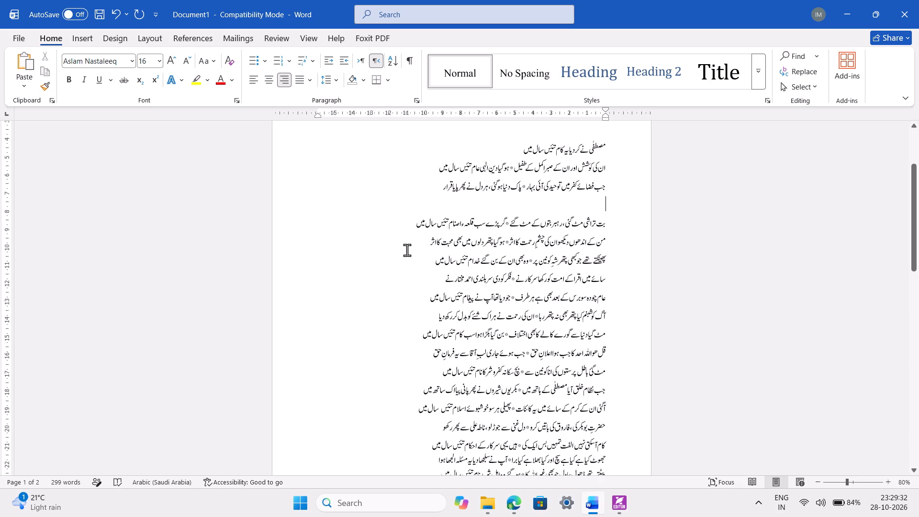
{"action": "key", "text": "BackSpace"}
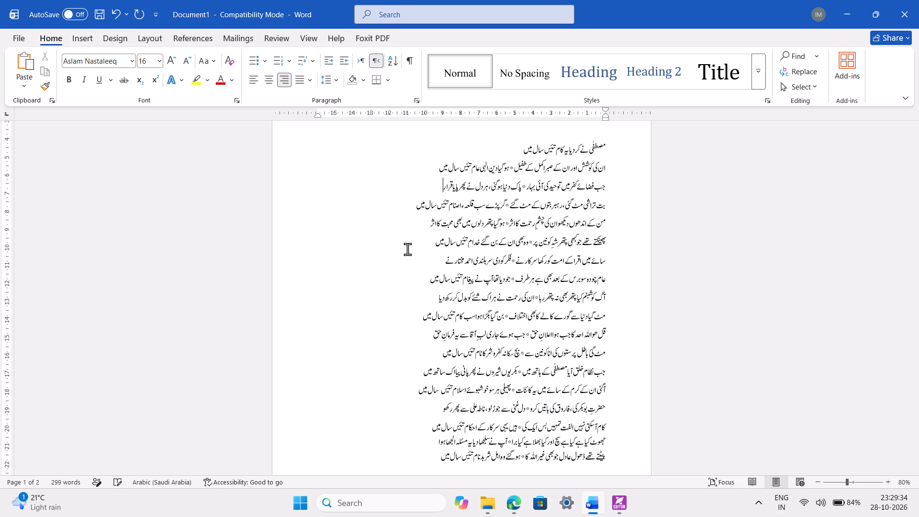
Insert a blank line after each two-line stanza, following the fourth, sixth, eighth and tenth lines of the poem.
{"action": "left_click", "coordinate": [398, 204]}
{"action": "key", "text": "Return"}
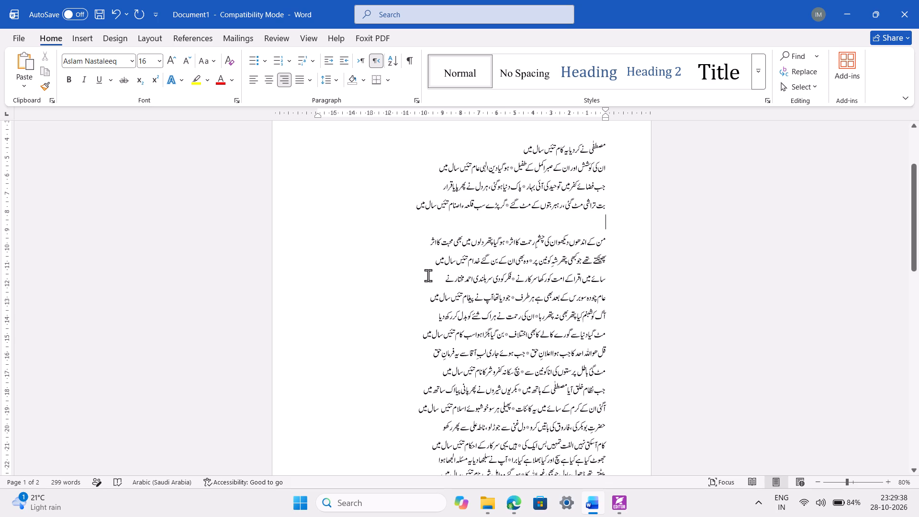
{"action": "left_click", "coordinate": [418, 257]}
{"action": "key", "text": "Return"}
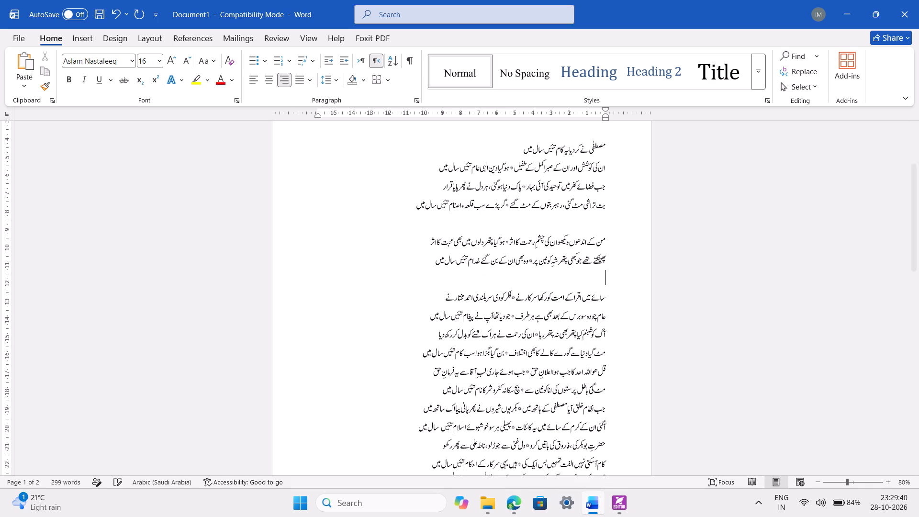
{"action": "left_click", "coordinate": [418, 319]}
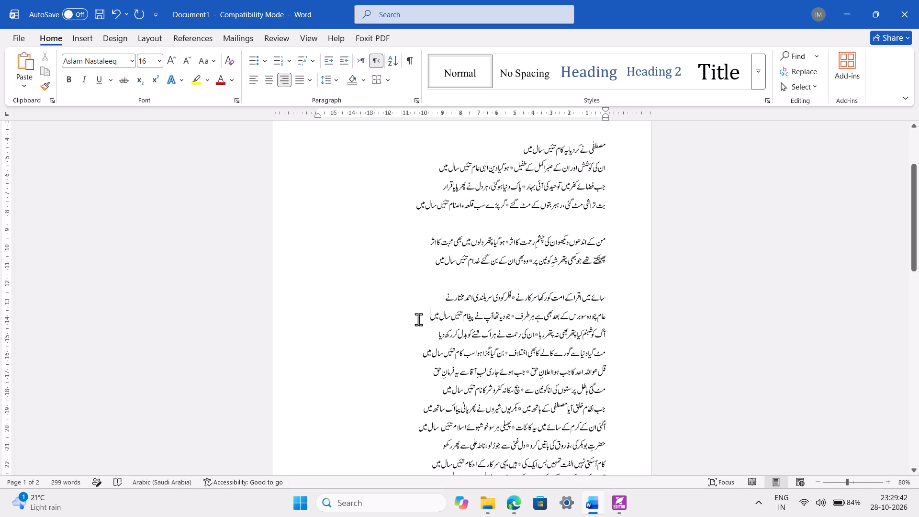
{"action": "key", "text": "Return"}
{"action": "scroll", "coordinate": [418, 319], "scroll_direction": "down", "scroll_amount": 1}
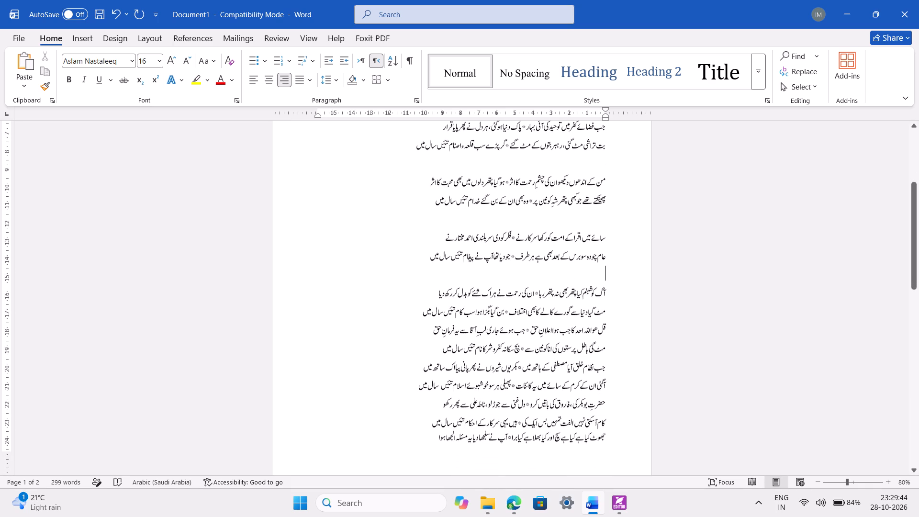
{"action": "left_click", "coordinate": [377, 311]}
{"action": "key", "text": "Return"}
Insert blank lines between the remaining two-line stanzas, following the poem's twelfth, fourteenth and sixteenth text lines.
{"action": "scroll", "coordinate": [377, 311], "scroll_direction": "down", "scroll_amount": 1}
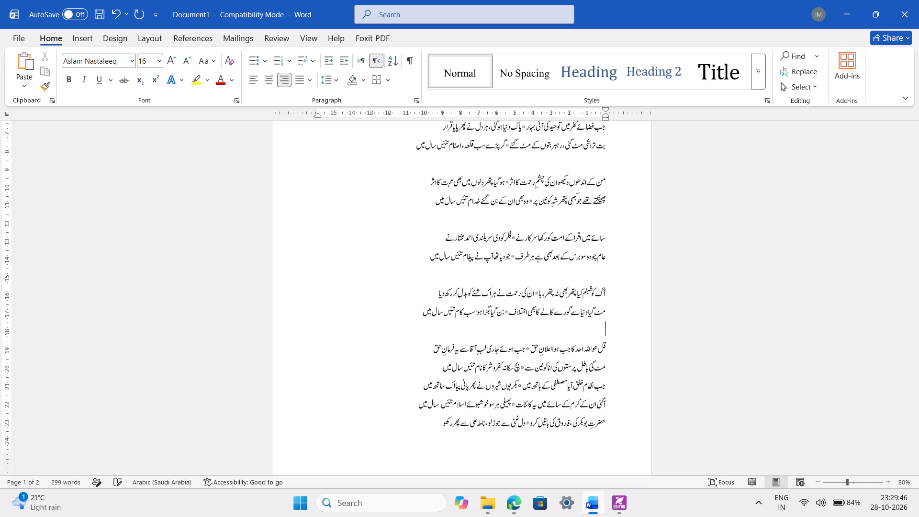
{"action": "scroll", "coordinate": [377, 311], "scroll_direction": "down", "scroll_amount": 1}
{"action": "left_click", "coordinate": [413, 315]}
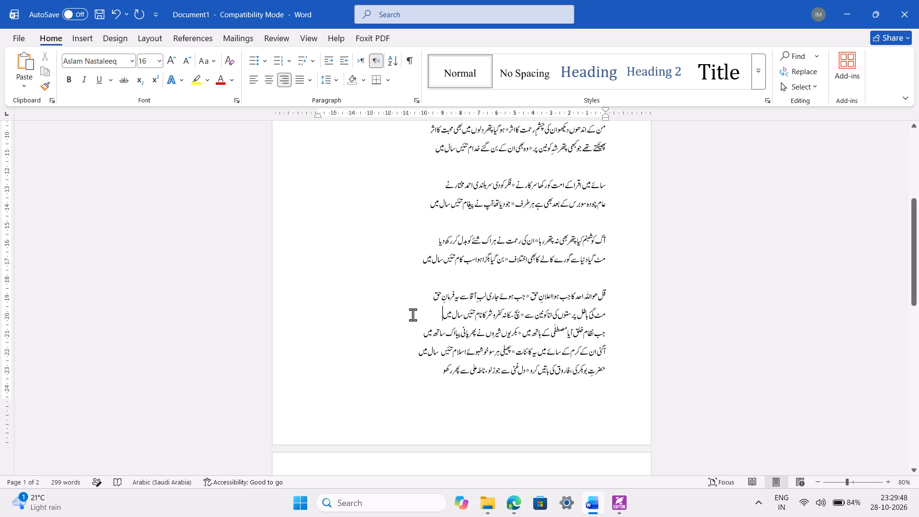
{"action": "key", "text": "Return"}
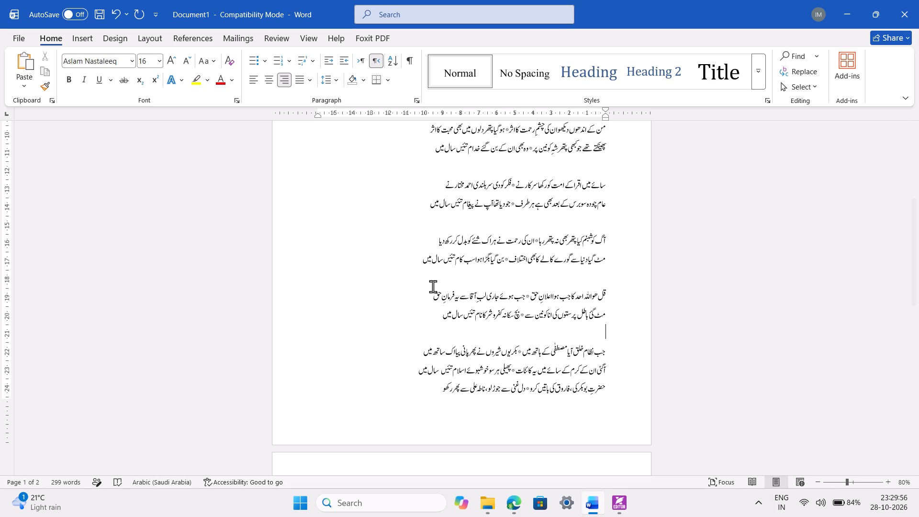
{"action": "left_click", "coordinate": [407, 369]}
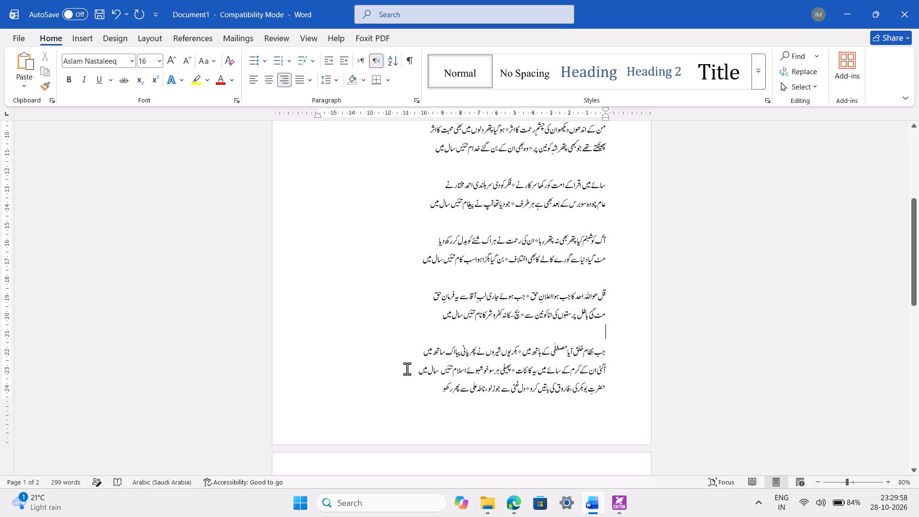
{"action": "key", "text": "Return"}
{"action": "scroll", "coordinate": [407, 369], "scroll_direction": "down", "scroll_amount": 2}
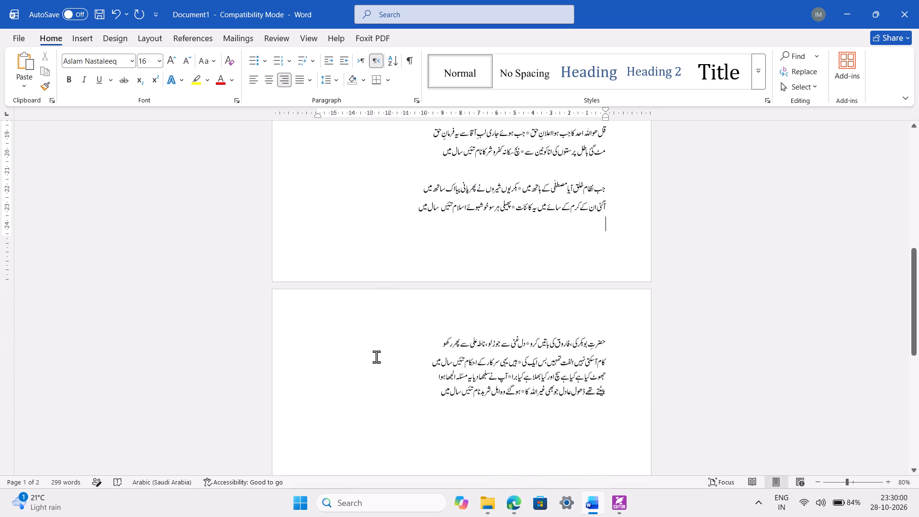
{"action": "left_click", "coordinate": [392, 354]}
{"action": "key", "text": "Return"}
Insert a blank line after the poem's second line to set the opening two lines apart as a stanza.
{"action": "scroll", "coordinate": [392, 354], "scroll_direction": "down", "scroll_amount": 3}
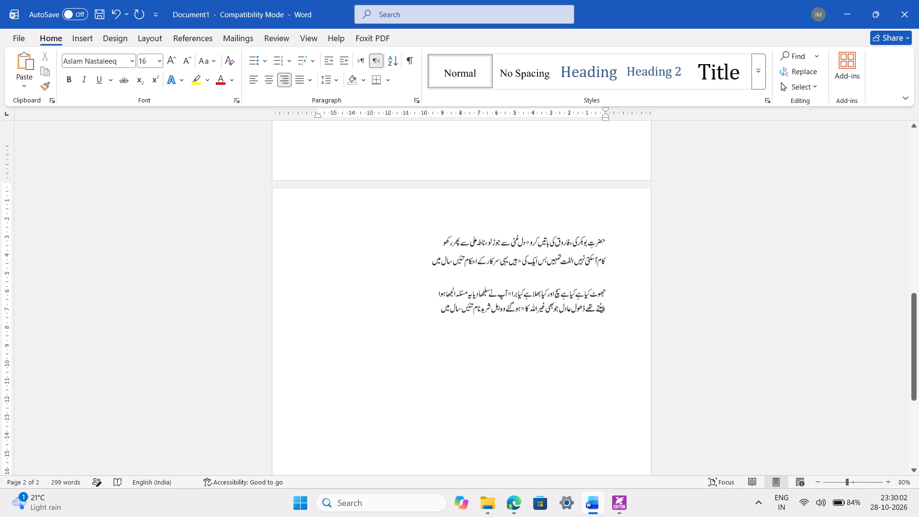
{"action": "scroll", "coordinate": [392, 354], "scroll_direction": "up", "scroll_amount": 10}
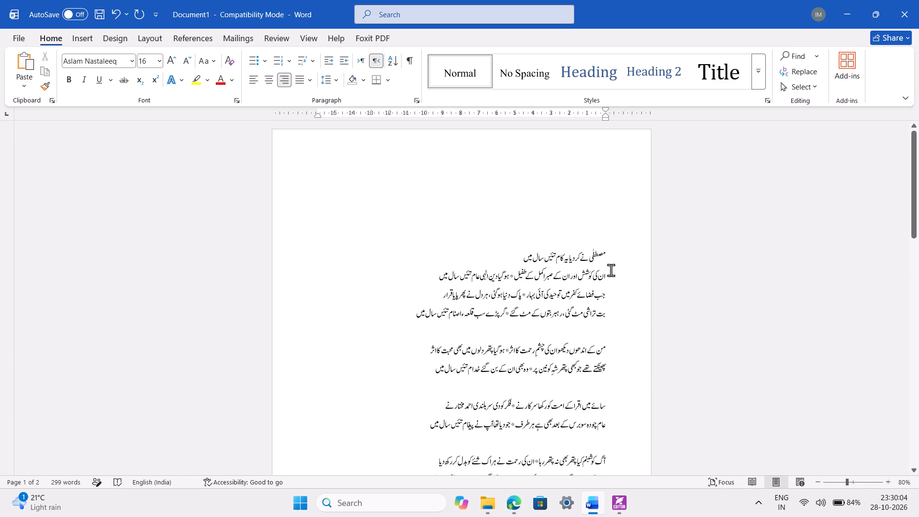
{"action": "scroll", "coordinate": [585, 281], "scroll_direction": "down", "scroll_amount": 1}
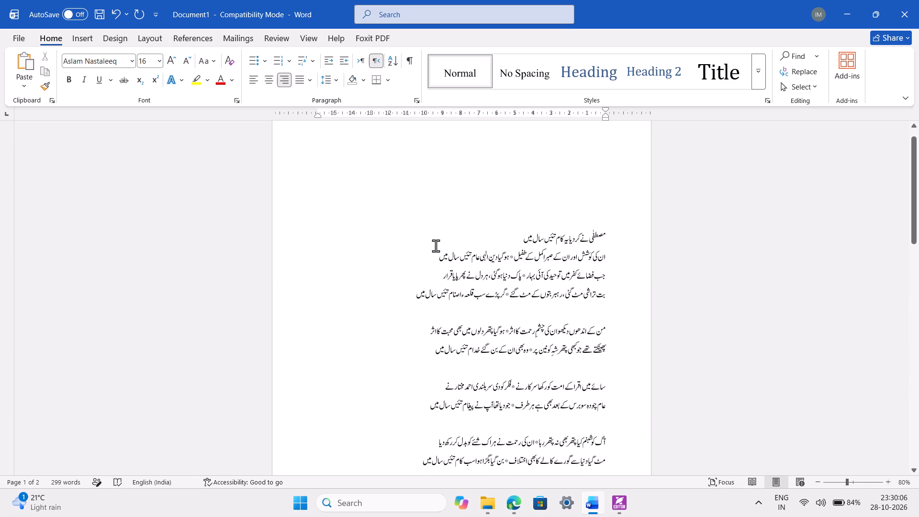
{"action": "left_click", "coordinate": [415, 250]}
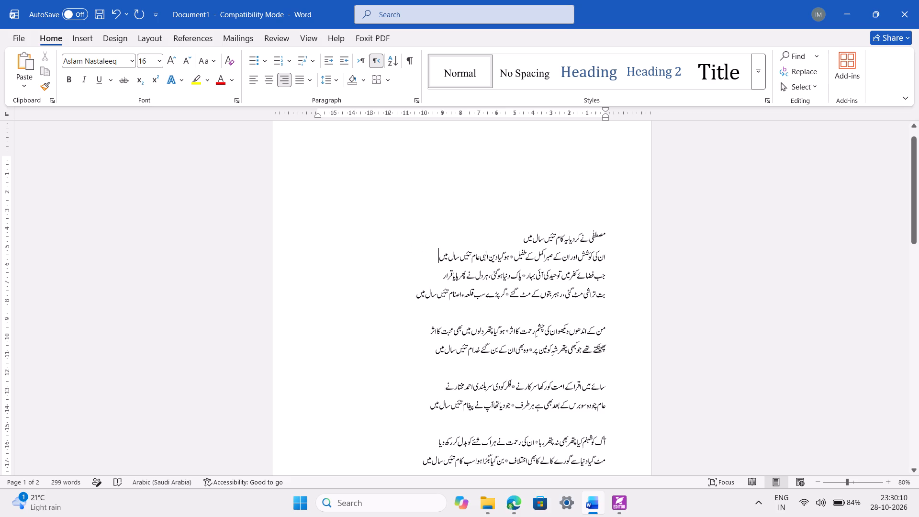
{"action": "key", "text": "Return"}
{"action": "scroll", "coordinate": [630, 273], "scroll_direction": "down", "scroll_amount": 1}
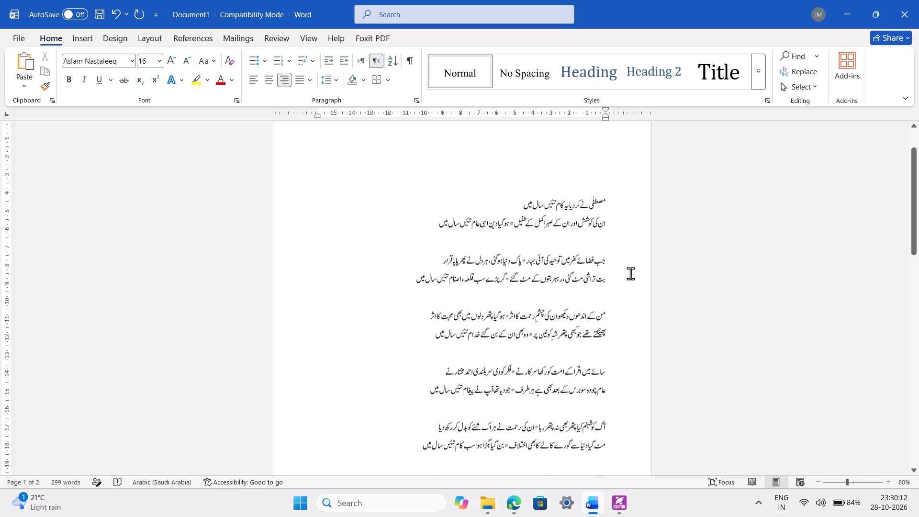
Convert the poem from its second line to the end into a two-column table with automatic column width, separating text at asterisks.
{"action": "left_click", "coordinate": [609, 215]}
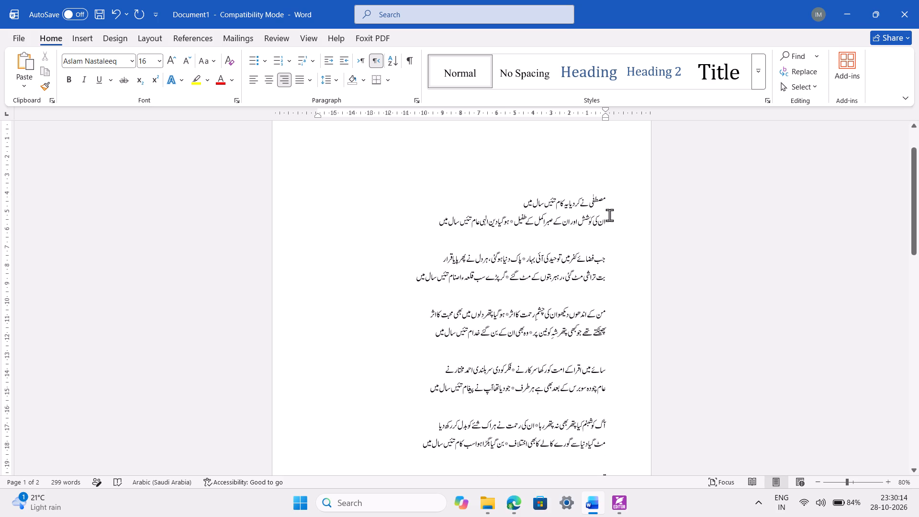
{"action": "left_click_drag", "start_coordinate": [609, 215], "coordinate": [476, 327]}
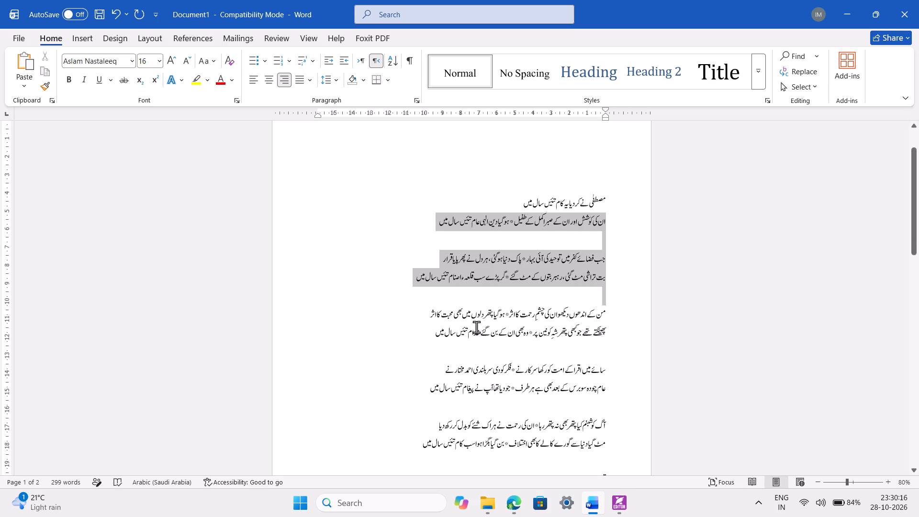
{"action": "left_click_drag", "start_coordinate": [476, 327], "coordinate": [443, 279]}
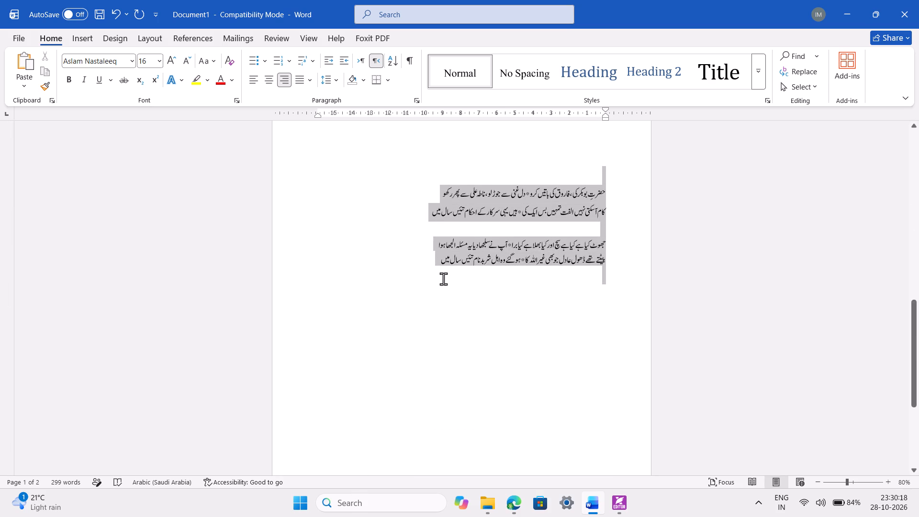
{"action": "left_click_drag", "start_coordinate": [443, 279], "coordinate": [432, 262]}
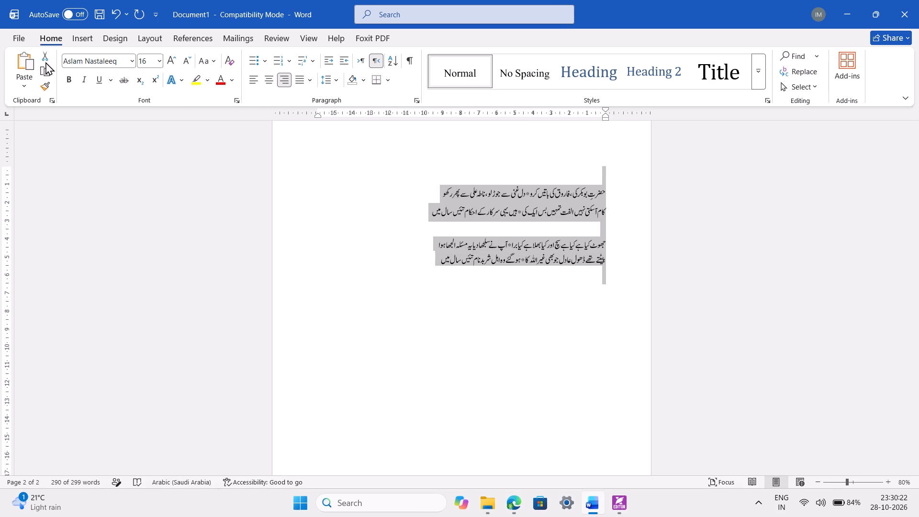
{"action": "left_click", "coordinate": [91, 40]}
{"action": "left_click", "coordinate": [93, 83]}
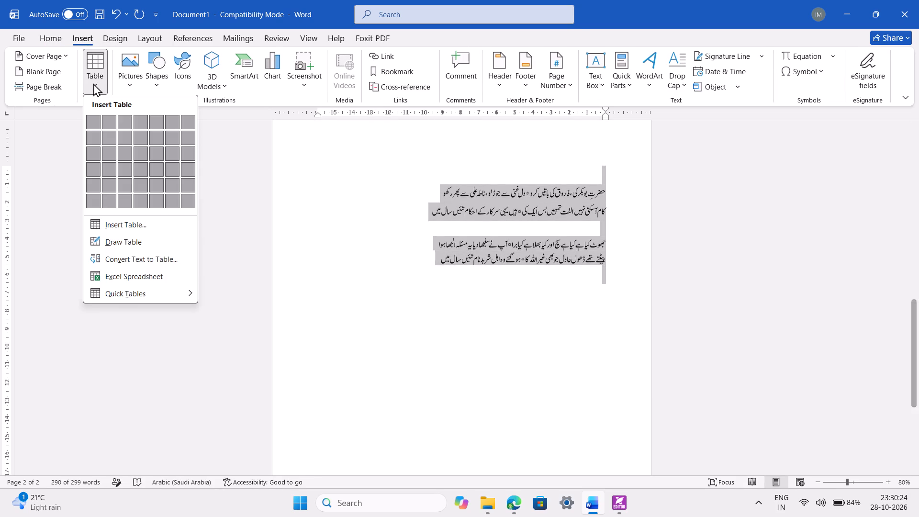
{"action": "left_click", "coordinate": [134, 262]}
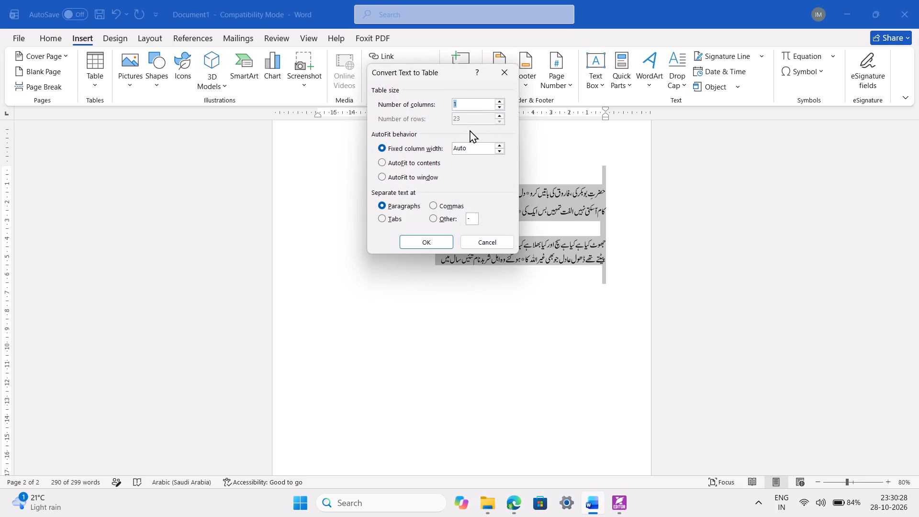
{"action": "left_click", "coordinate": [499, 101]}
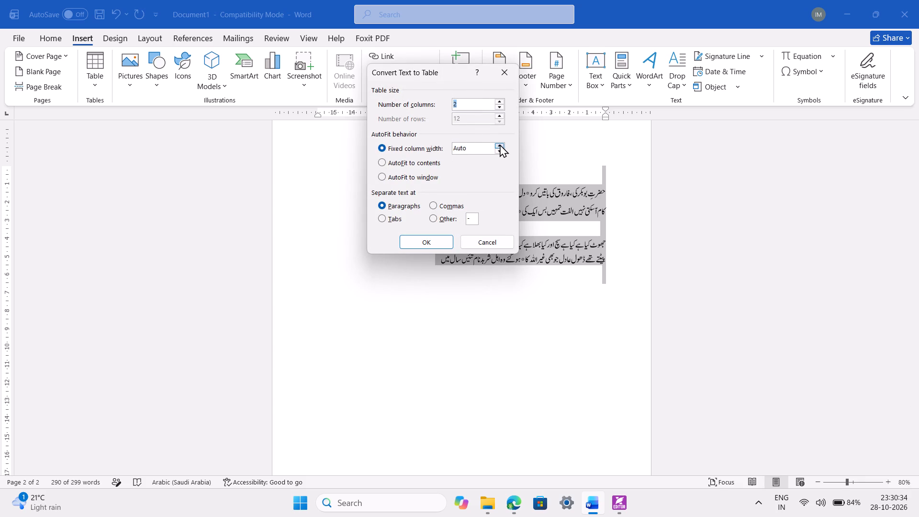
{"action": "left_click", "coordinate": [500, 147]}
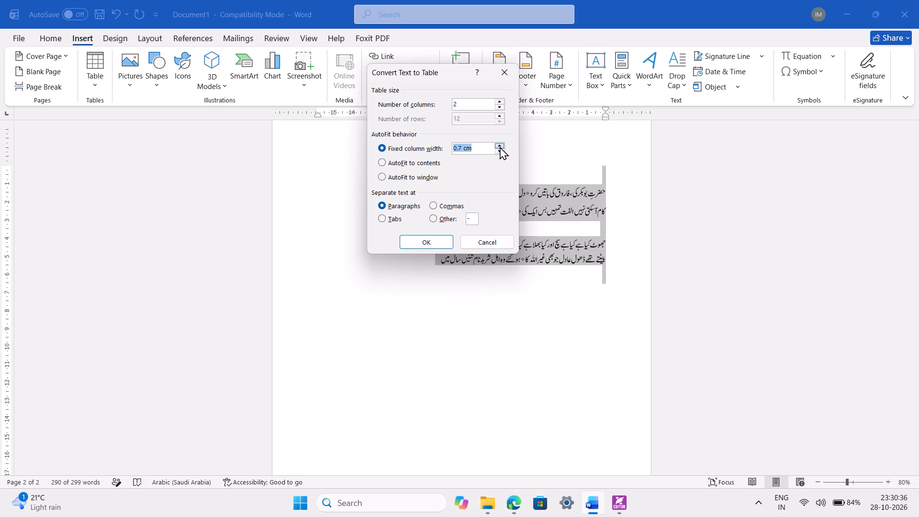
{"action": "left_click", "coordinate": [499, 146]}
{"action": "left_click", "coordinate": [499, 146]}
{"action": "left_click", "coordinate": [483, 148]}
{"action": "triple_click", "coordinate": [498, 153]}
{"action": "double_click", "coordinate": [498, 153]}
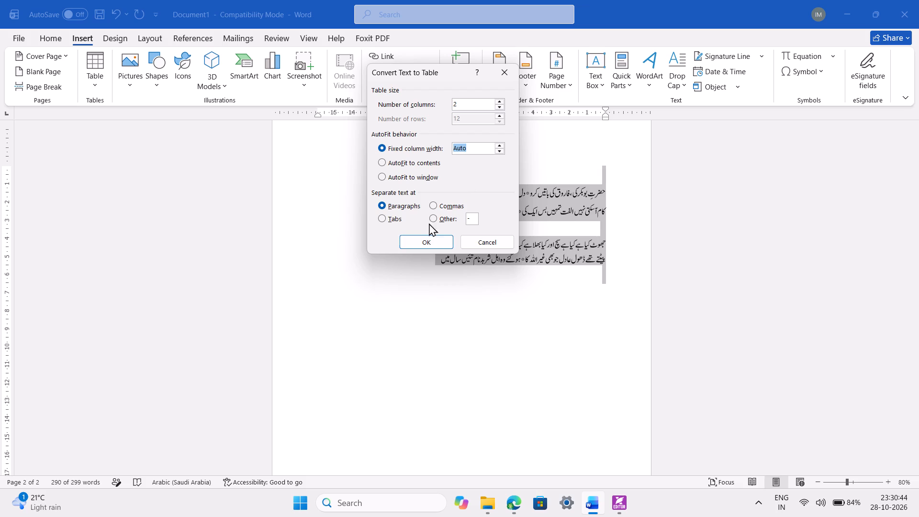
{"action": "left_click", "coordinate": [473, 214]}
{"action": "key", "text": "BackSpace"}
{"action": "key", "text": "shift+asterisk"}
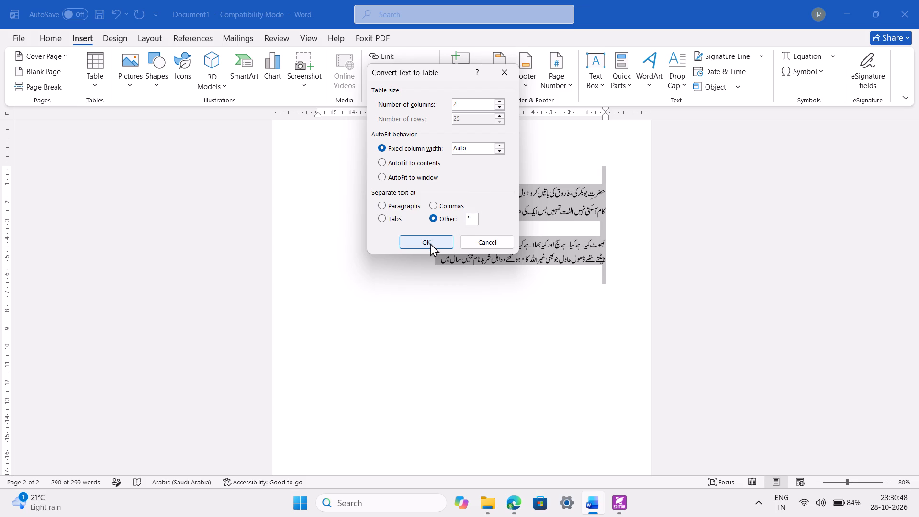
{"action": "left_click", "coordinate": [431, 238]}
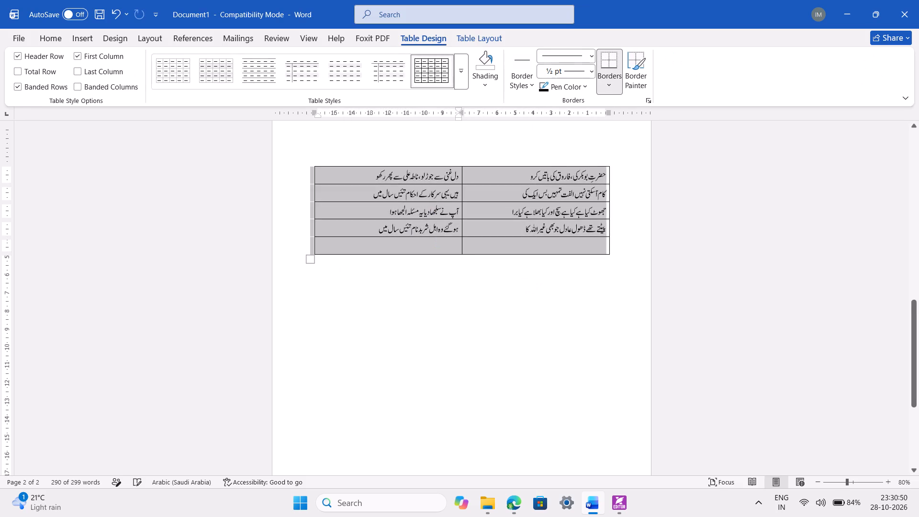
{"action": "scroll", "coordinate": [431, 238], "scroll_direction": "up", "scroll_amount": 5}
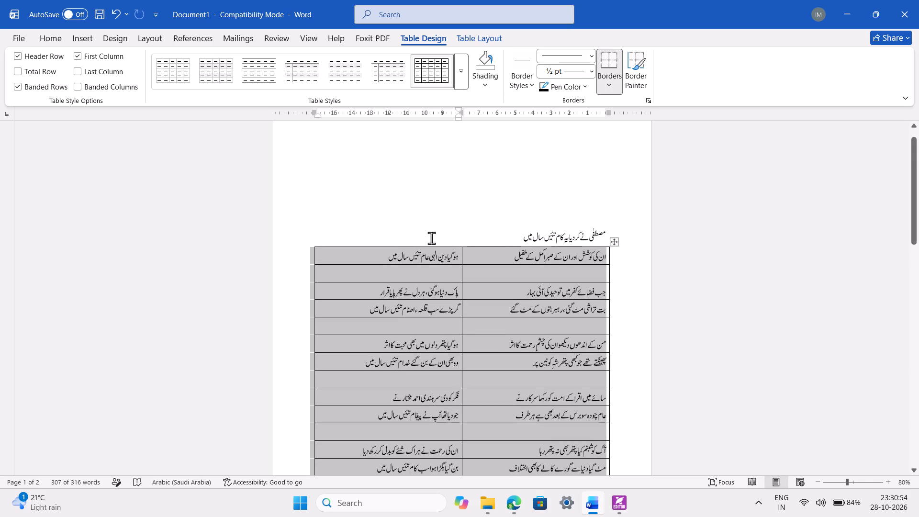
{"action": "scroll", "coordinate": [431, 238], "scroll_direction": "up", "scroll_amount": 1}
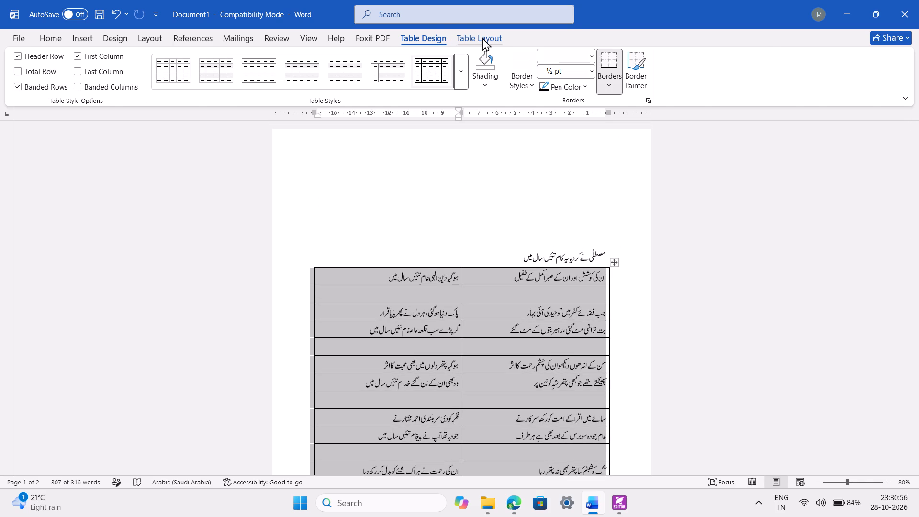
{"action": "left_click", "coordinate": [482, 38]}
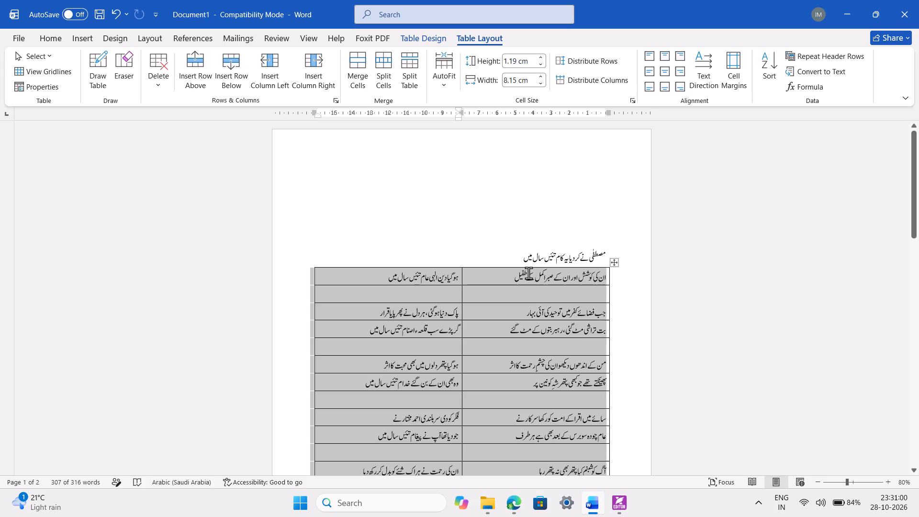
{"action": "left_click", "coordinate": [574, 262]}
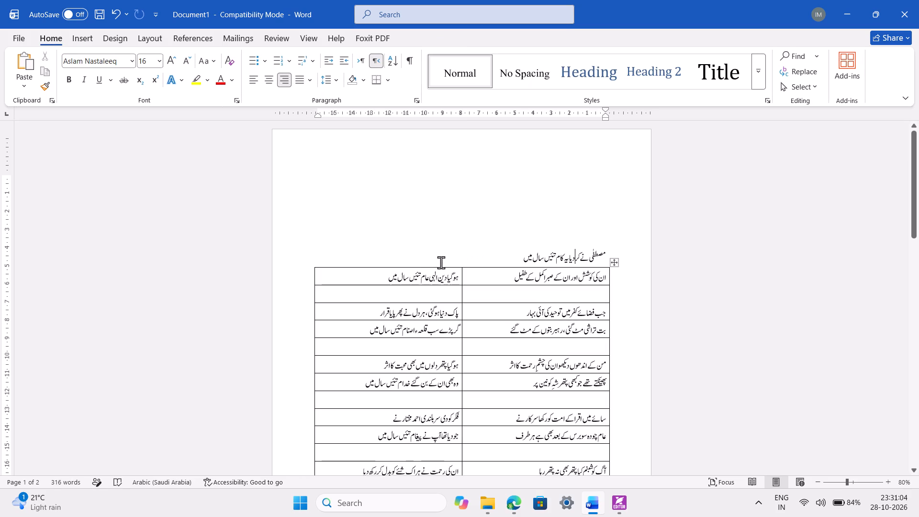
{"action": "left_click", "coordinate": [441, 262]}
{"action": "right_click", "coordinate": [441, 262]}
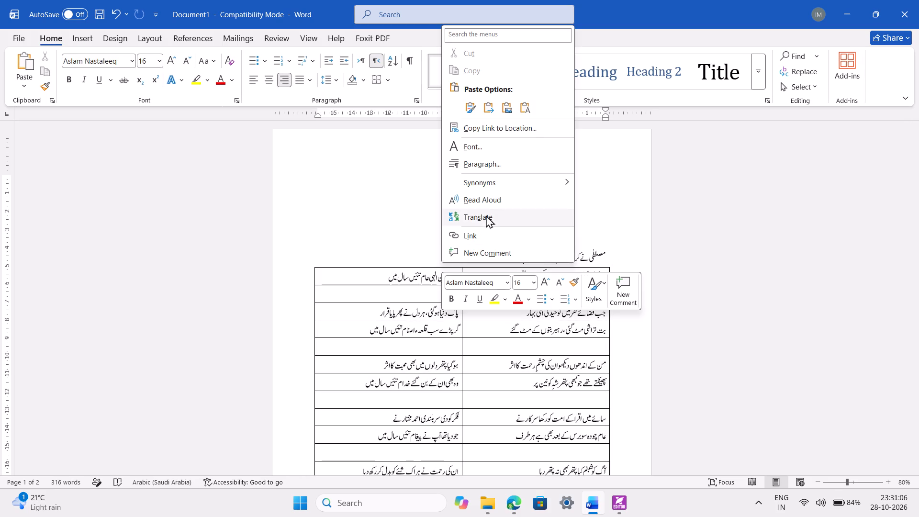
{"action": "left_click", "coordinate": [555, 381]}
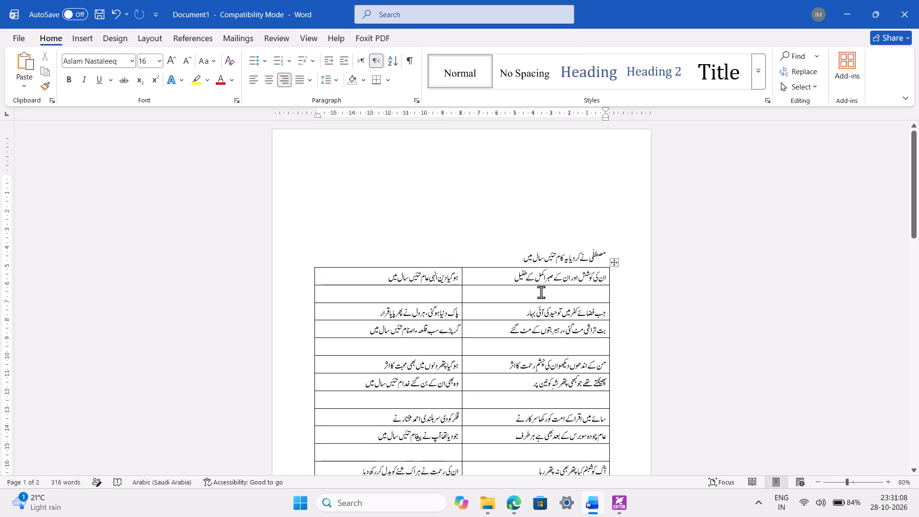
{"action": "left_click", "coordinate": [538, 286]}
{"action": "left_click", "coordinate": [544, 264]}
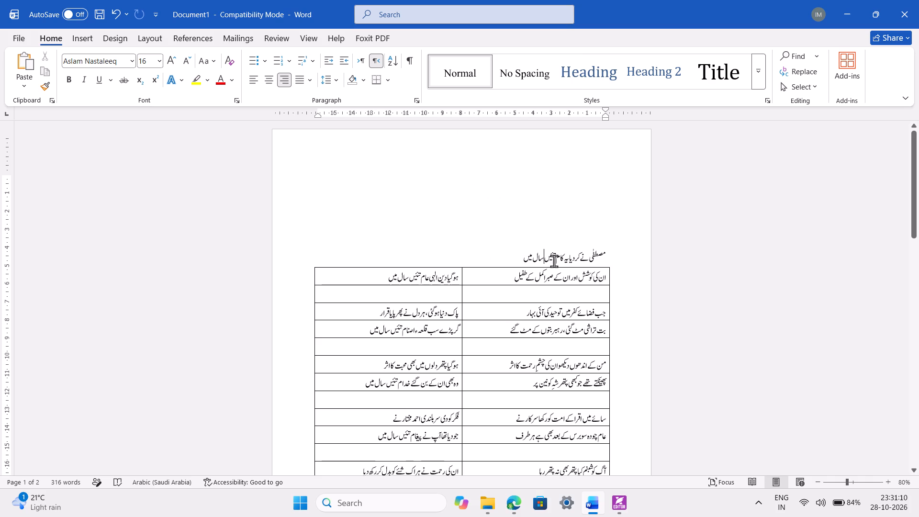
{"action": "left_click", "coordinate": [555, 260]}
Insert an empty column between the table's two verse columns.
{"action": "left_click", "coordinate": [559, 272]}
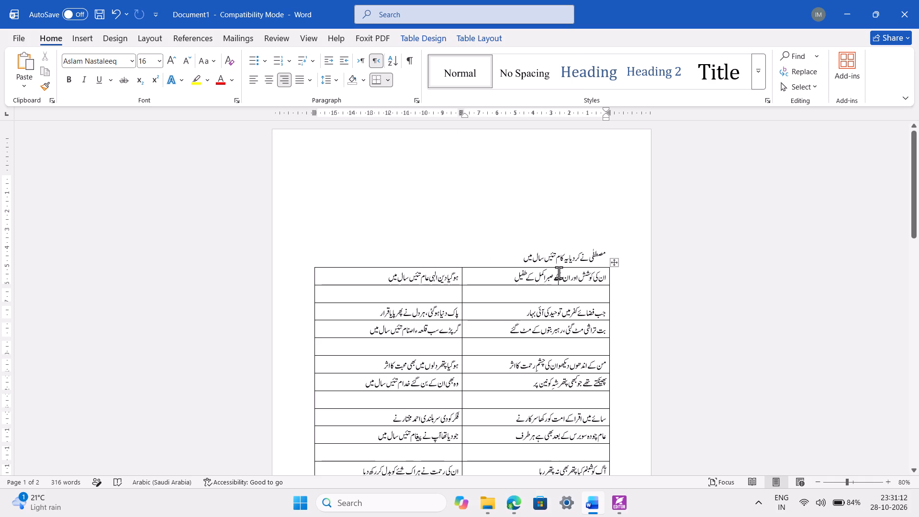
{"action": "left_click", "coordinate": [554, 276]}
{"action": "left_click", "coordinate": [514, 281]}
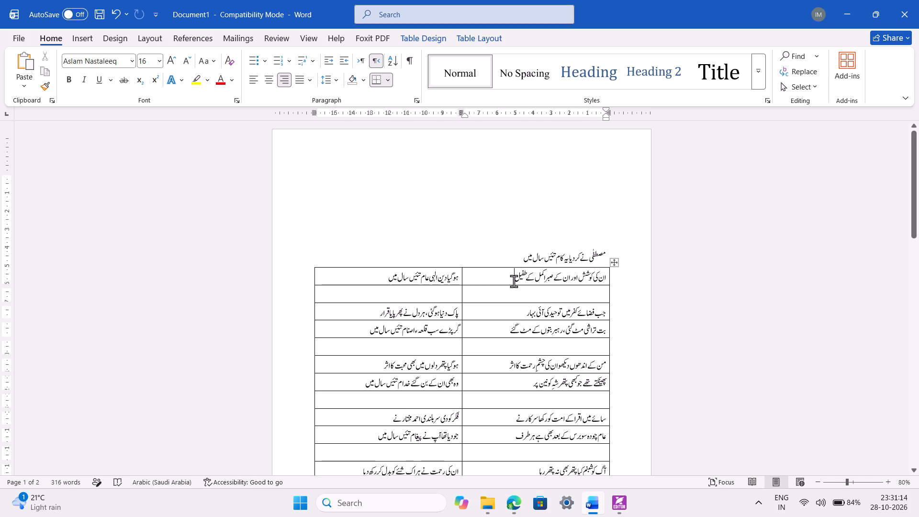
{"action": "left_click", "coordinate": [516, 272]}
{"action": "right_click", "coordinate": [519, 275]}
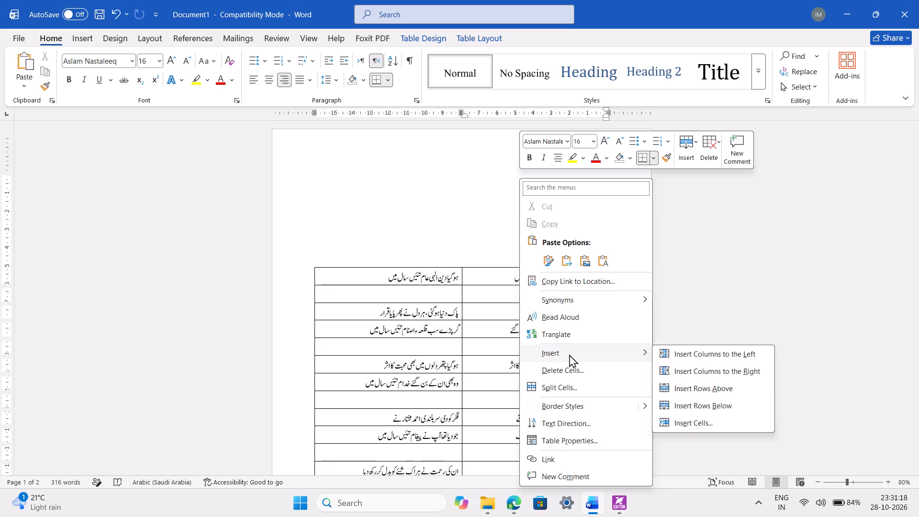
{"action": "left_click", "coordinate": [682, 352]}
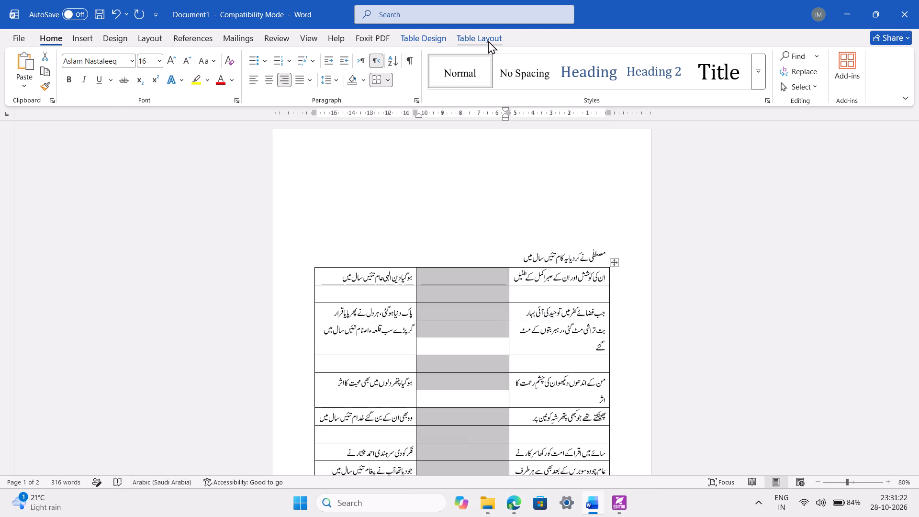
Narrow the new empty middle column of the table to a width of 2 cm.
{"action": "left_click", "coordinate": [488, 41]}
{"action": "triple_click", "coordinate": [539, 86]}
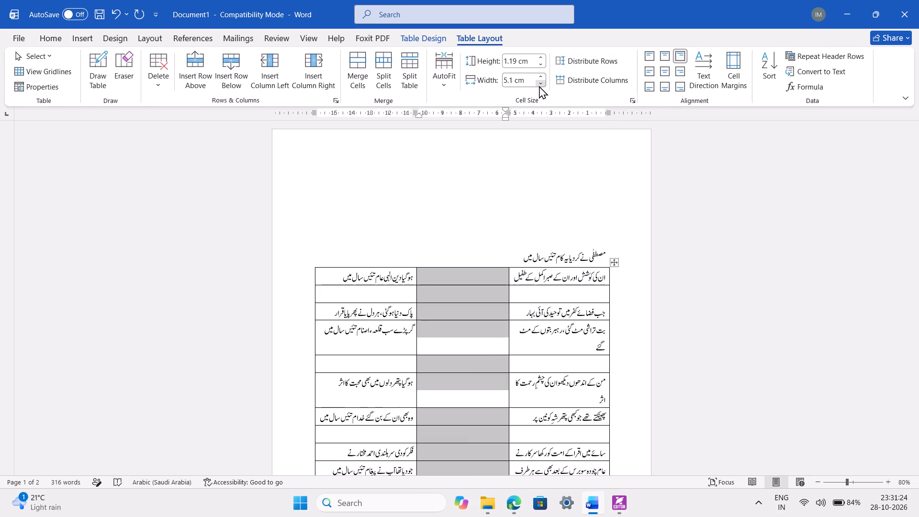
{"action": "left_click", "coordinate": [539, 86]}
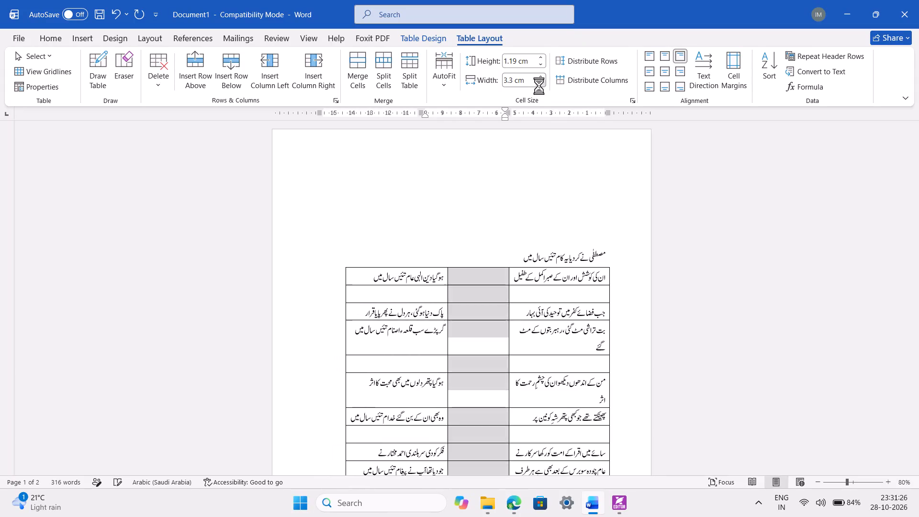
{"action": "left_click", "coordinate": [539, 86]}
{"action": "left_click", "coordinate": [539, 86]}
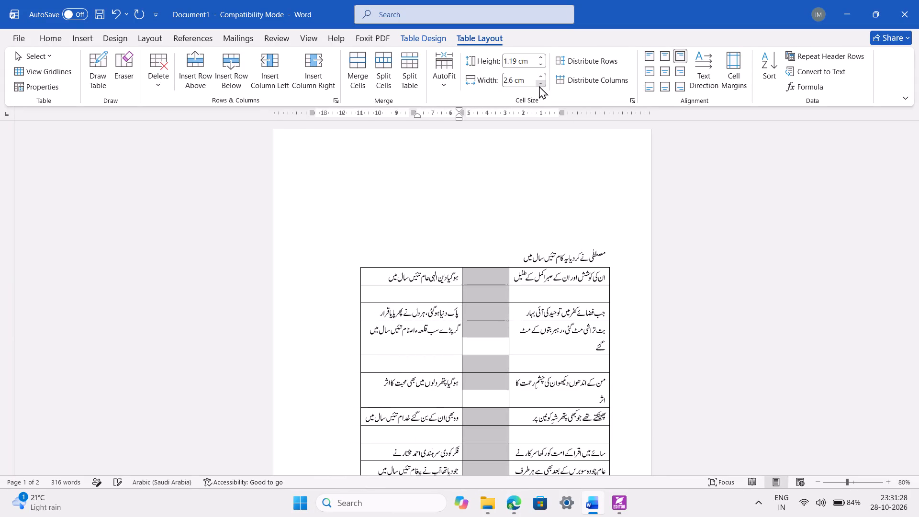
{"action": "triple_click", "coordinate": [539, 86]}
{"action": "left_click", "coordinate": [539, 86]}
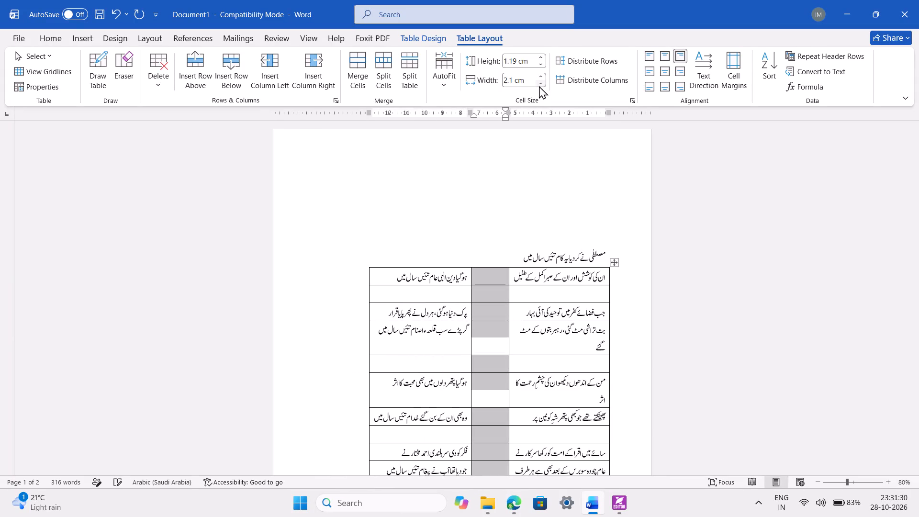
{"action": "left_click", "coordinate": [539, 86]}
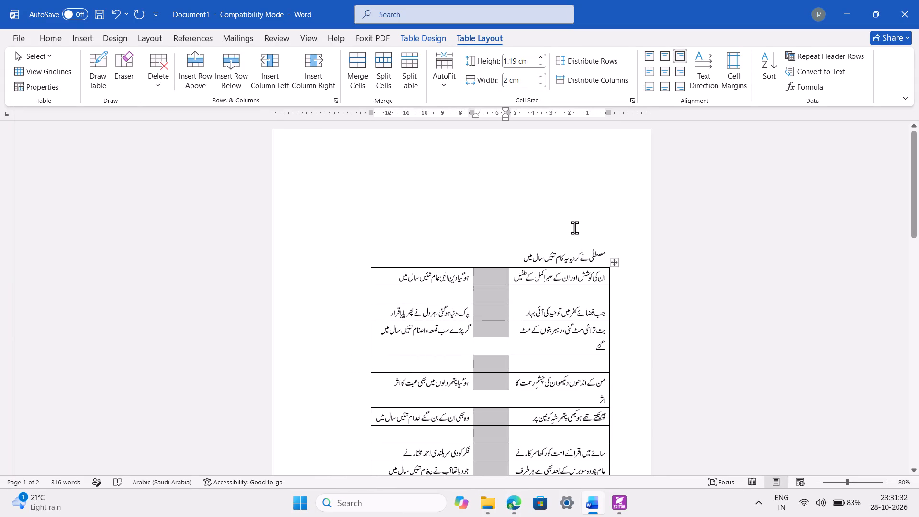
Select the whole verse table and center it on the page.
{"action": "left_click", "coordinate": [614, 260]}
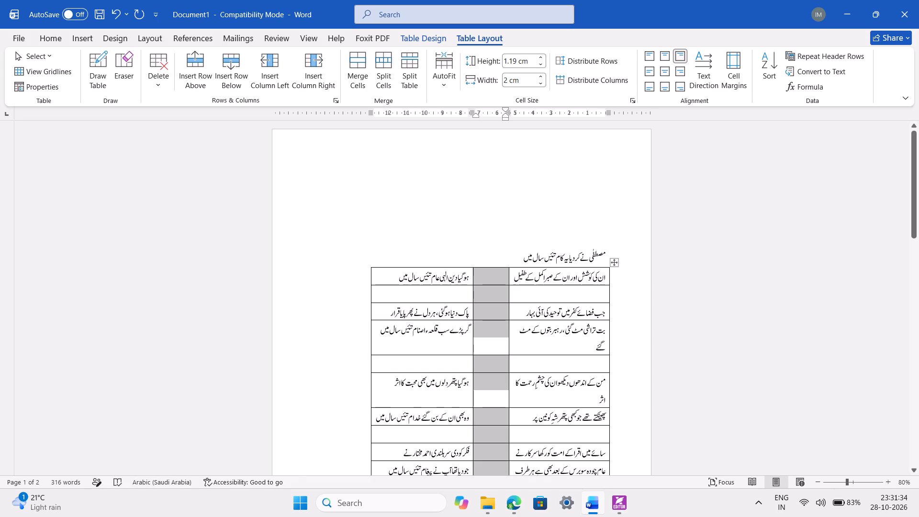
{"action": "left_click", "coordinate": [67, 34]}
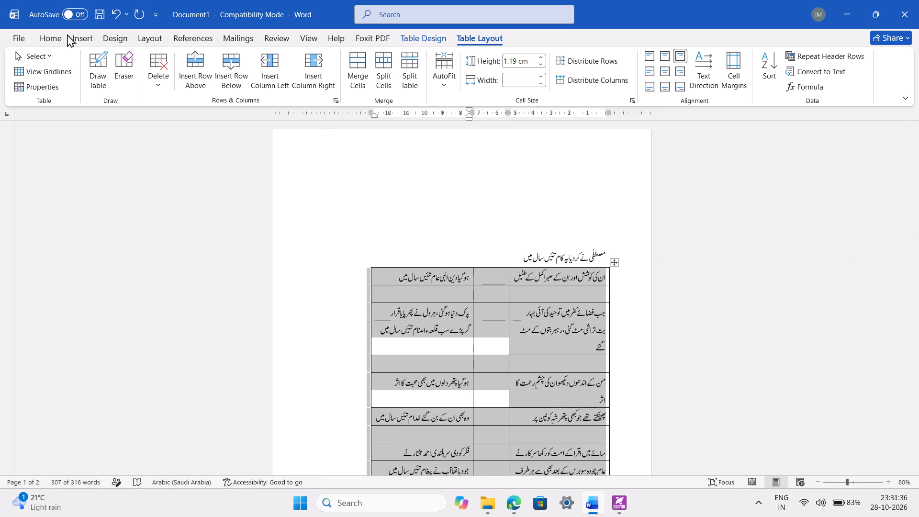
{"action": "left_click", "coordinate": [59, 34]}
{"action": "left_click", "coordinate": [270, 79]}
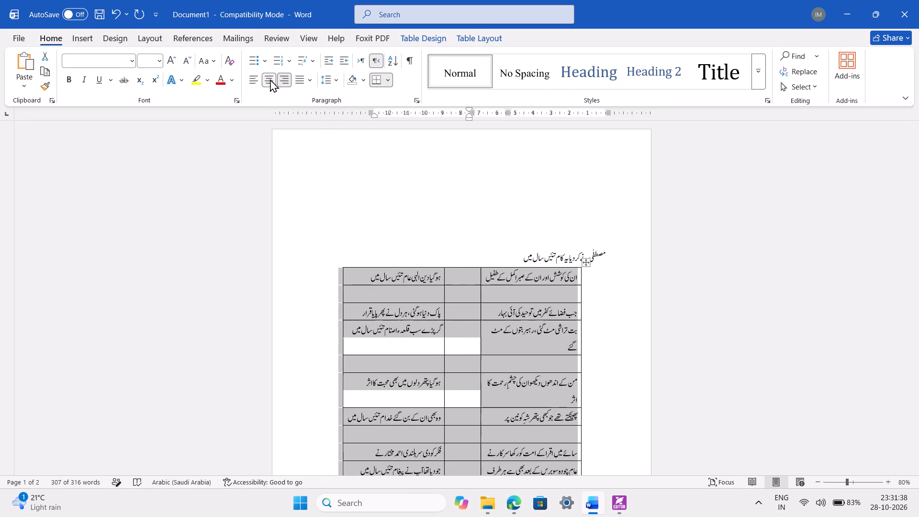
Center the poem's opening line above the table.
{"action": "left_click", "coordinate": [521, 259]}
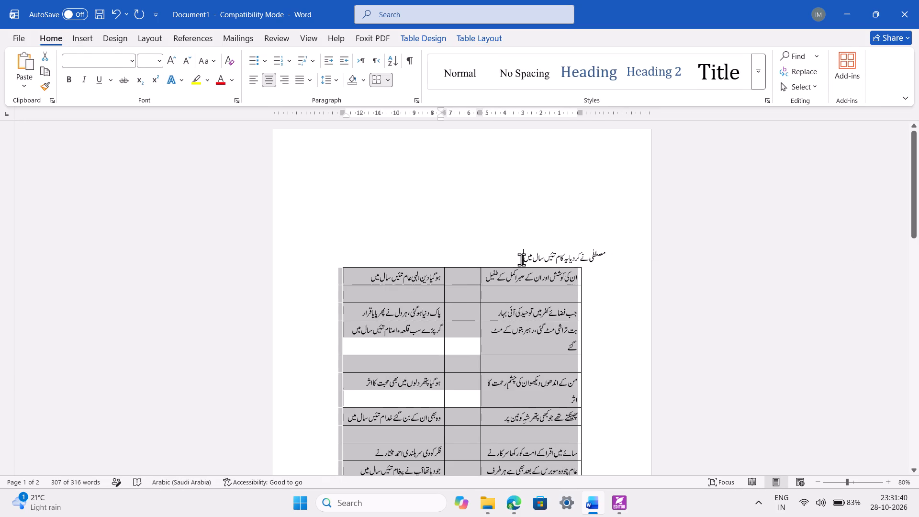
{"action": "left_click", "coordinate": [275, 76]}
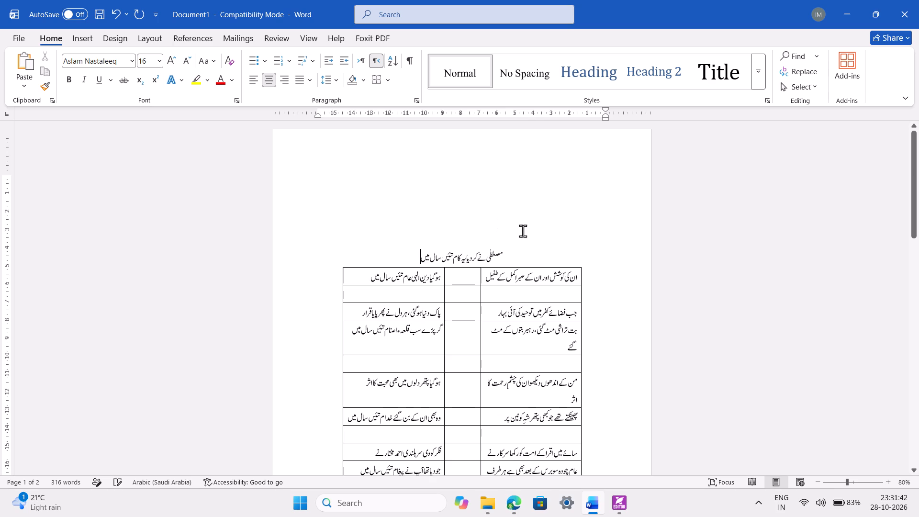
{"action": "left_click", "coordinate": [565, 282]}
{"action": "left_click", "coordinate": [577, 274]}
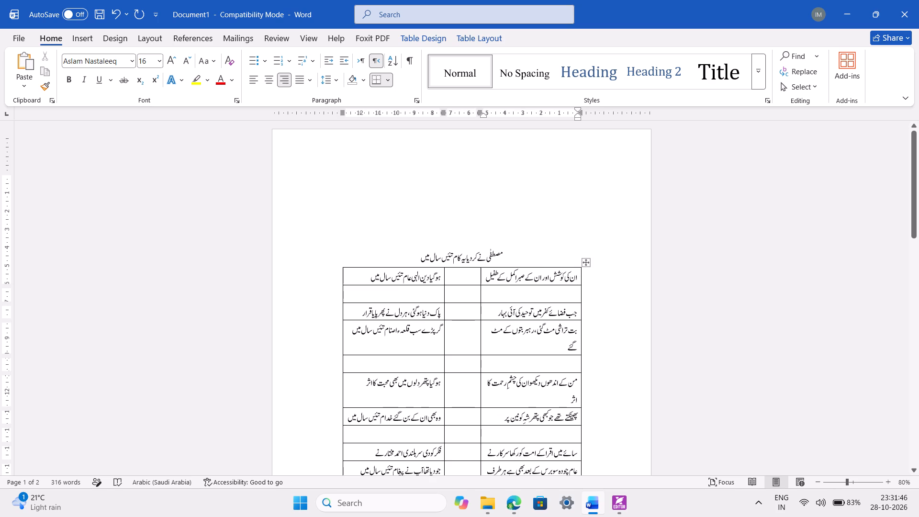
Set the height of all rows in the verse table to exactly 1 cm.
{"action": "left_click", "coordinate": [584, 261]}
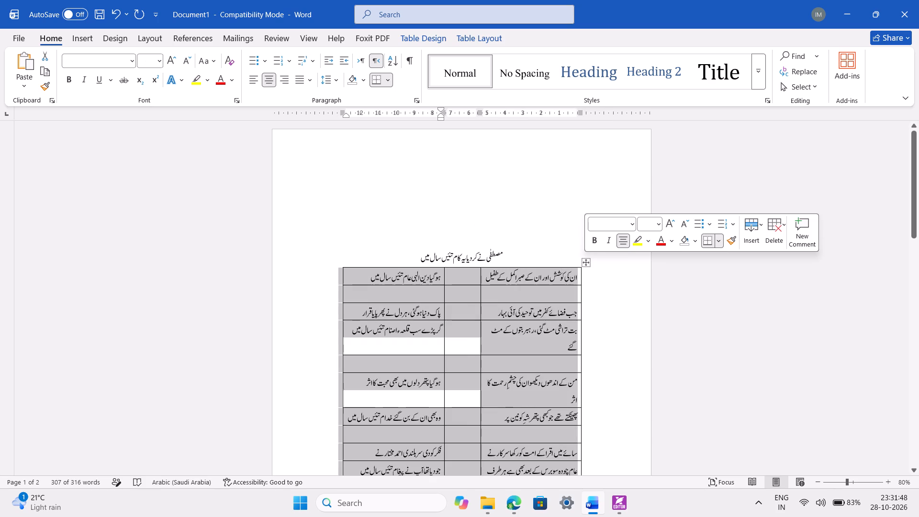
{"action": "left_click", "coordinate": [471, 37]}
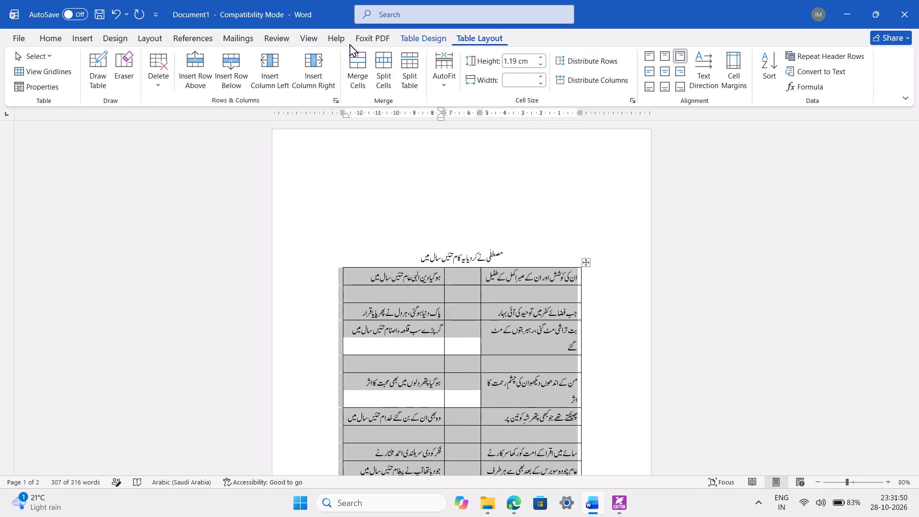
{"action": "left_click", "coordinate": [45, 83]}
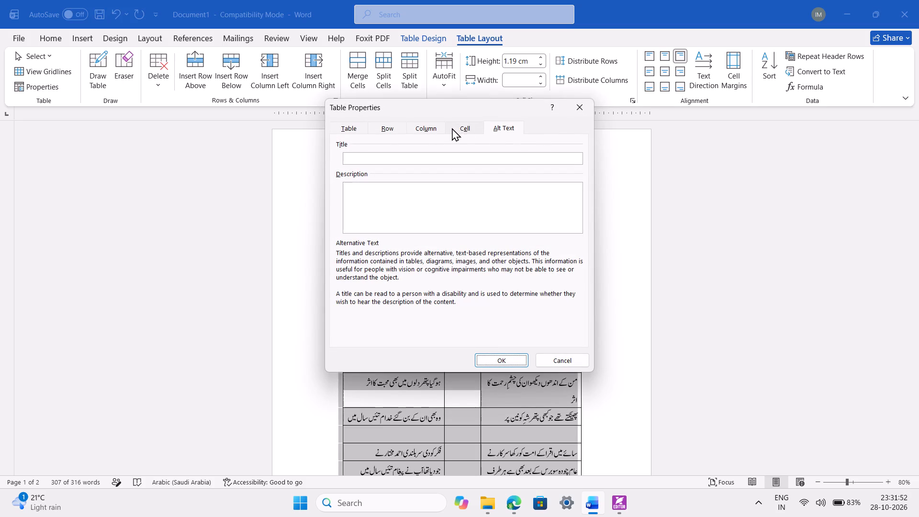
{"action": "left_click", "coordinate": [388, 128]}
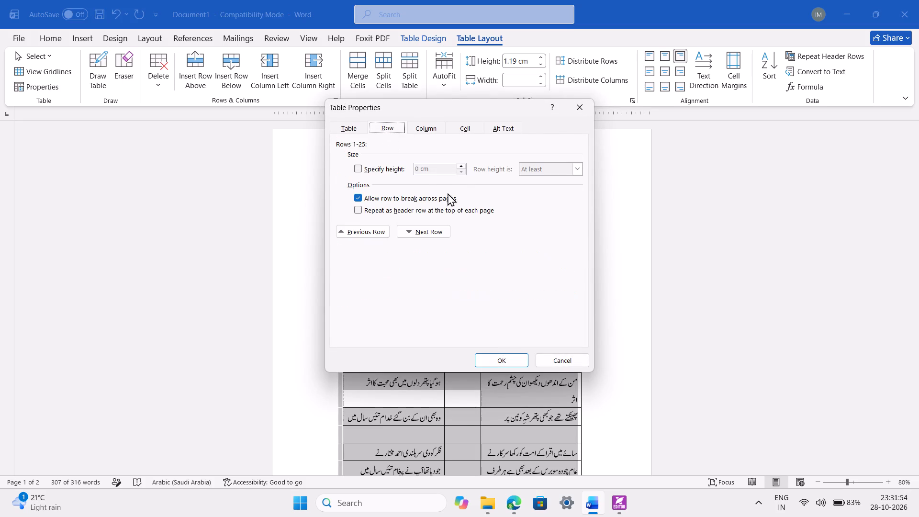
{"action": "left_click", "coordinate": [356, 167]}
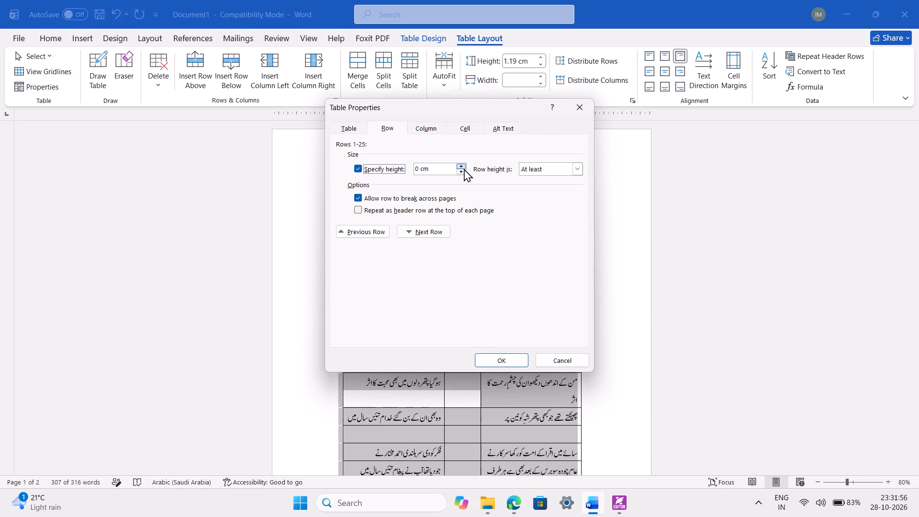
{"action": "triple_click", "coordinate": [459, 166]}
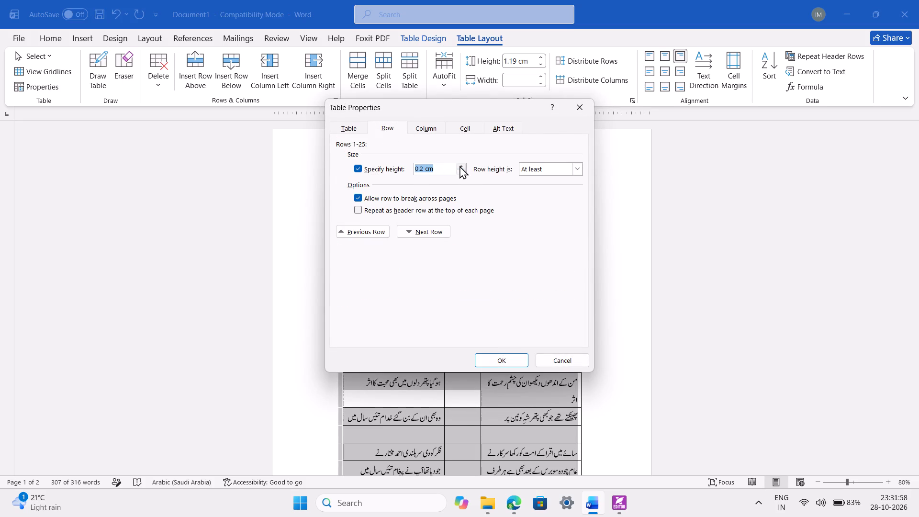
{"action": "triple_click", "coordinate": [459, 166]}
{"action": "triple_click", "coordinate": [459, 166]}
{"action": "double_click", "coordinate": [459, 166]}
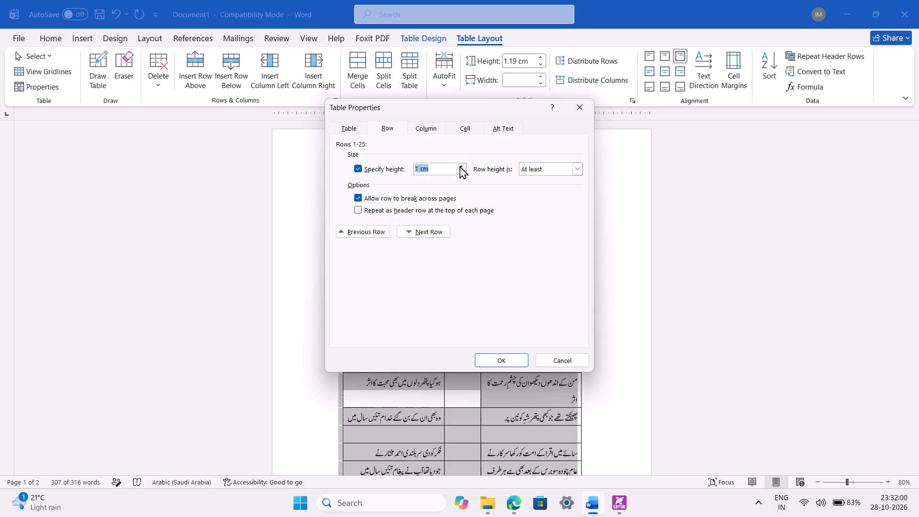
{"action": "left_click", "coordinate": [460, 174]}
{"action": "left_click", "coordinate": [574, 166]}
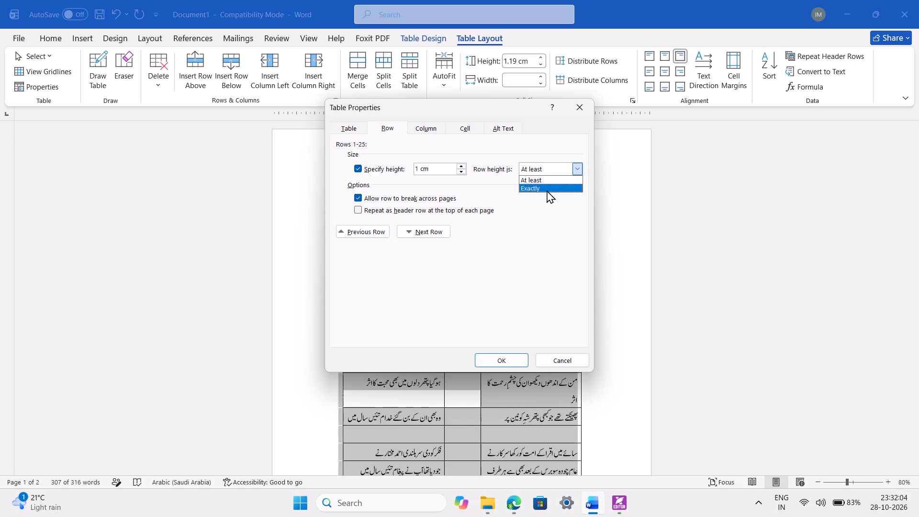
{"action": "left_click", "coordinate": [547, 190]}
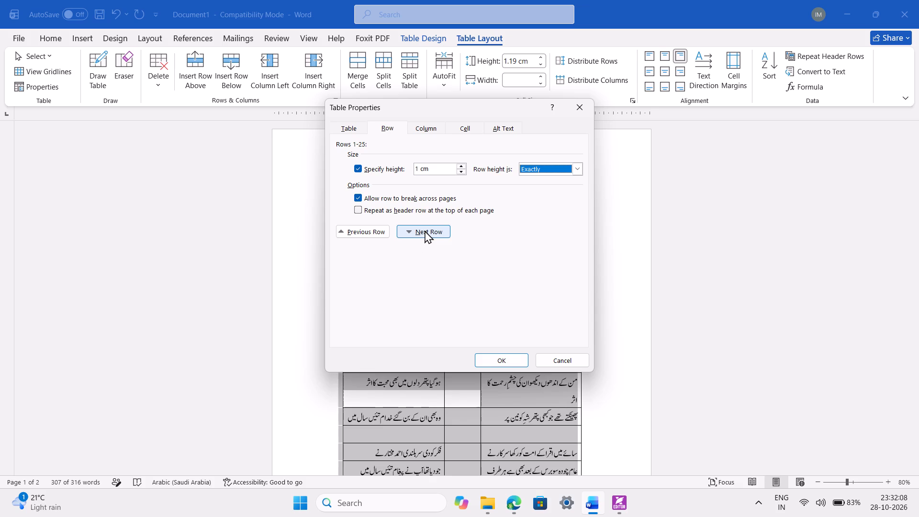
{"action": "left_click", "coordinate": [506, 358]}
Delete the empty last row at the bottom of the verse table on page 2.
{"action": "scroll", "coordinate": [506, 358], "scroll_direction": "down", "scroll_amount": 3}
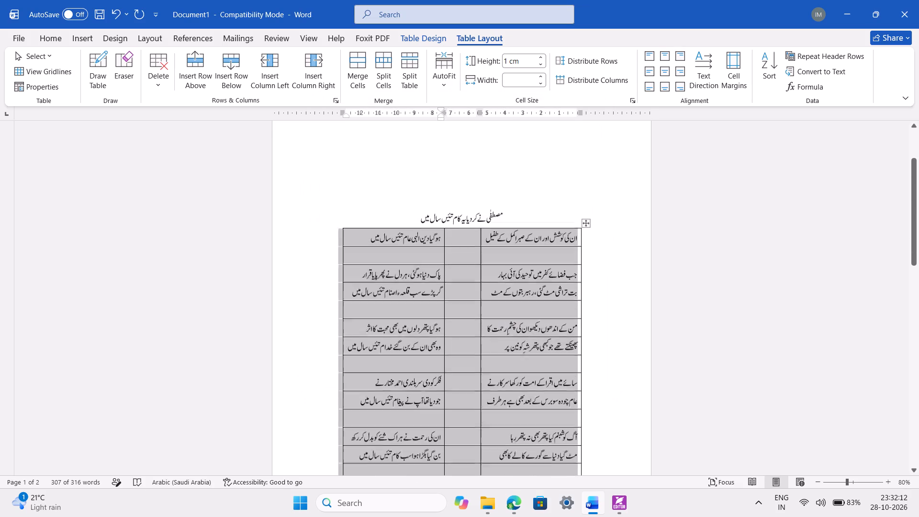
{"action": "scroll", "coordinate": [506, 358], "scroll_direction": "down", "scroll_amount": 2}
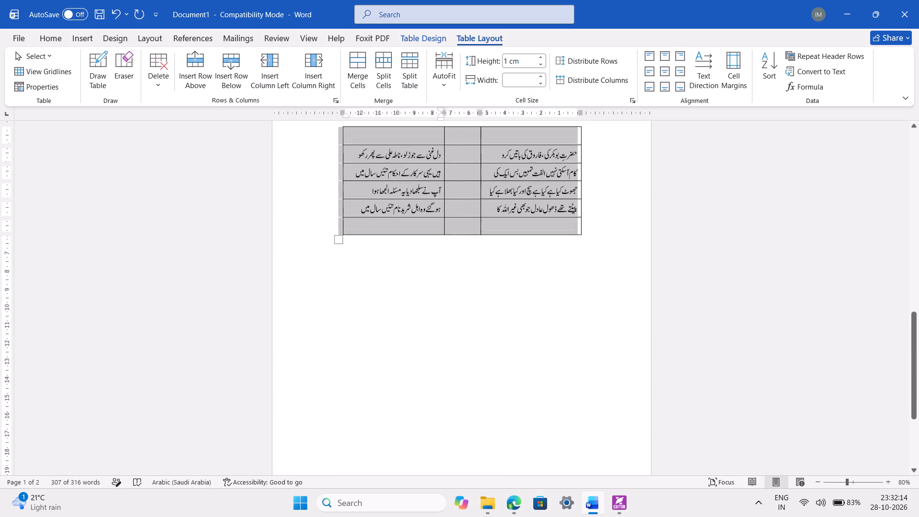
{"action": "scroll", "coordinate": [506, 358], "scroll_direction": "up", "scroll_amount": 4}
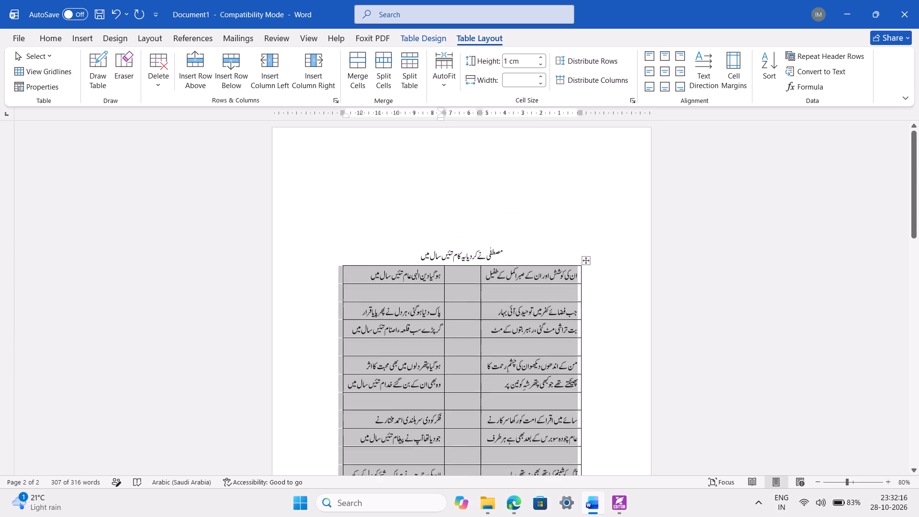
{"action": "scroll", "coordinate": [506, 358], "scroll_direction": "down", "scroll_amount": 1}
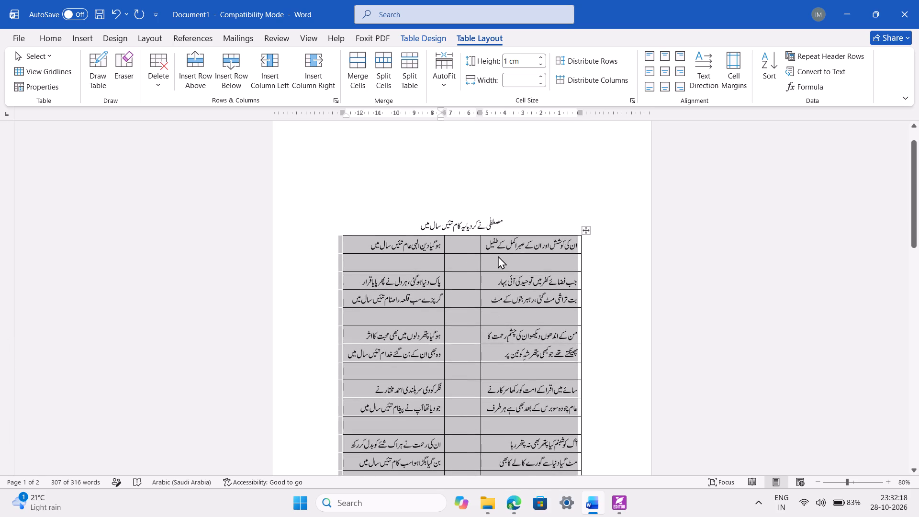
{"action": "scroll", "coordinate": [498, 256], "scroll_direction": "down", "scroll_amount": 2}
{"action": "scroll", "coordinate": [606, 273], "scroll_direction": "down", "scroll_amount": 2}
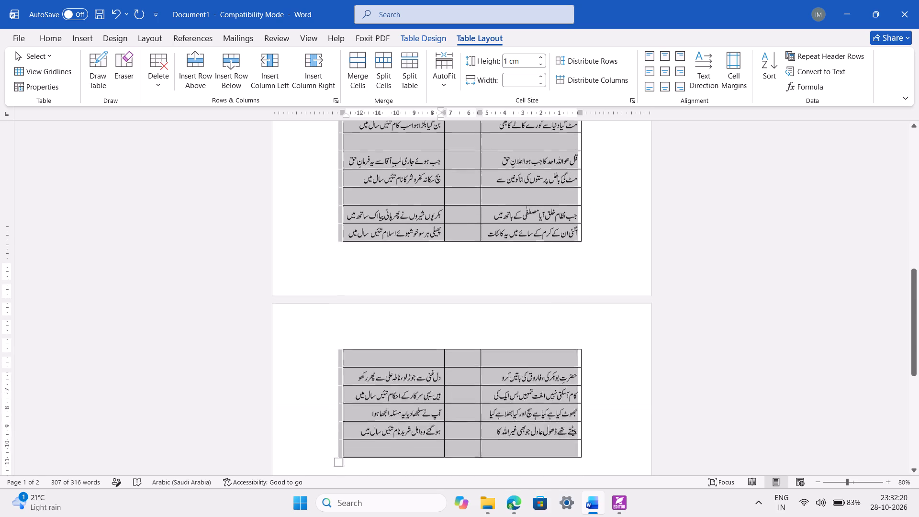
{"action": "left_click", "coordinate": [535, 344]}
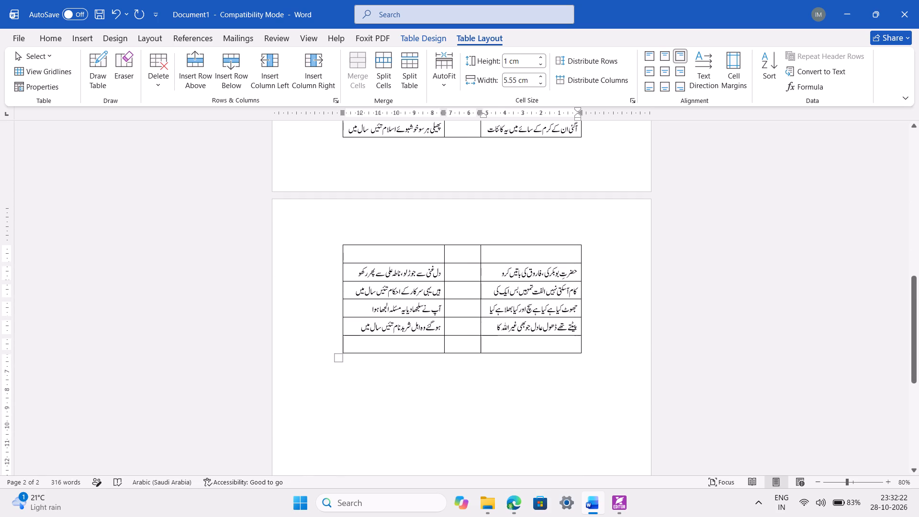
{"action": "right_click", "coordinate": [535, 344]}
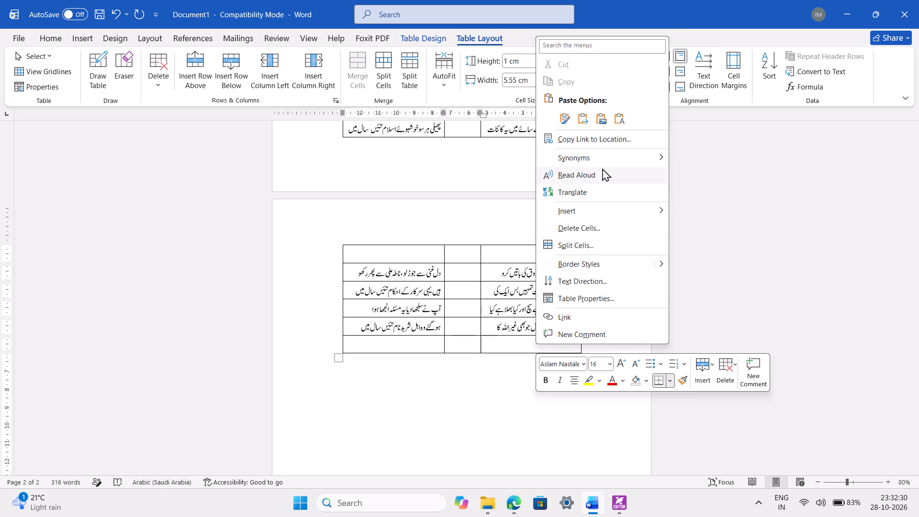
{"action": "left_click", "coordinate": [365, 345]}
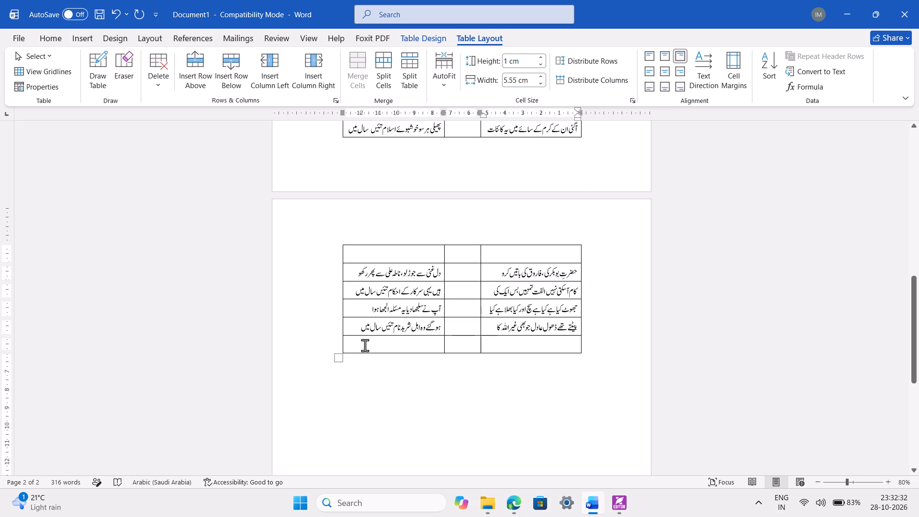
{"action": "left_click_drag", "start_coordinate": [365, 345], "coordinate": [530, 354]}
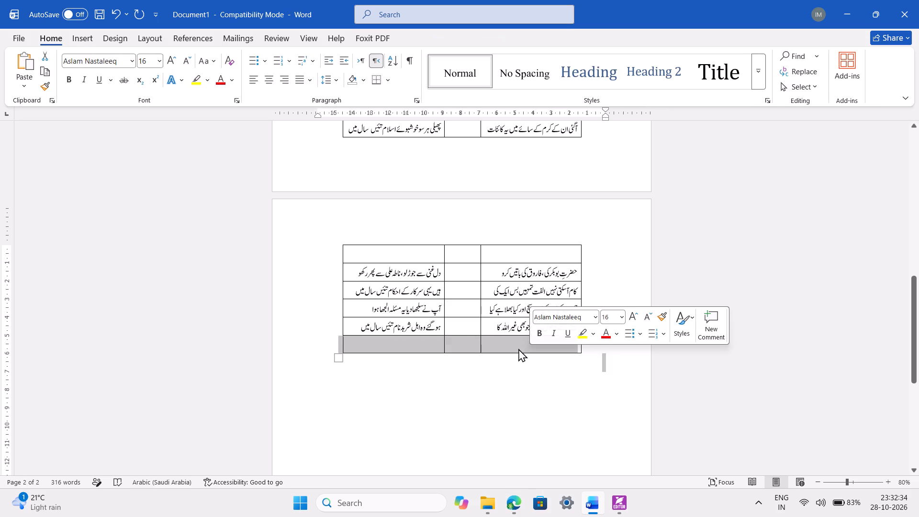
{"action": "right_click", "coordinate": [518, 348]}
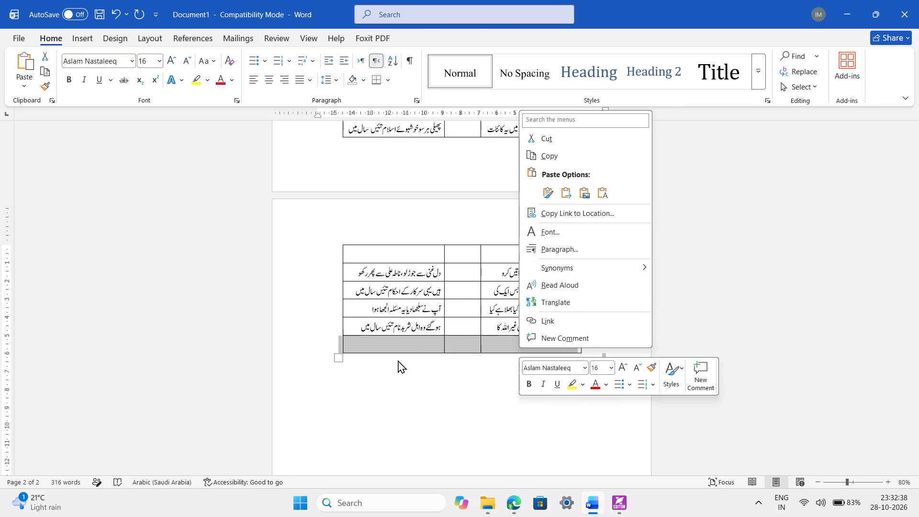
{"action": "left_click", "coordinate": [417, 338]}
{"action": "left_click", "coordinate": [417, 338]}
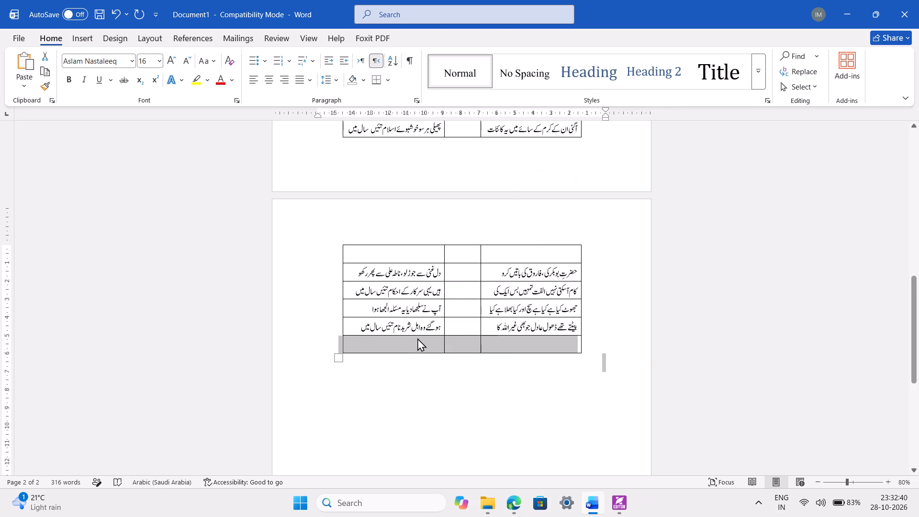
{"action": "right_click", "coordinate": [428, 342]}
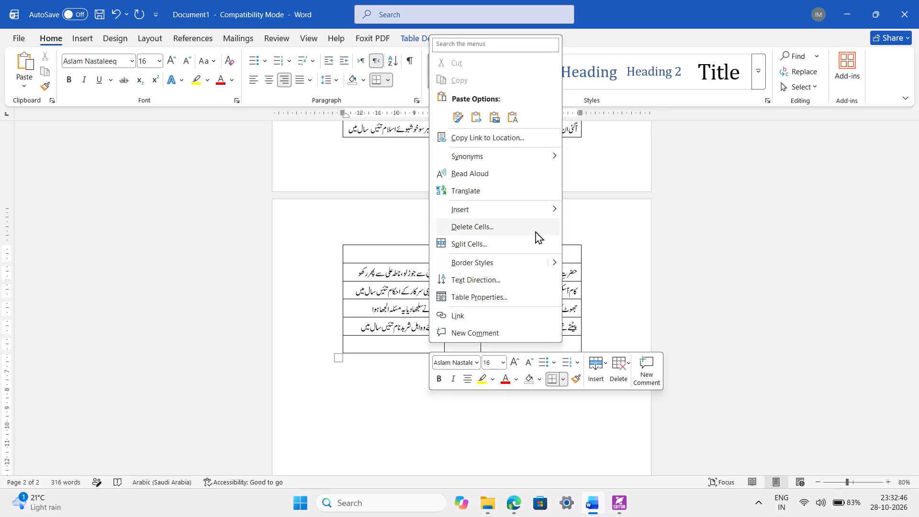
{"action": "left_click", "coordinate": [405, 35]}
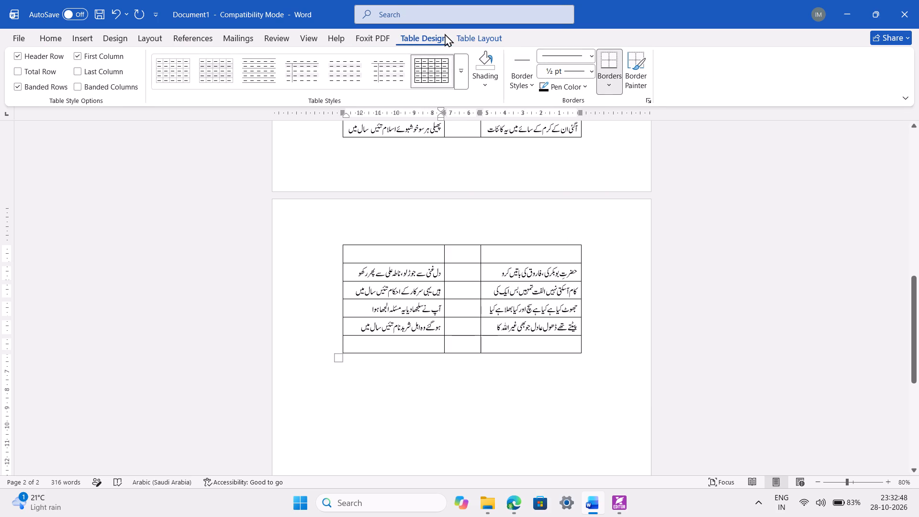
{"action": "left_click", "coordinate": [463, 34]}
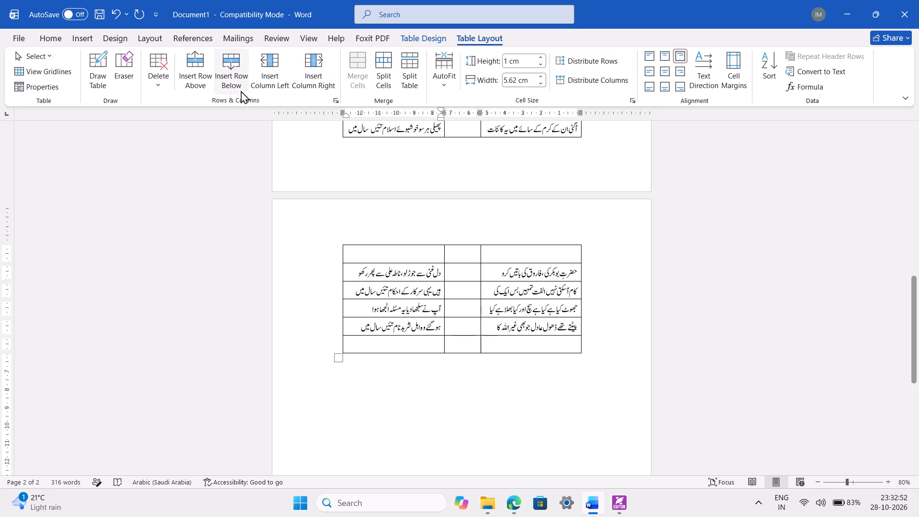
{"action": "left_click", "coordinate": [163, 89]}
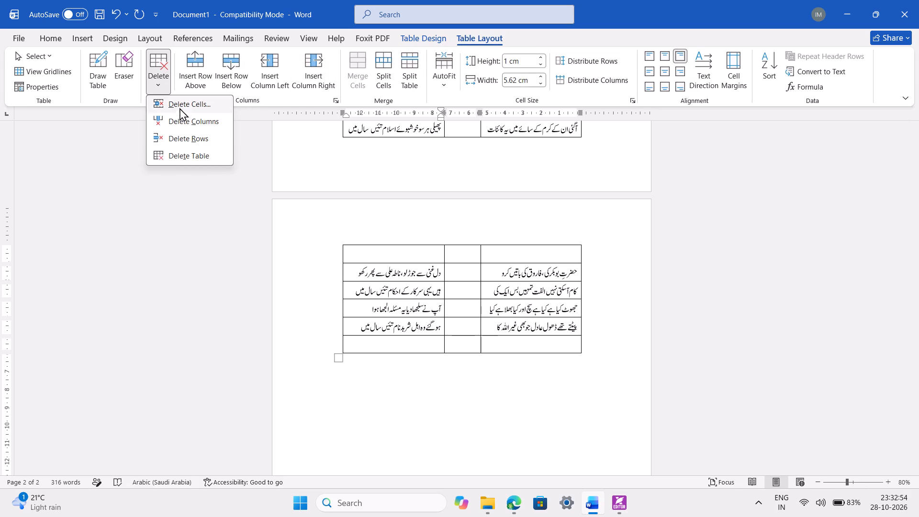
{"action": "left_click", "coordinate": [193, 134]}
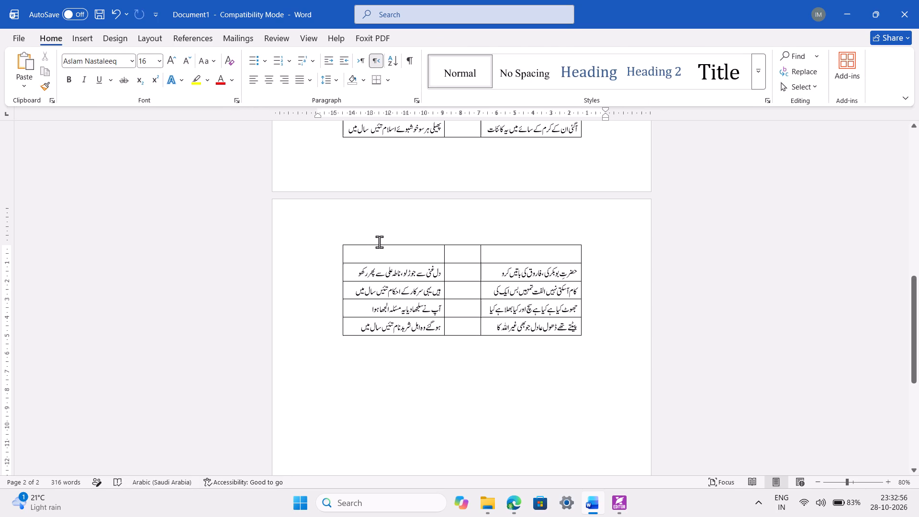
Switch the input language to Urdu and add the takhallus mark above the pen name عادل in the table's last row.
{"action": "scroll", "coordinate": [379, 242], "scroll_direction": "up", "scroll_amount": 1}
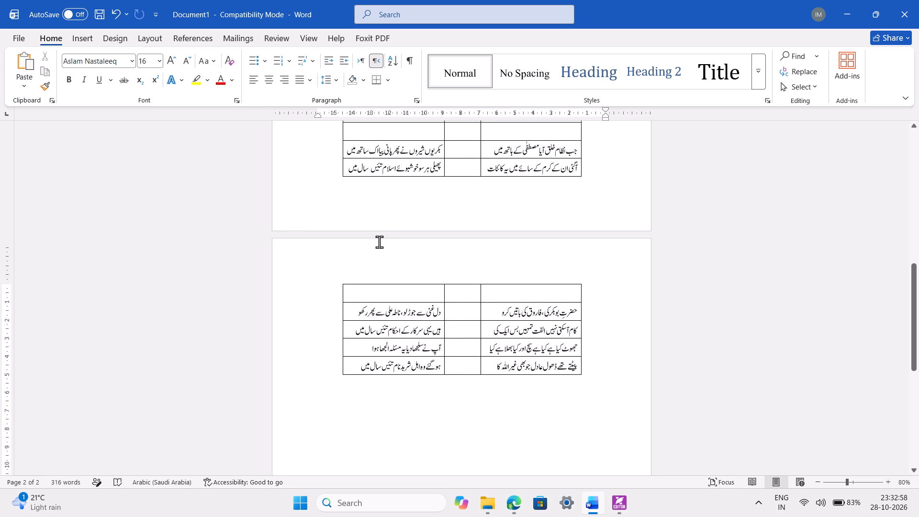
{"action": "scroll", "coordinate": [506, 364], "scroll_direction": "up", "scroll_amount": 5, "text": "ctrl"}
{"action": "left_click", "coordinate": [574, 364]}
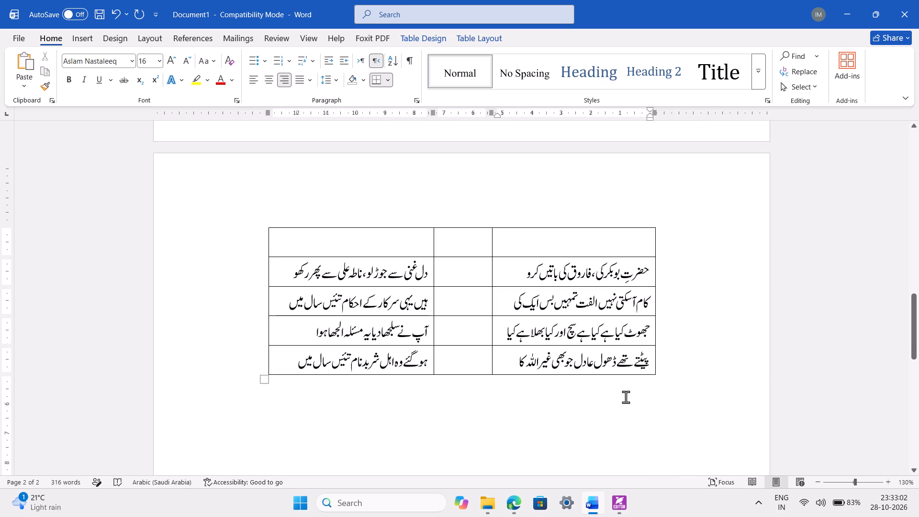
{"action": "key", "text": "shift+quotedbl"}
{"action": "key", "text": "BackSpace"}
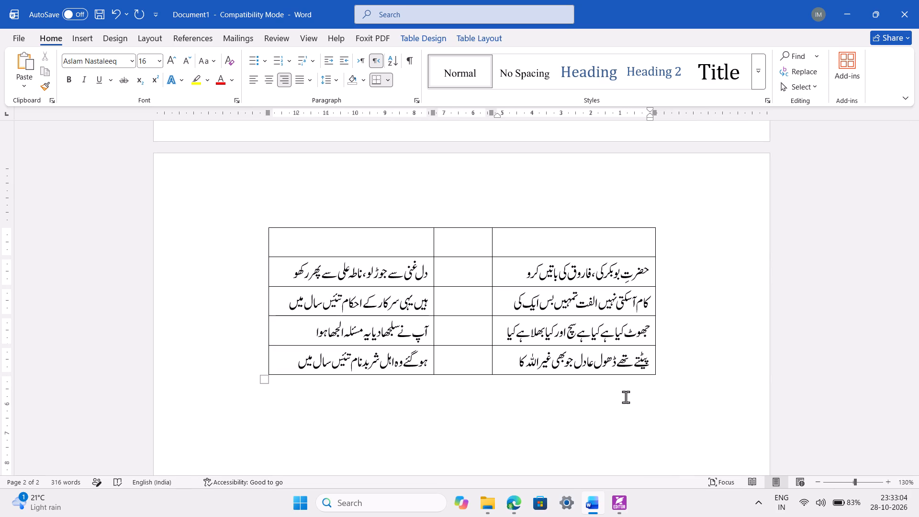
{"action": "key", "text": "shift+braceright"}
{"action": "key", "text": "shift+BackSpace"}
{"action": "key", "text": "shift+bar"}
{"action": "key", "text": "shift+BackSpace"}
{"action": "key", "text": "super+space"}
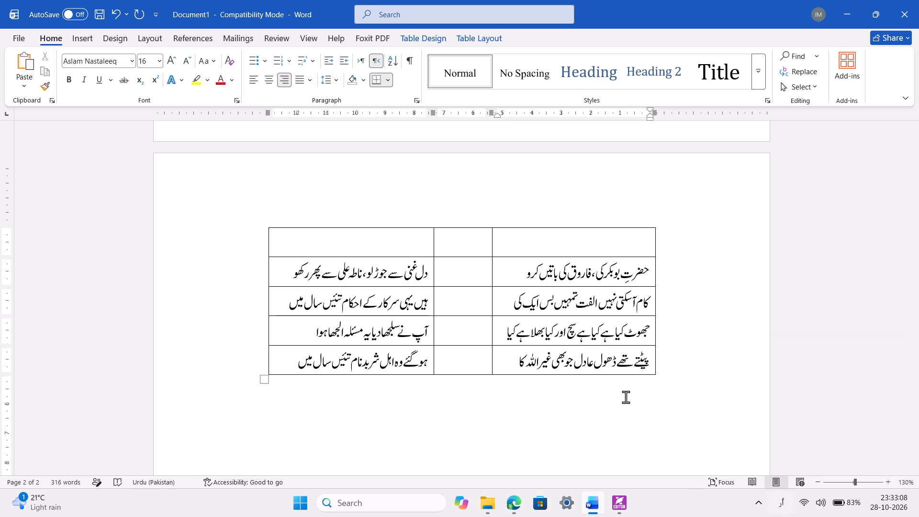
{"action": "key", "text": "BackSpace"}
{"action": "key", "text": "ctrl+space"}
{"action": "left_click", "coordinate": [525, 414]}
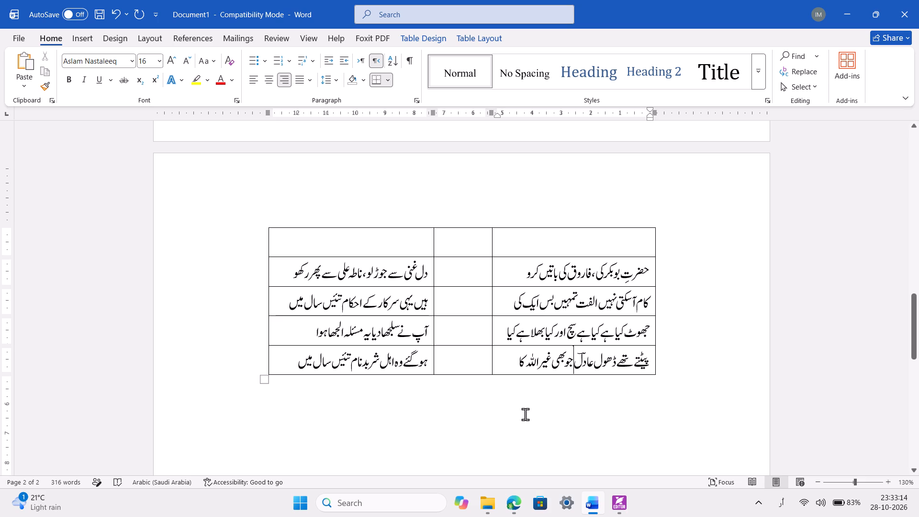
Center the text within all cells of the verse table.
{"action": "scroll", "coordinate": [525, 414], "scroll_direction": "down", "scroll_amount": 3, "text": "ctrl"}
{"action": "scroll", "coordinate": [525, 414], "scroll_direction": "up", "scroll_amount": 7}
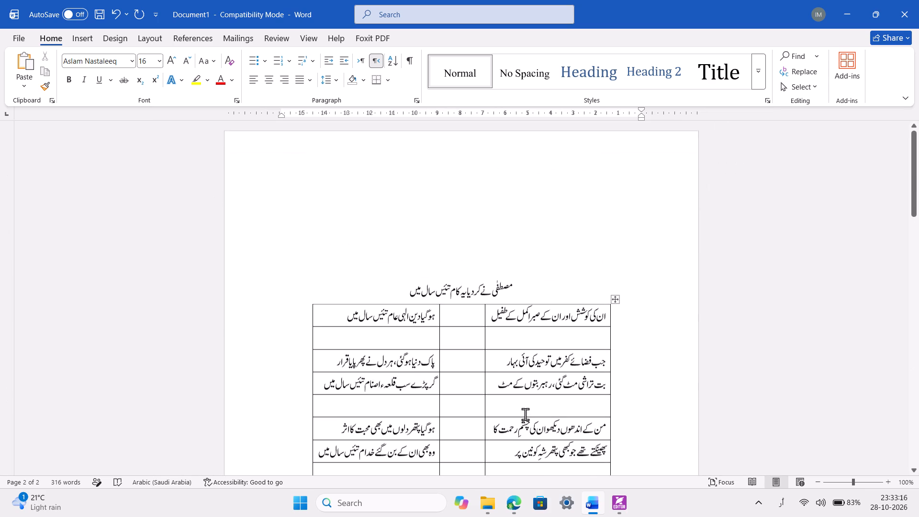
{"action": "left_click", "coordinate": [619, 302]}
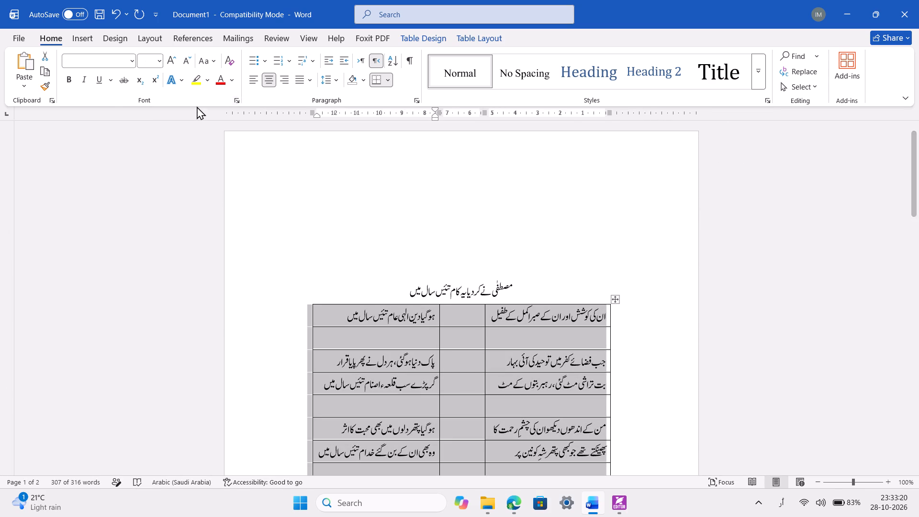
{"action": "left_click", "coordinate": [458, 36]}
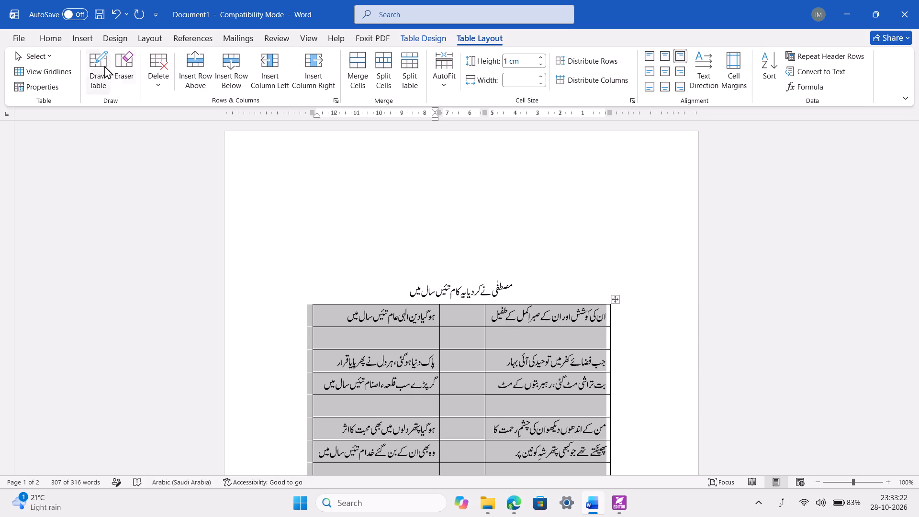
{"action": "left_click", "coordinate": [41, 83]}
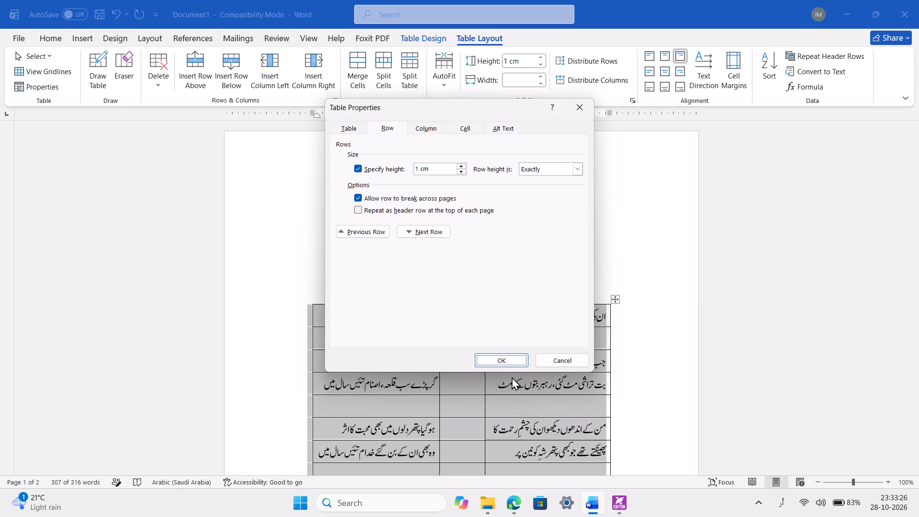
{"action": "left_click", "coordinate": [509, 350]}
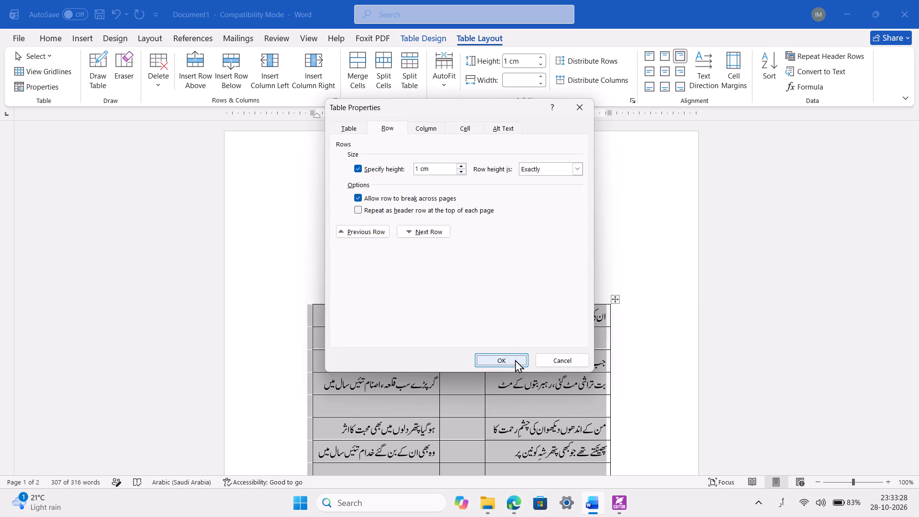
{"action": "left_click", "coordinate": [515, 360]}
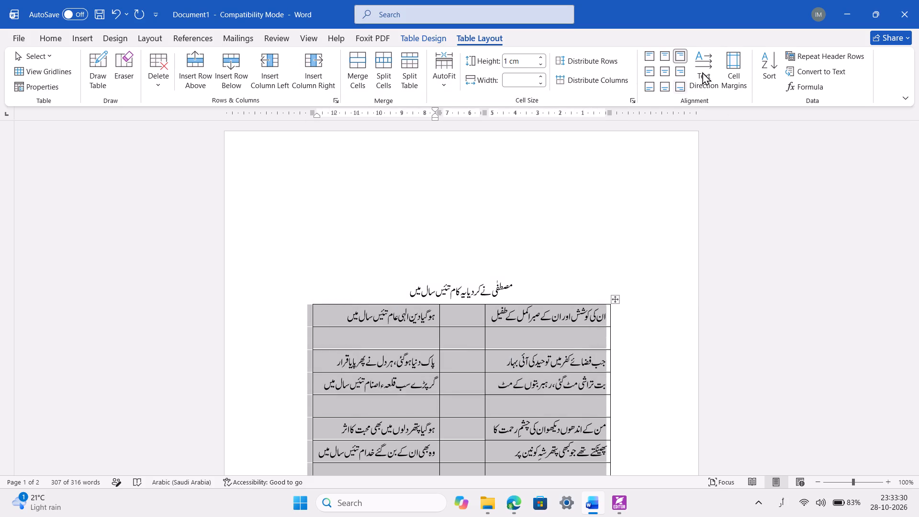
{"action": "left_click", "coordinate": [663, 74]}
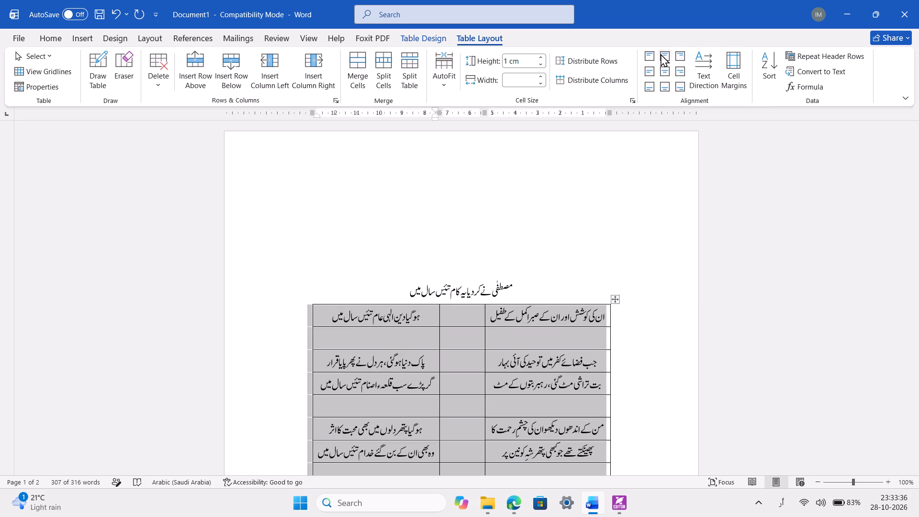
{"action": "left_click", "coordinate": [669, 67]}
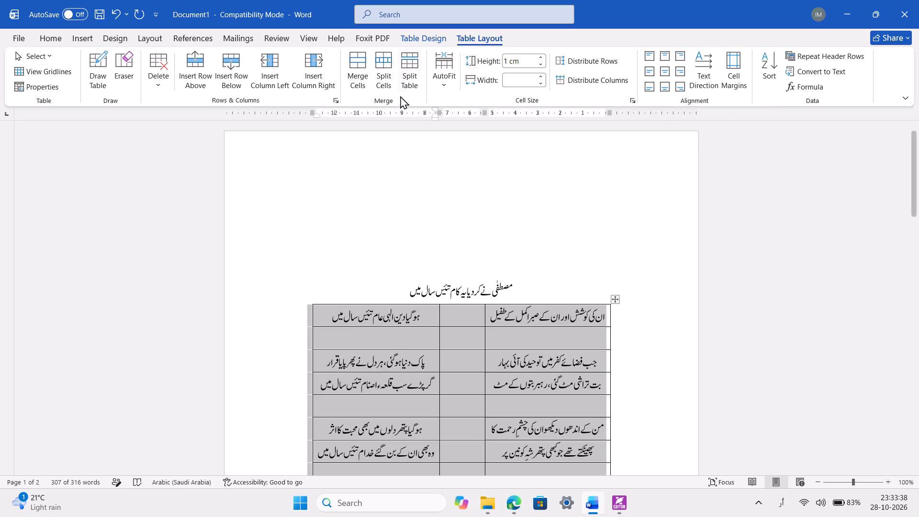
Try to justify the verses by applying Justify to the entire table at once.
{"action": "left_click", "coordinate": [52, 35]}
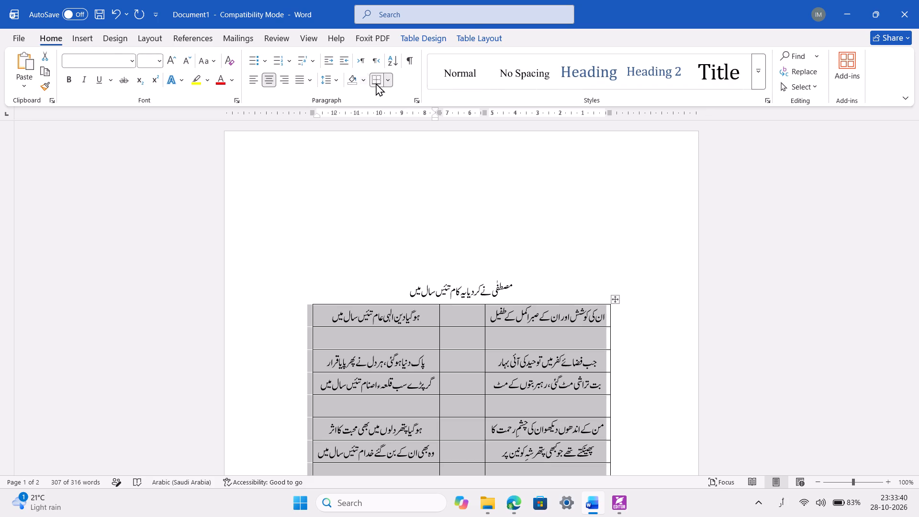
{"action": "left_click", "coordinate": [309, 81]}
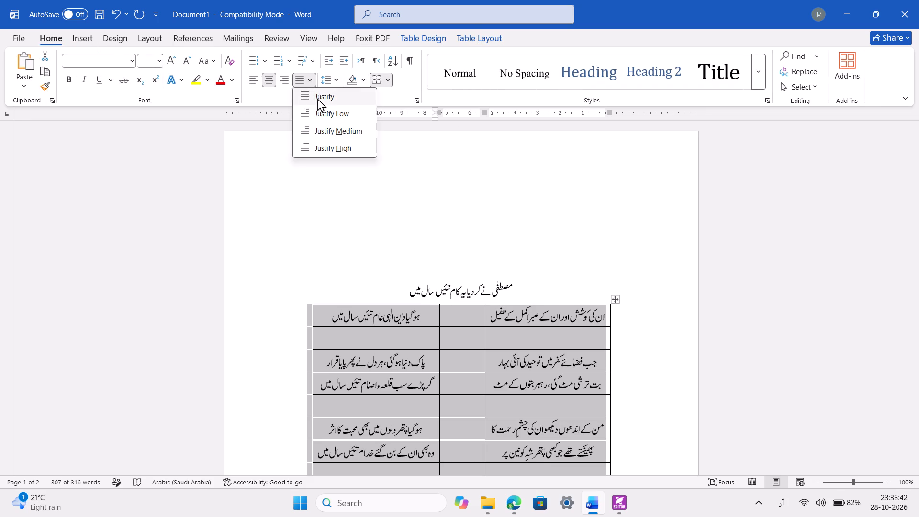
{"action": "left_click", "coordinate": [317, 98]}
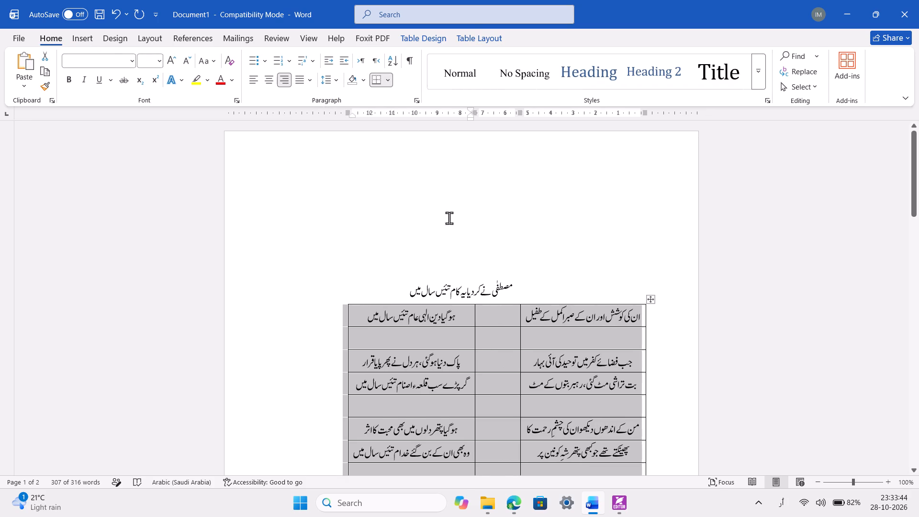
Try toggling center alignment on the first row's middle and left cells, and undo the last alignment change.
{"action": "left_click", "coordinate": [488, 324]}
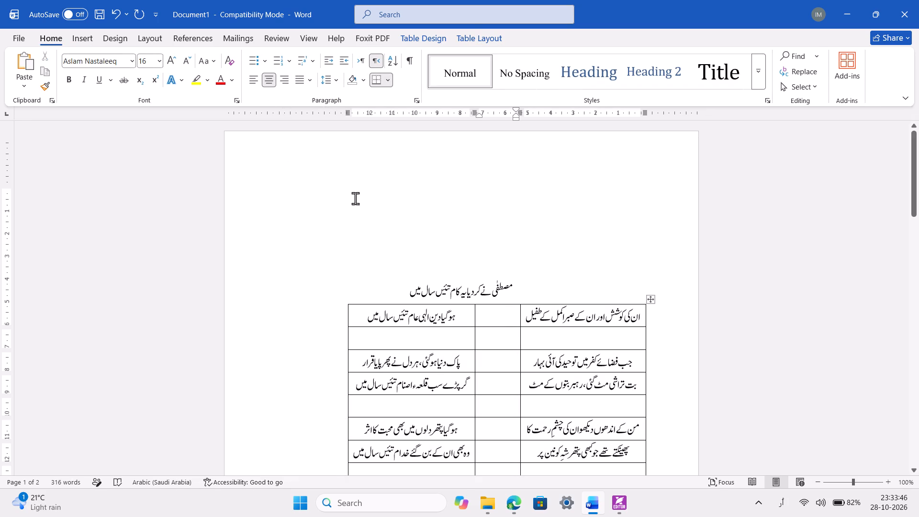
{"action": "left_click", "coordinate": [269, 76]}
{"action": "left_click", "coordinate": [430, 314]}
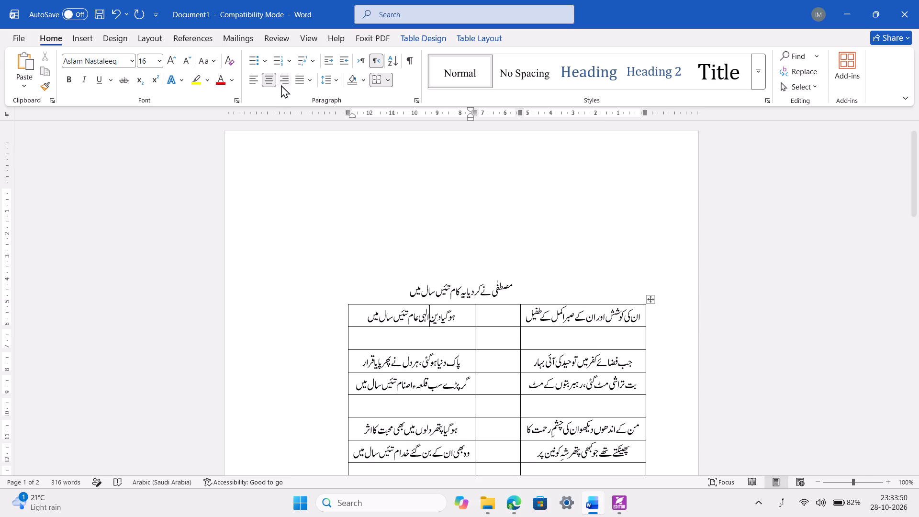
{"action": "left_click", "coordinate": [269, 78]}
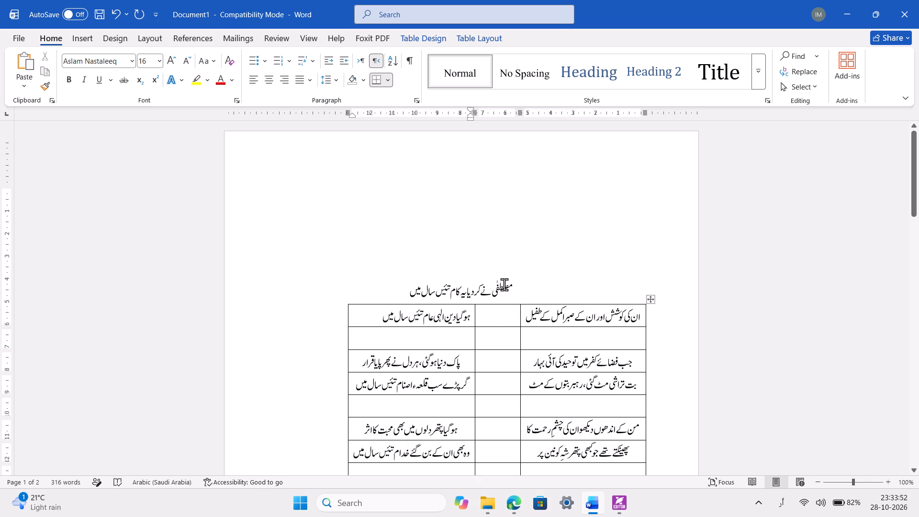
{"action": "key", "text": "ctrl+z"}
Center the whole verse table horizontally on the page.
{"action": "left_click", "coordinate": [650, 294]}
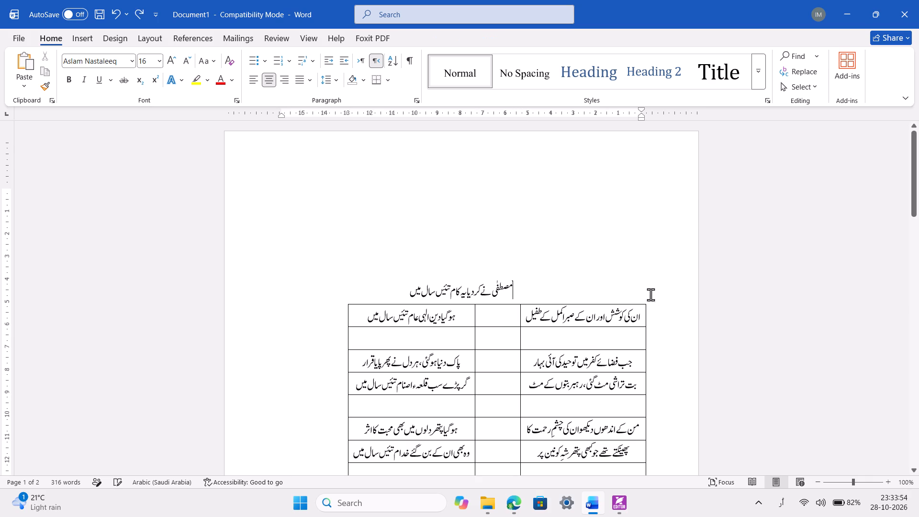
{"action": "left_click", "coordinate": [641, 316]}
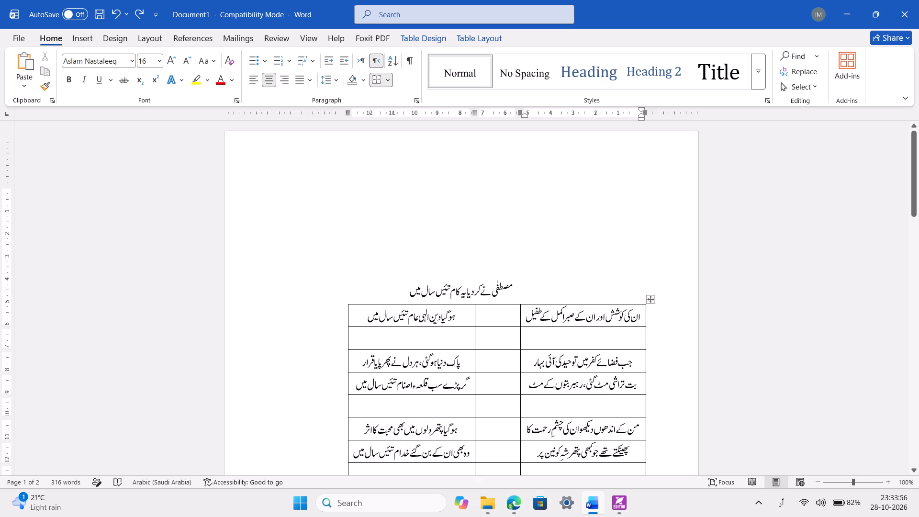
{"action": "left_click", "coordinate": [651, 300]}
{"action": "left_click", "coordinate": [271, 83]}
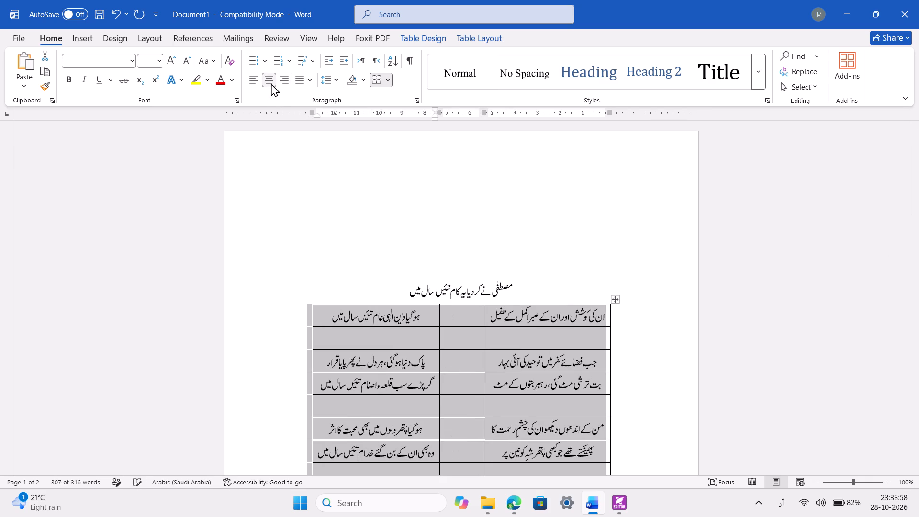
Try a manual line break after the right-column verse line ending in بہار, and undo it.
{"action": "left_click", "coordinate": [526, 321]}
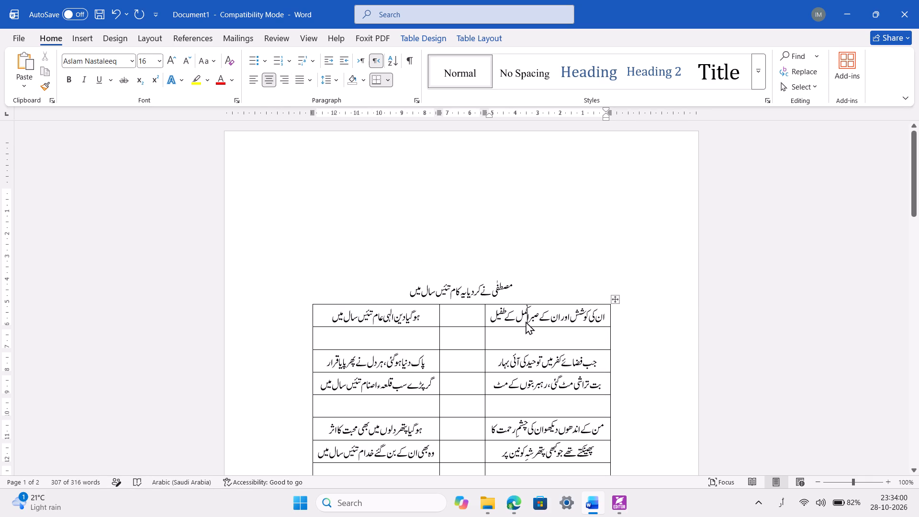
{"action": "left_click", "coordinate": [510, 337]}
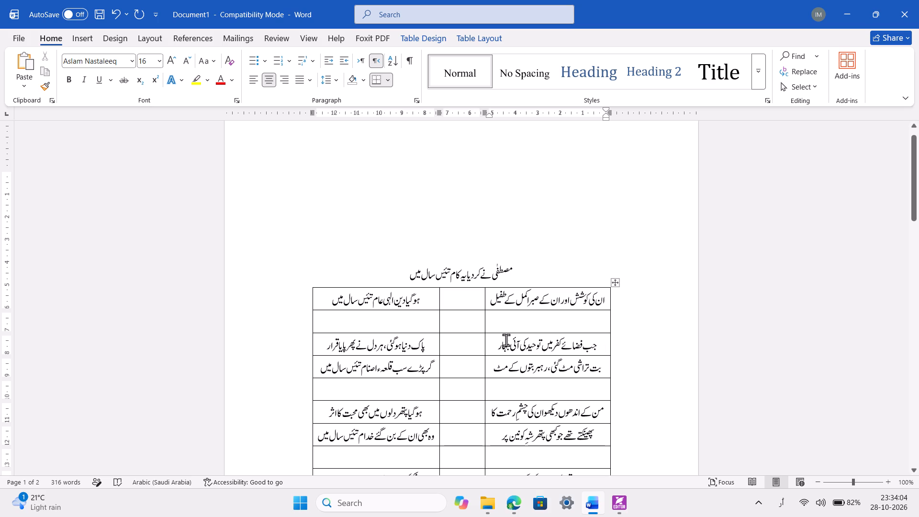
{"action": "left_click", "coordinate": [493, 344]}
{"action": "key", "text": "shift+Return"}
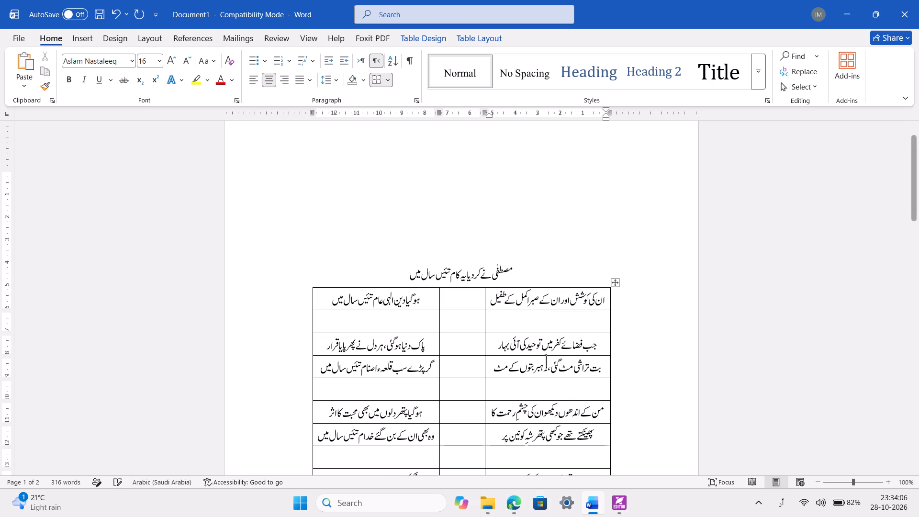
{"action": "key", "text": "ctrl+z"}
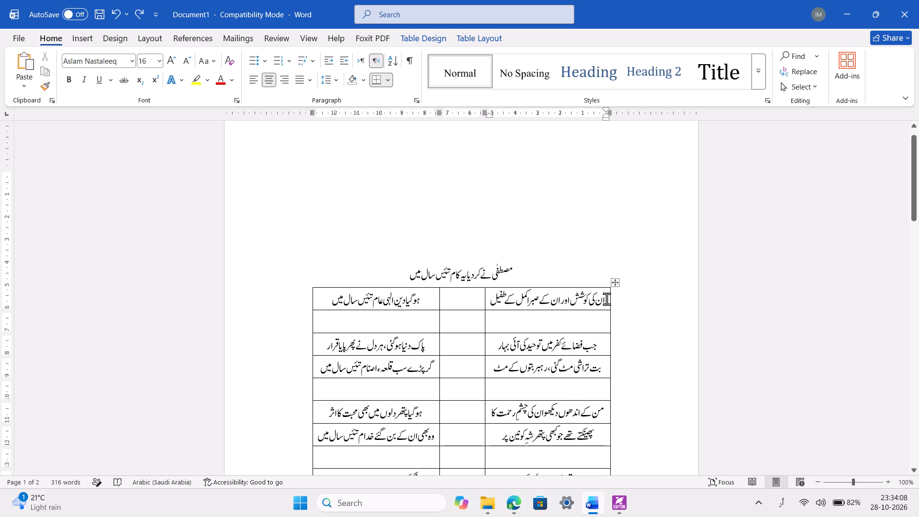
Justify the text in all rows of the table's right verse column.
{"action": "left_click_drag", "start_coordinate": [576, 292], "coordinate": [532, 445]}
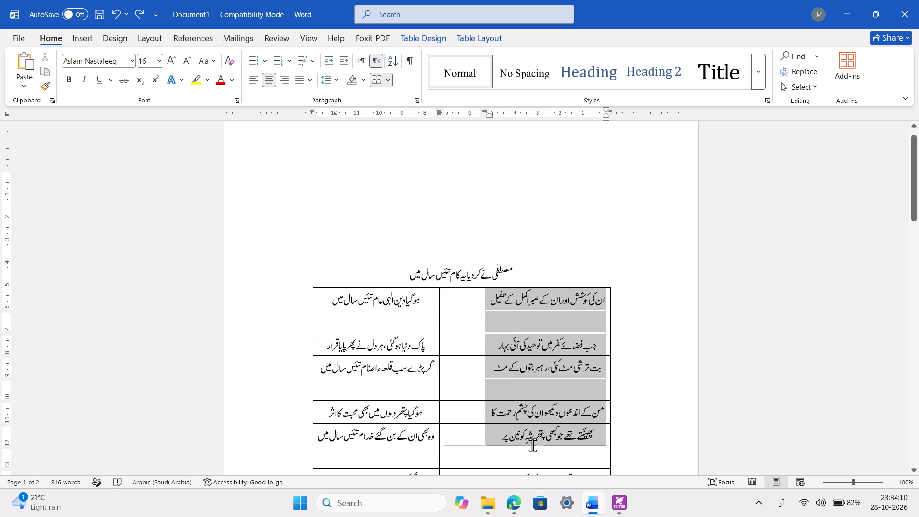
{"action": "left_click_drag", "start_coordinate": [532, 445], "coordinate": [539, 495]}
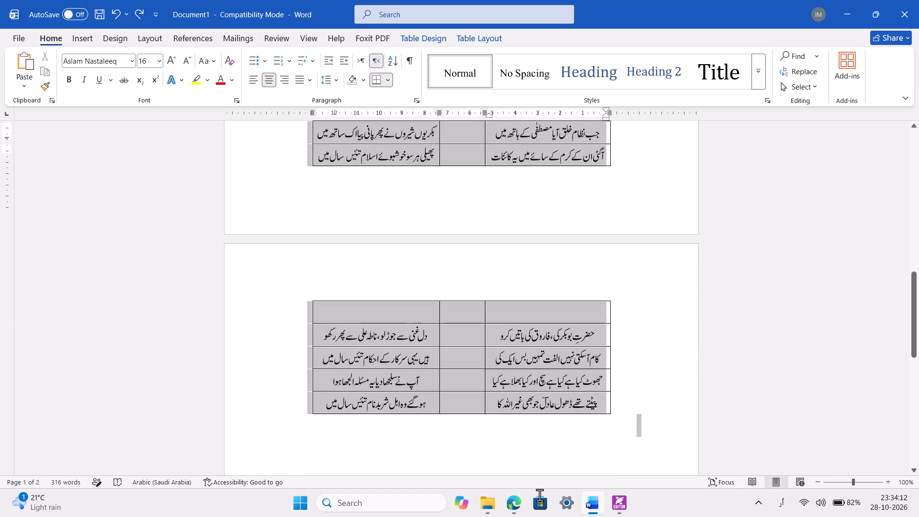
{"action": "left_click_drag", "start_coordinate": [539, 495], "coordinate": [554, 303]}
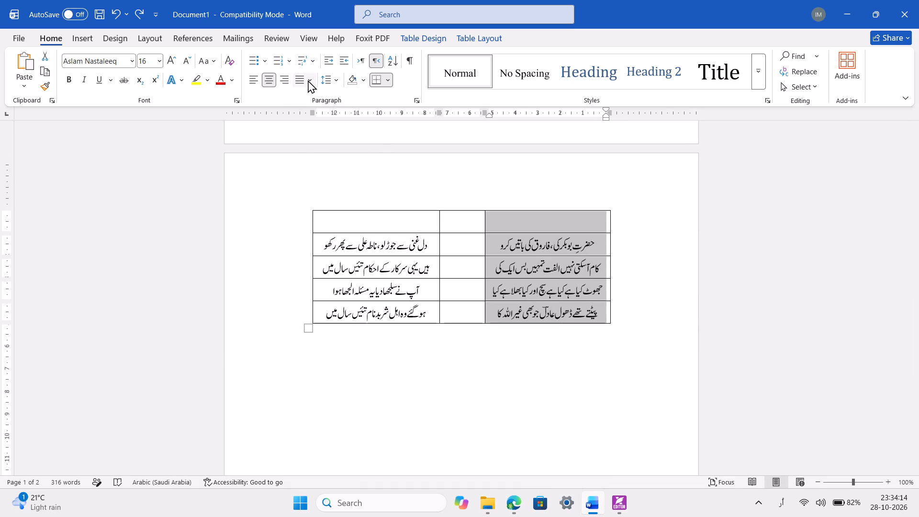
{"action": "left_click", "coordinate": [308, 80]}
{"action": "left_click", "coordinate": [317, 95]}
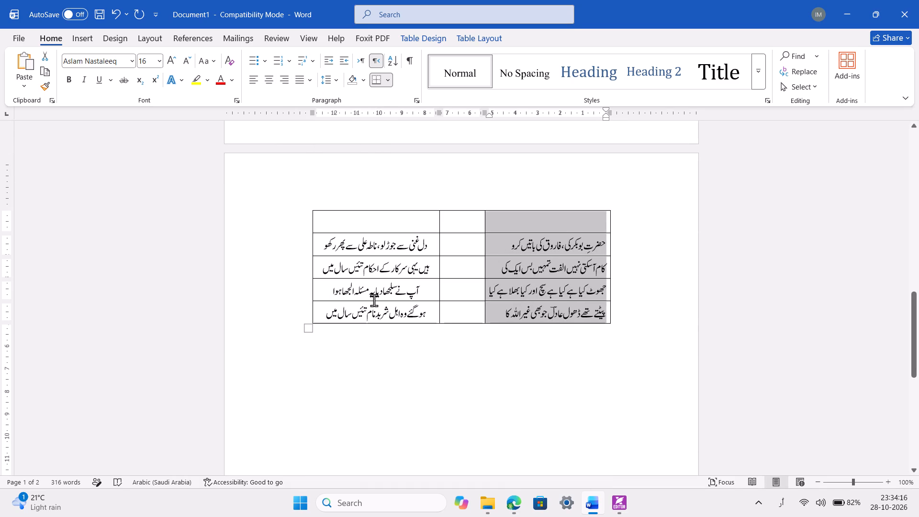
Justify the text in all rows of the table's left verse column.
{"action": "scroll", "coordinate": [374, 300], "scroll_direction": "up", "scroll_amount": 7}
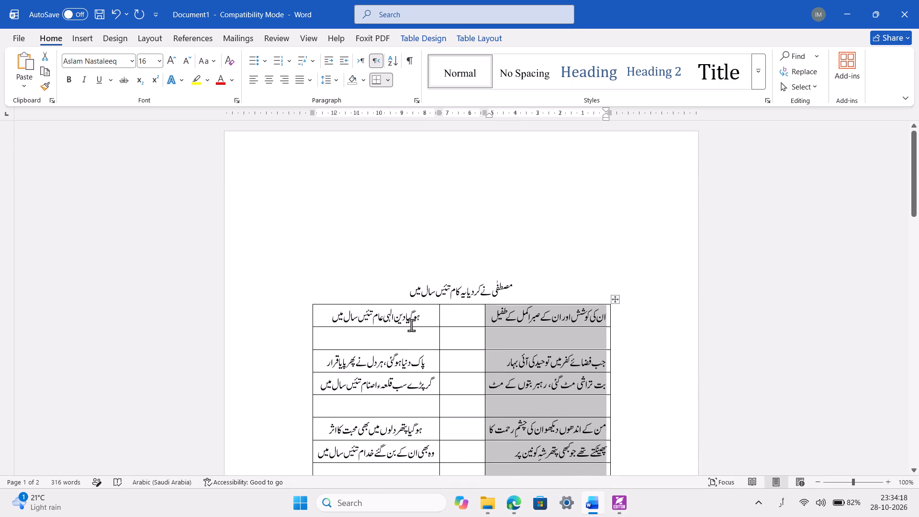
{"action": "left_click", "coordinate": [415, 317]}
{"action": "left_click_drag", "start_coordinate": [415, 317], "coordinate": [408, 388]}
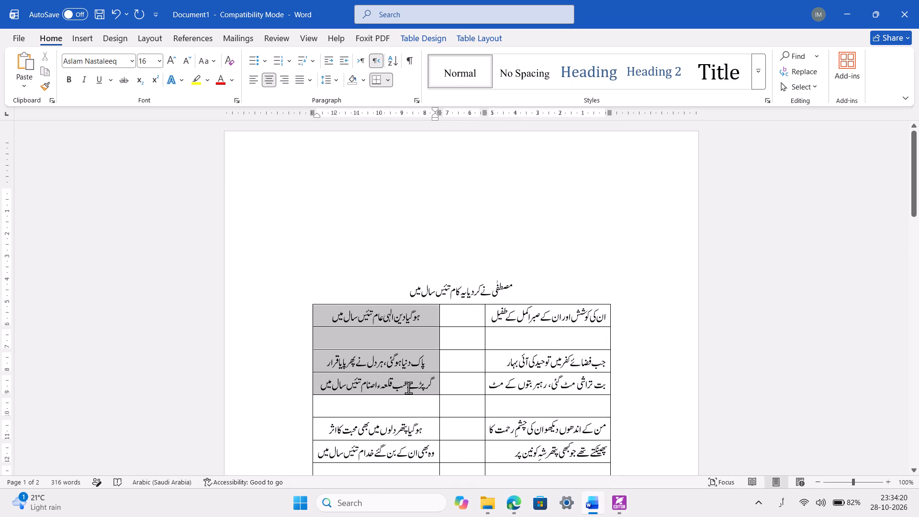
{"action": "left_click_drag", "start_coordinate": [408, 388], "coordinate": [390, 221]}
{"action": "left_click", "coordinate": [312, 76]}
{"action": "left_click", "coordinate": [320, 98]}
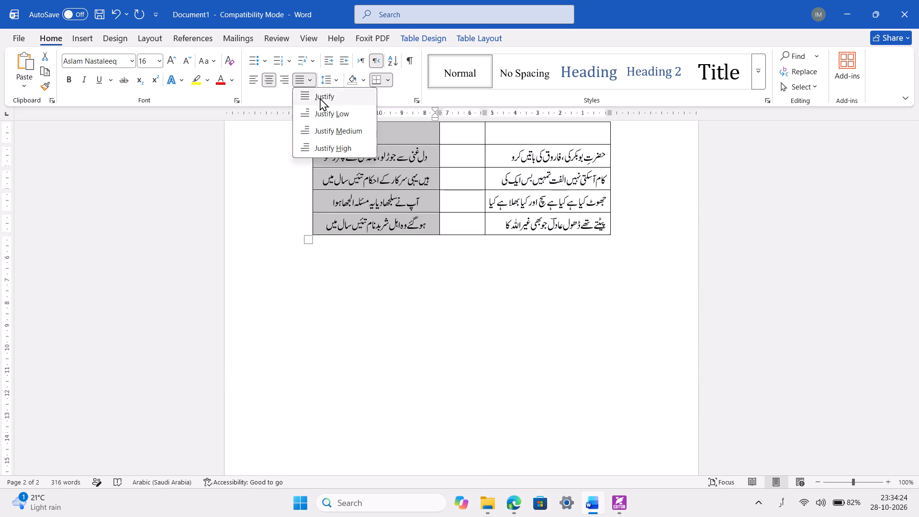
Insert manual line breaks after the right-column verse lines ending in طفیل and بہار to stretch them across their cells.
{"action": "scroll", "coordinate": [387, 199], "scroll_direction": "up", "scroll_amount": 5}
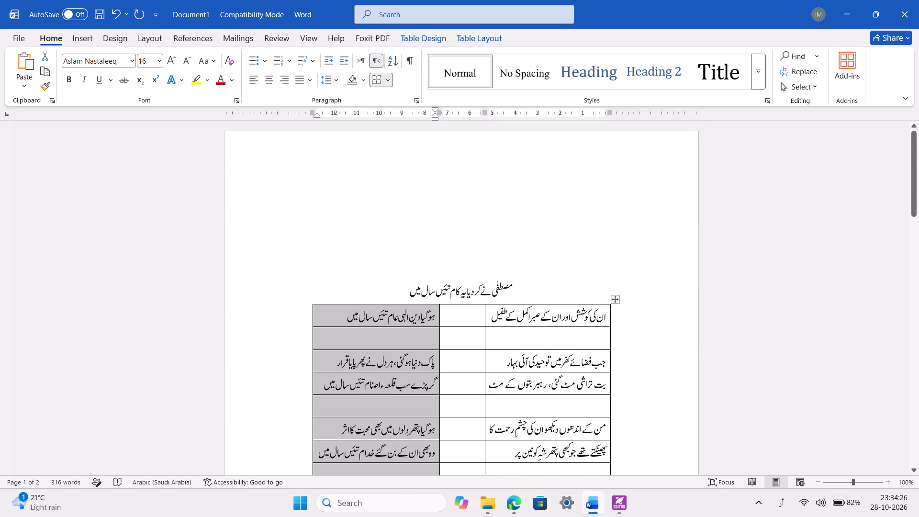
{"action": "left_click", "coordinate": [529, 316]}
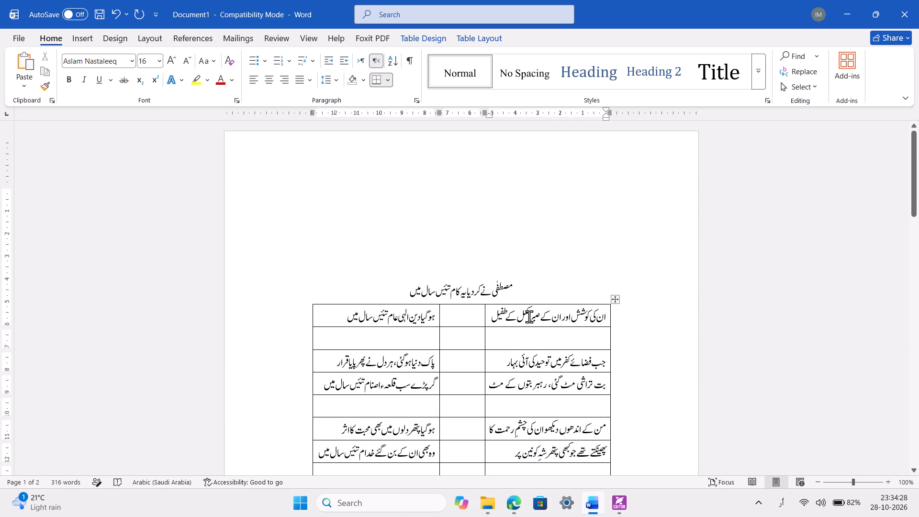
{"action": "left_click", "coordinate": [412, 63]}
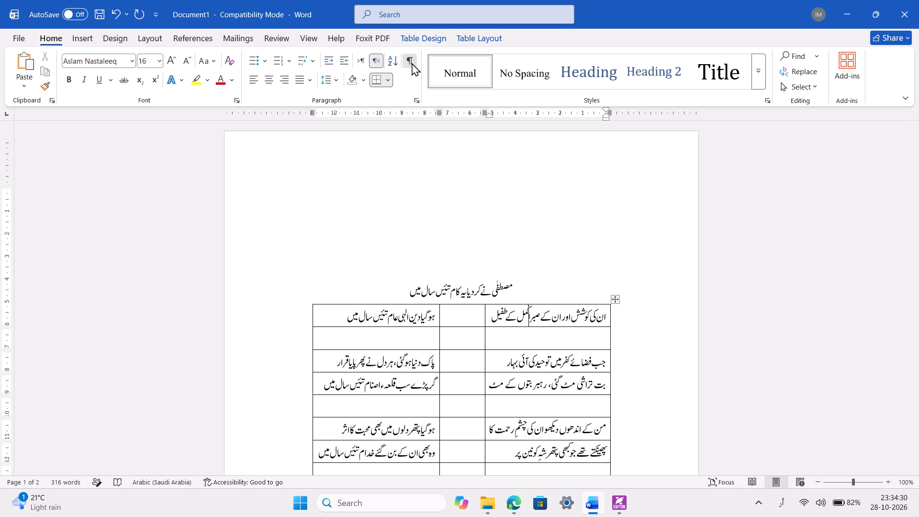
{"action": "left_click", "coordinate": [412, 63]}
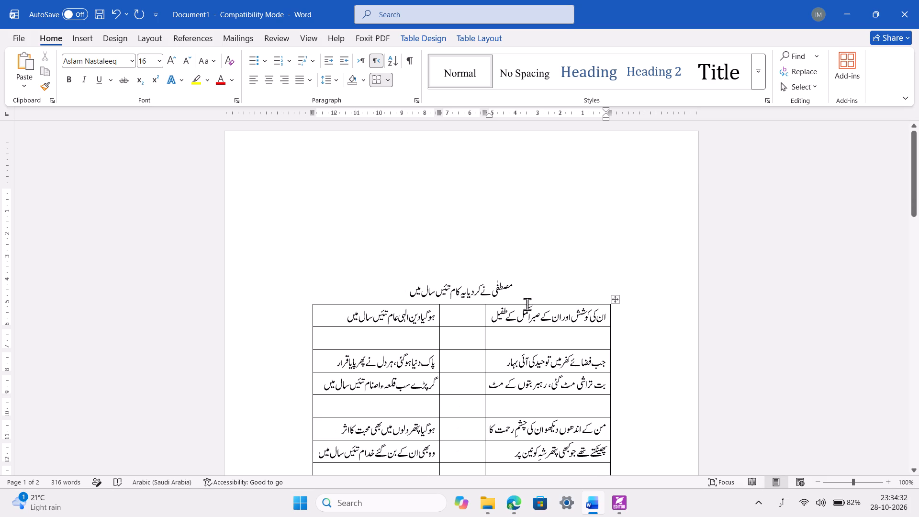
{"action": "left_click", "coordinate": [523, 311]}
{"action": "key", "text": "End"}
{"action": "key", "text": "shift+Return"}
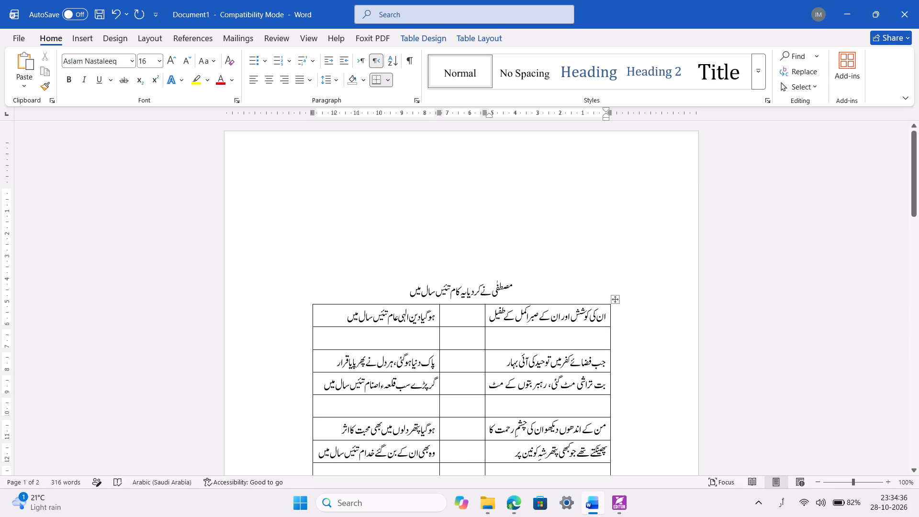
{"action": "left_click", "coordinate": [502, 359]}
{"action": "key", "text": "shift+Return"}
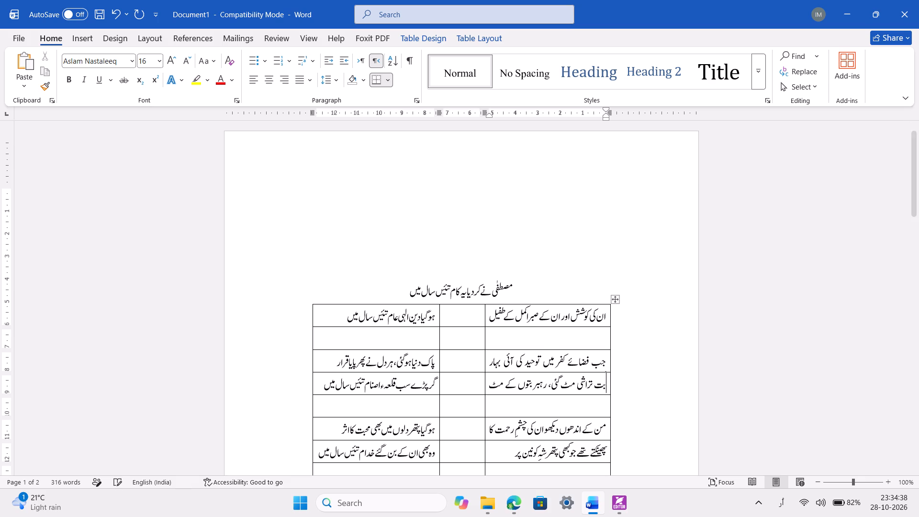
{"action": "left_click", "coordinate": [489, 383]}
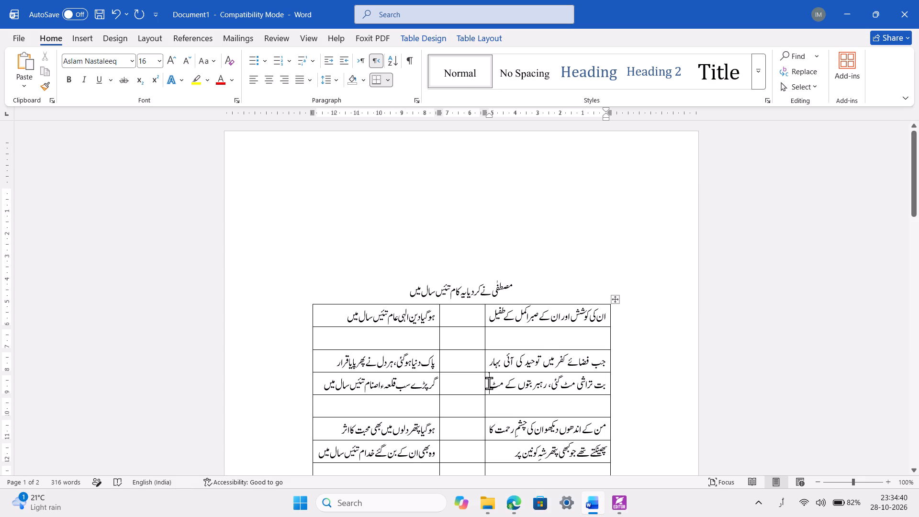
{"action": "scroll", "coordinate": [489, 383], "scroll_direction": "up", "scroll_amount": 1, "text": "ctrl"}
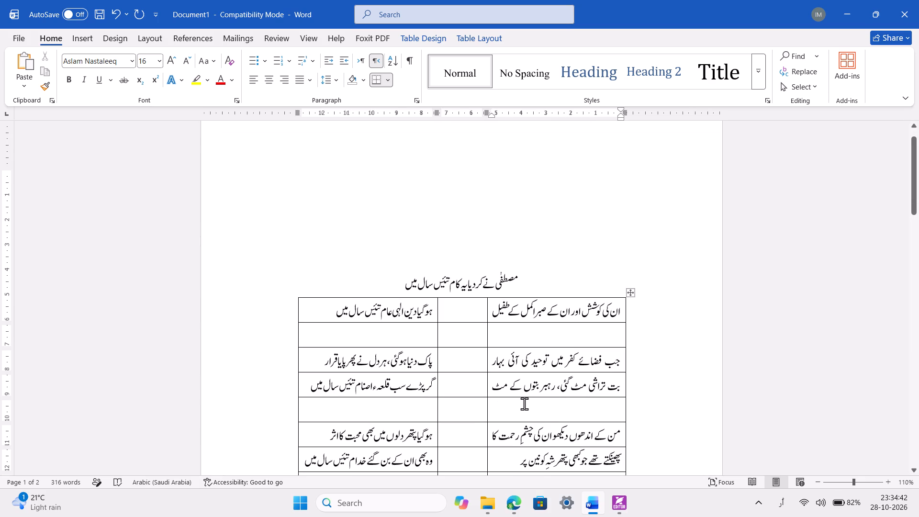
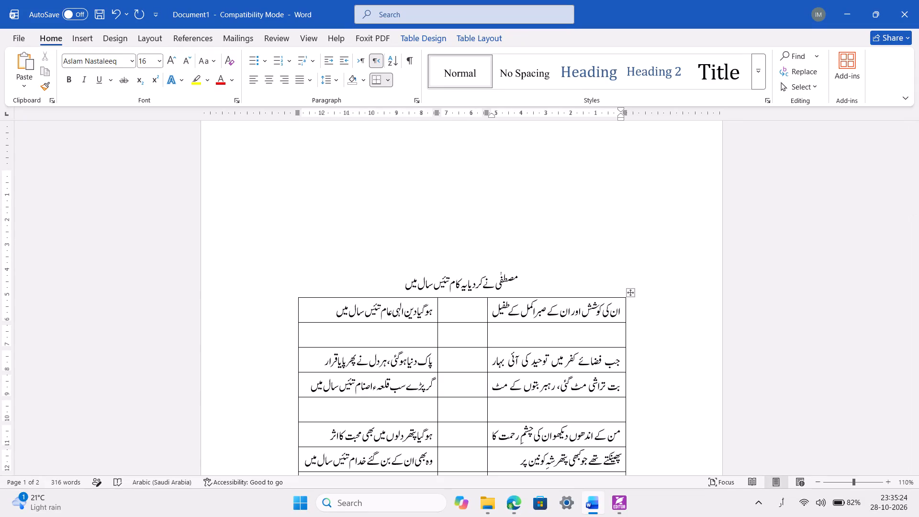
Rework the gap between مٹ and گئے at the end of the right-column verse line, leaving a single space.
{"action": "key", "text": "BackSpace"}
{"action": "key", "text": "BackSpace"}
{"action": "key", "text": "space"}
{"action": "key", "text": "BackSpace"}
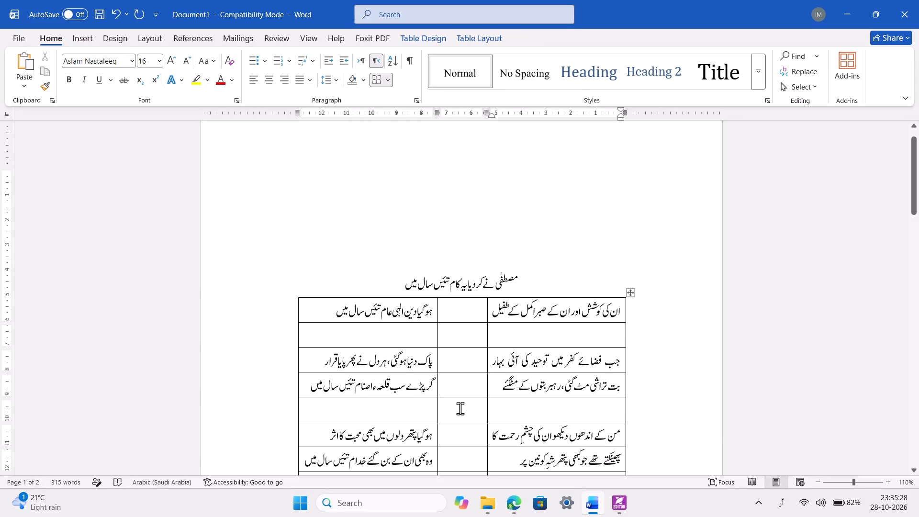
{"action": "key", "text": "space"}
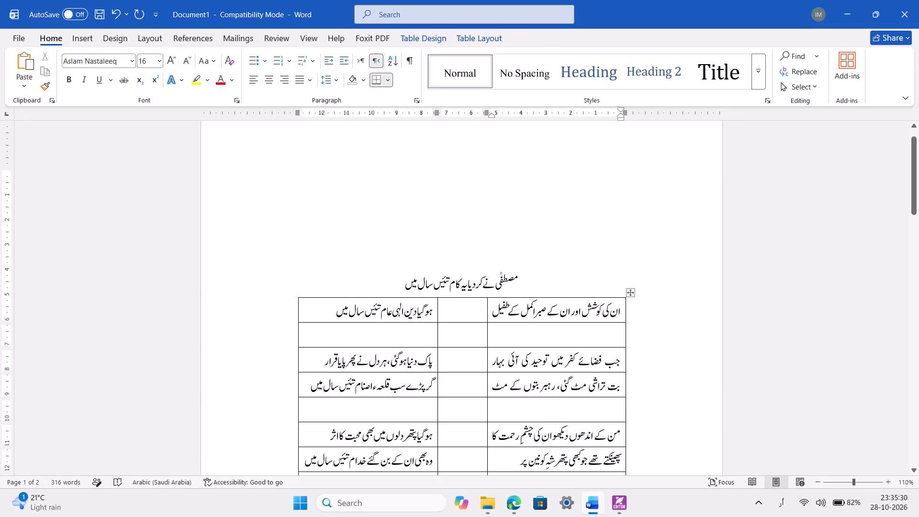
Set the width of the table's right verse column to 6 cm across all rows.
{"action": "left_click", "coordinate": [632, 290]}
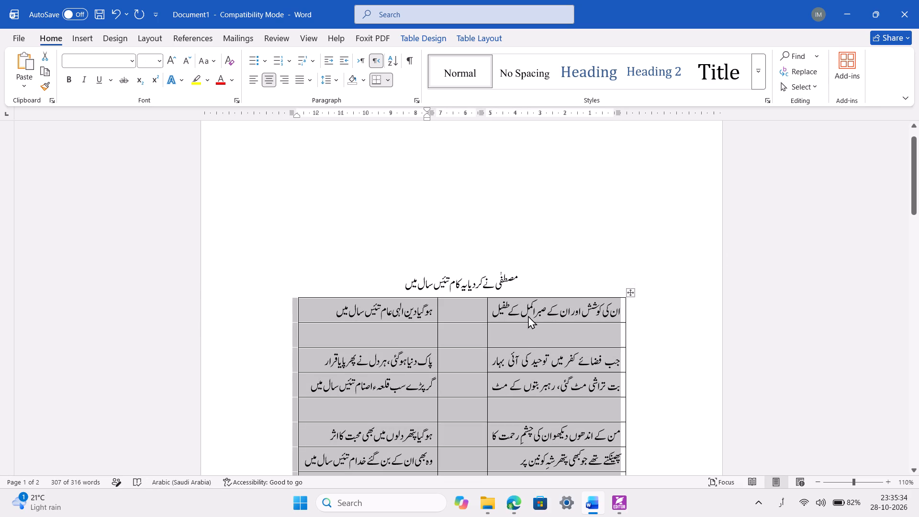
{"action": "left_click", "coordinate": [522, 330]}
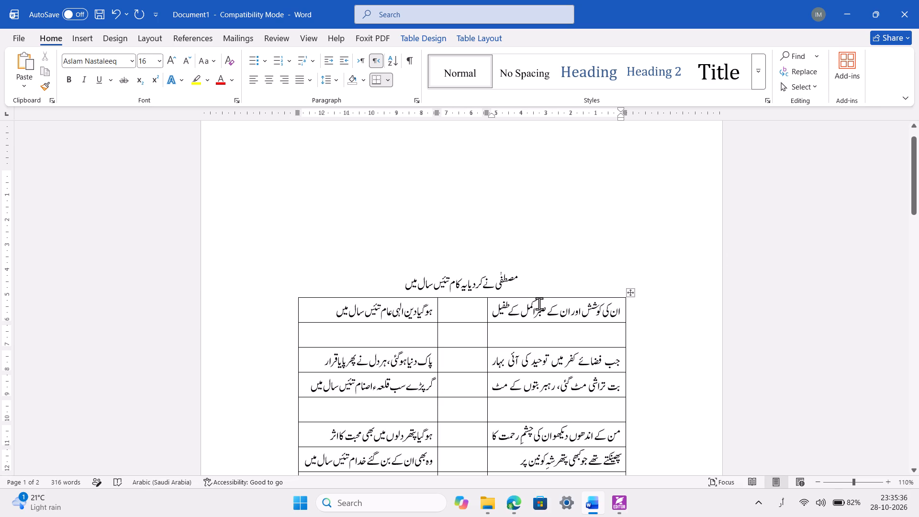
{"action": "left_click", "coordinate": [539, 303]}
{"action": "left_click_drag", "start_coordinate": [539, 312], "coordinate": [538, 440]}
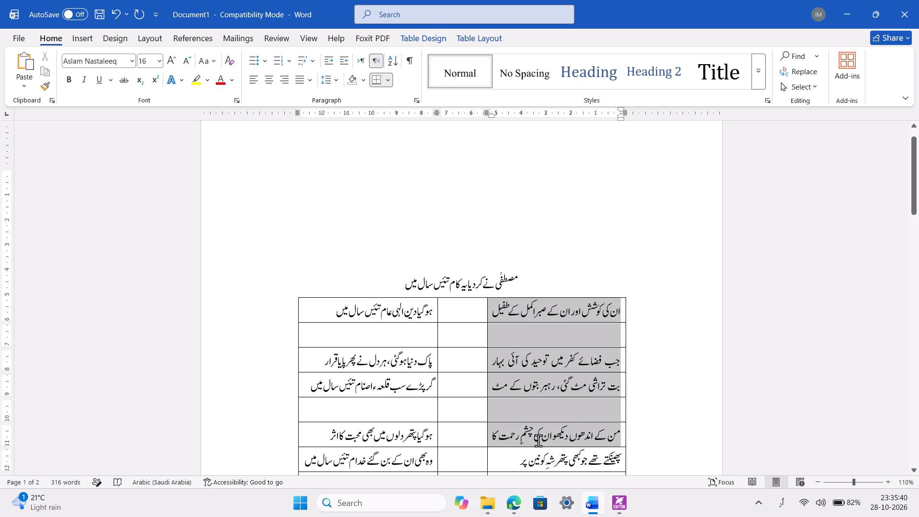
{"action": "left_click_drag", "start_coordinate": [538, 440], "coordinate": [552, 348]}
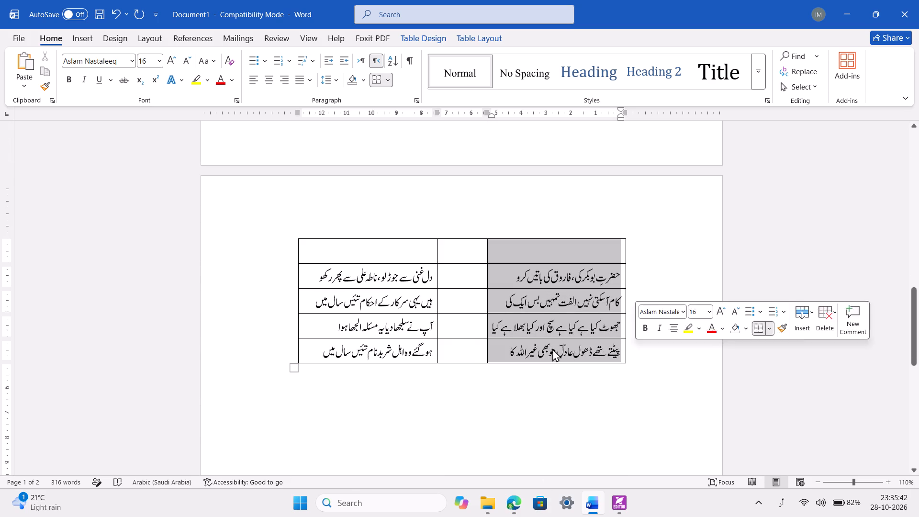
{"action": "left_click", "coordinate": [494, 41]}
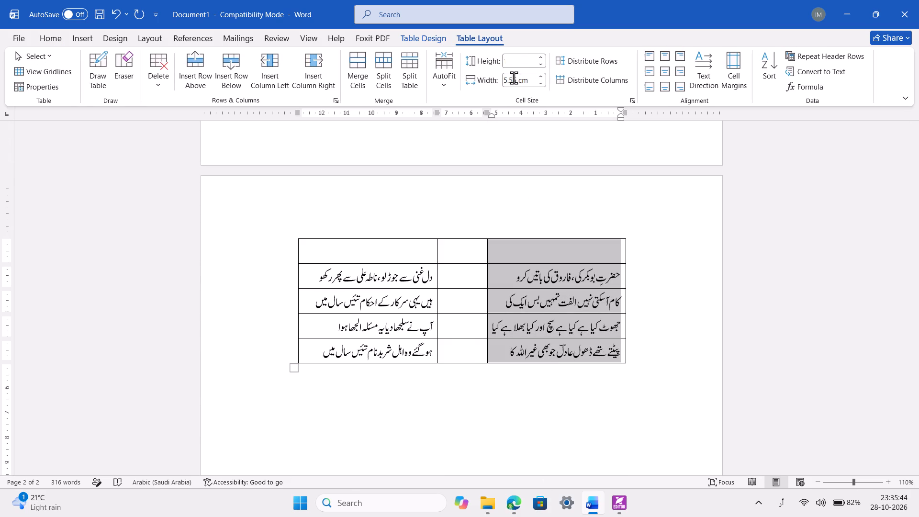
{"action": "left_click", "coordinate": [538, 77]}
{"action": "left_click", "coordinate": [538, 77]}
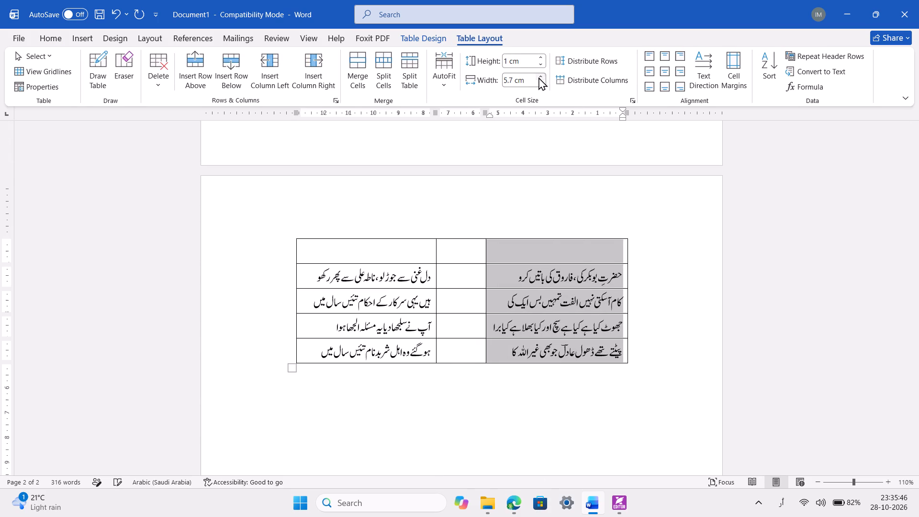
{"action": "double_click", "coordinate": [538, 77]}
{"action": "left_click", "coordinate": [538, 77]}
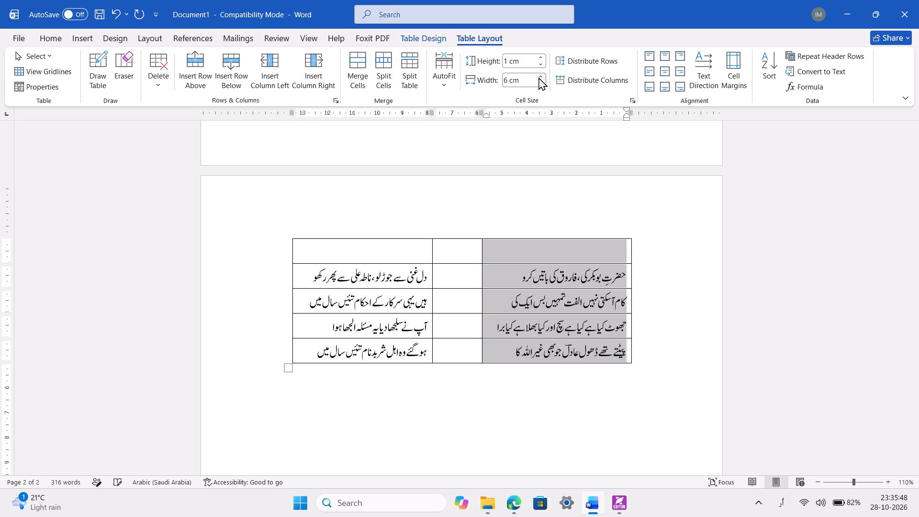
Set the width of the table's left verse column to 6 cm across all rows.
{"action": "scroll", "coordinate": [418, 268], "scroll_direction": "up", "scroll_amount": 4}
{"action": "scroll", "coordinate": [418, 268], "scroll_direction": "down", "scroll_amount": 4}
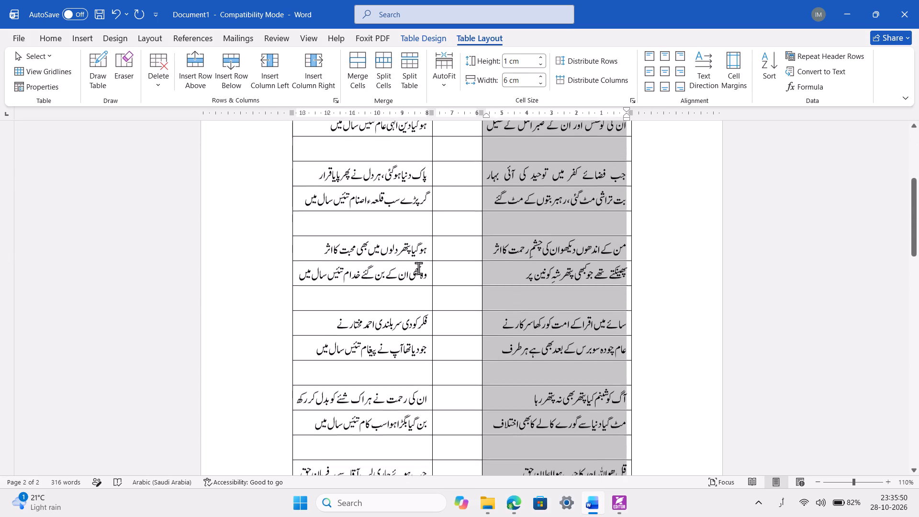
{"action": "left_click", "coordinate": [363, 197]}
{"action": "scroll", "coordinate": [363, 197], "scroll_direction": "up", "scroll_amount": 3}
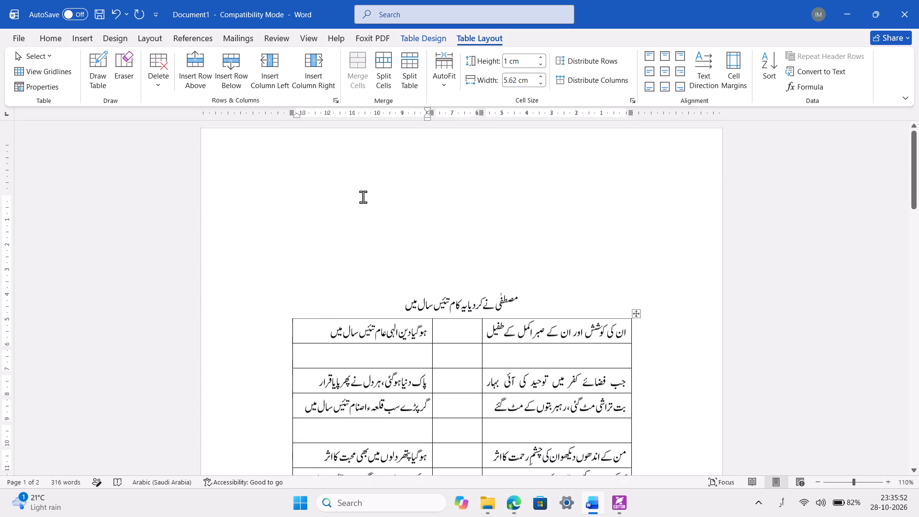
{"action": "left_click_drag", "start_coordinate": [318, 333], "coordinate": [339, 462]}
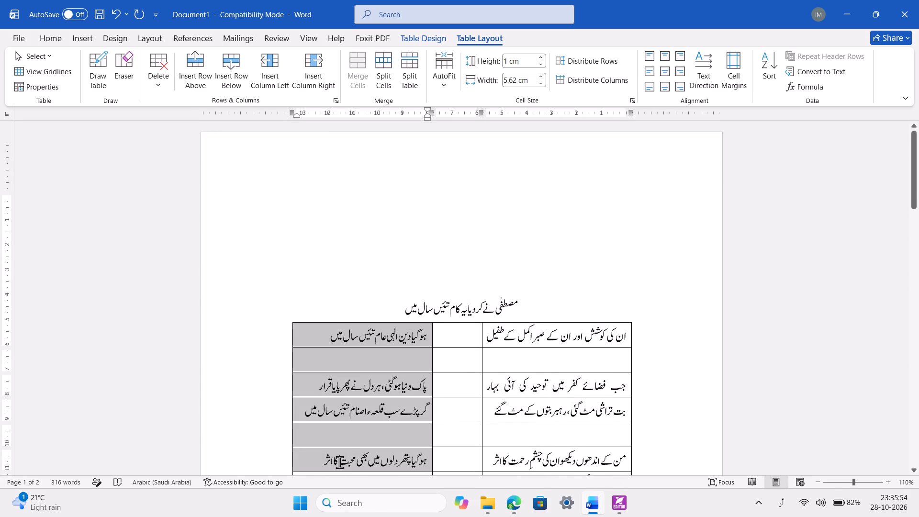
{"action": "left_click_drag", "start_coordinate": [339, 462], "coordinate": [361, 177]}
{"action": "triple_click", "coordinate": [545, 78]}
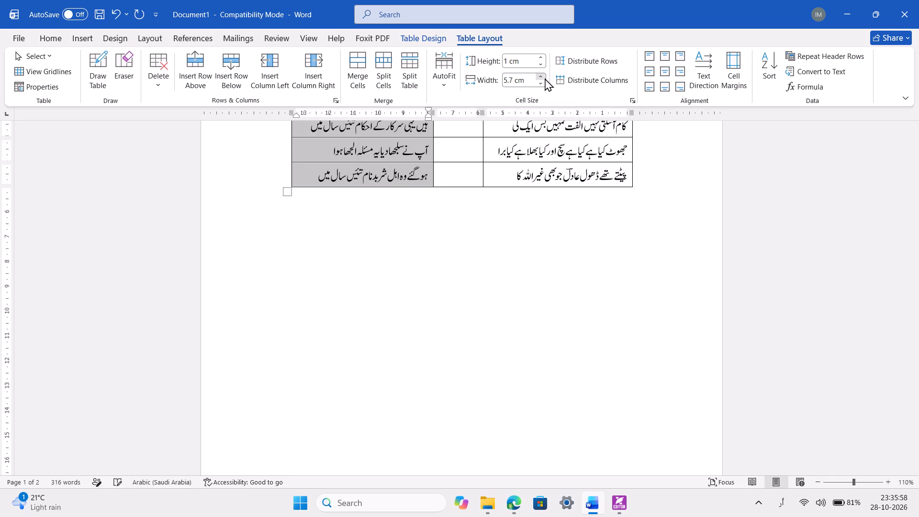
{"action": "left_click", "coordinate": [545, 78]}
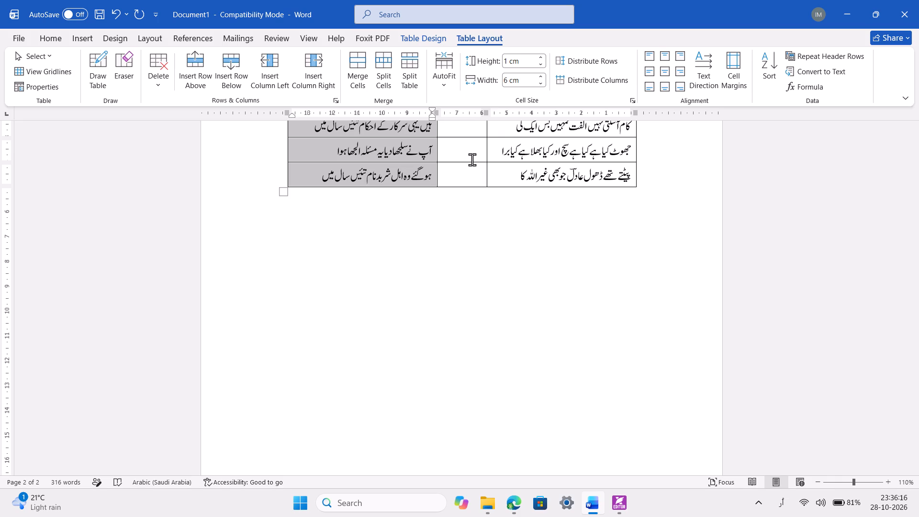
Insert manual line breaks after the right-column verse lines ending in مٹ گئے, کا اثر and کونین پر to stretch them.
{"action": "scroll", "coordinate": [472, 159], "scroll_direction": "up", "scroll_amount": 4}
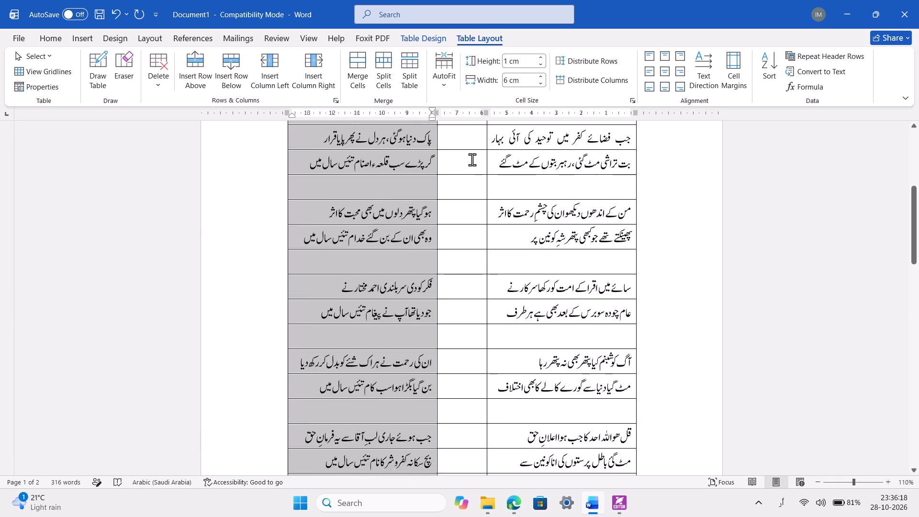
{"action": "scroll", "coordinate": [472, 159], "scroll_direction": "up", "scroll_amount": 4}
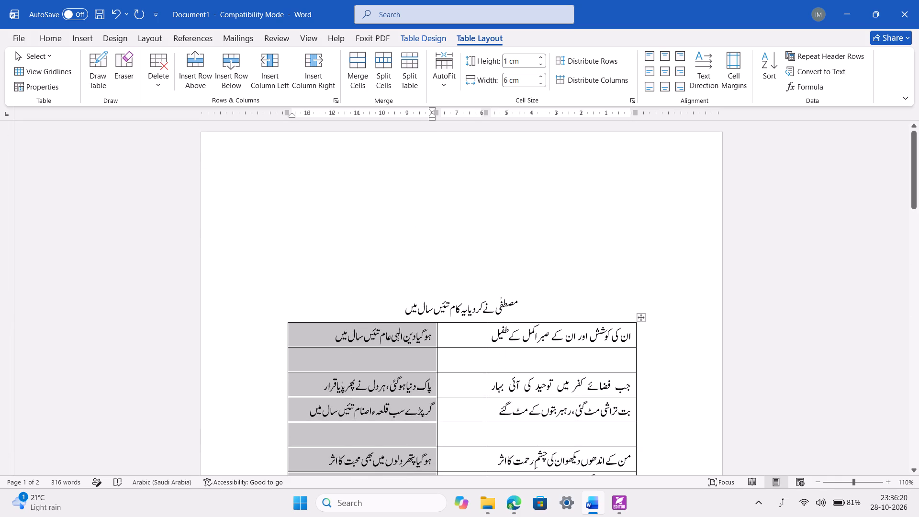
{"action": "left_click", "coordinate": [500, 372]}
{"action": "scroll", "coordinate": [500, 372], "scroll_direction": "down", "scroll_amount": 1}
{"action": "left_click", "coordinate": [493, 290]}
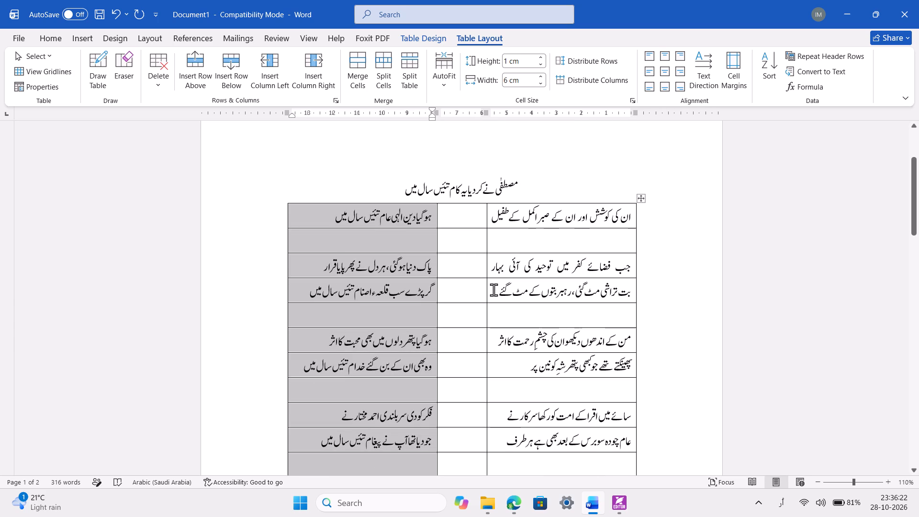
{"action": "key", "text": "shift+Return"}
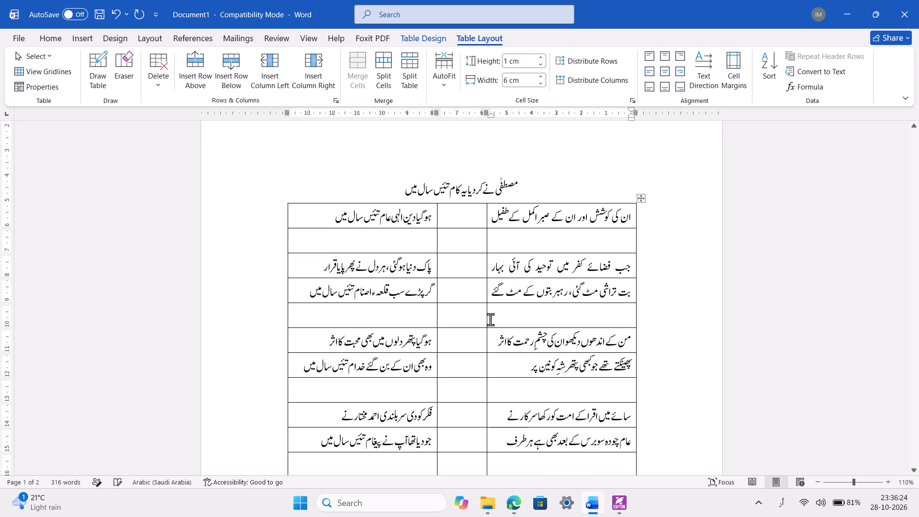
{"action": "left_click", "coordinate": [491, 341]}
{"action": "key", "text": "shift+Return"}
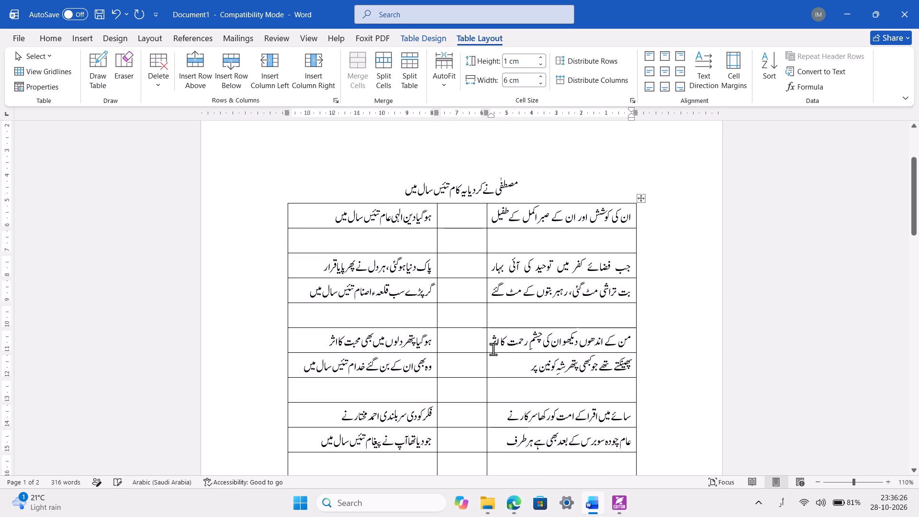
{"action": "left_click", "coordinate": [497, 367]}
{"action": "key", "text": "shift+Return"}
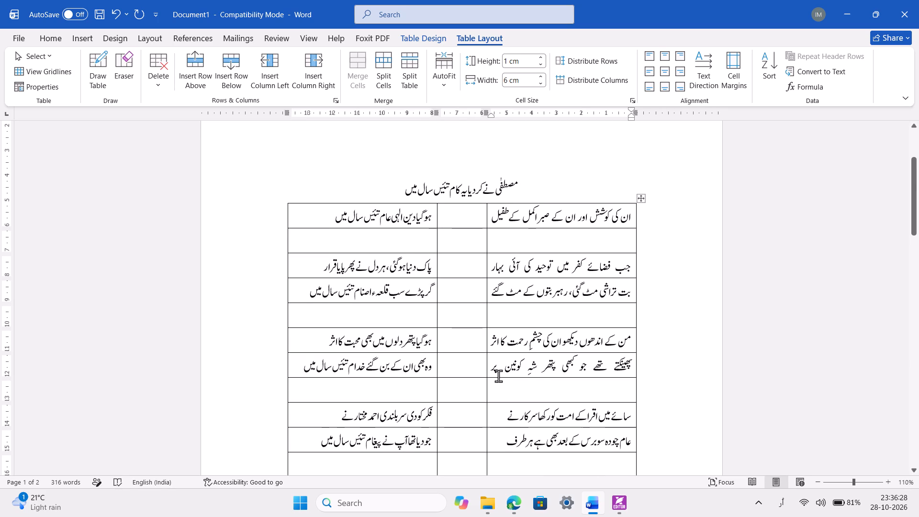
Insert manual line breaks after the right-column verse lines ending in سرکار نے, ہر طرف, پتھر رہا and اختلاف to stretch them.
{"action": "scroll", "coordinate": [498, 376], "scroll_direction": "down", "scroll_amount": 1}
{"action": "left_click", "coordinate": [495, 293]}
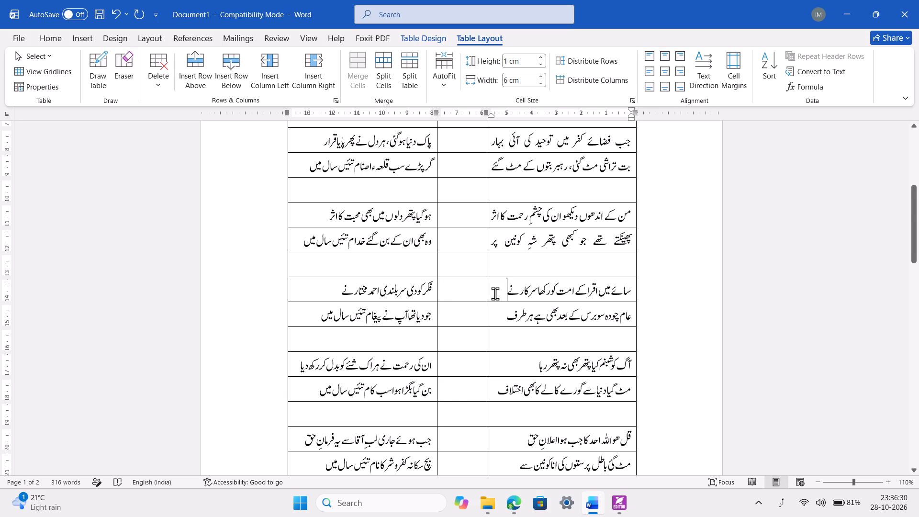
{"action": "key", "text": "shift+Return"}
{"action": "left_click", "coordinate": [496, 317]}
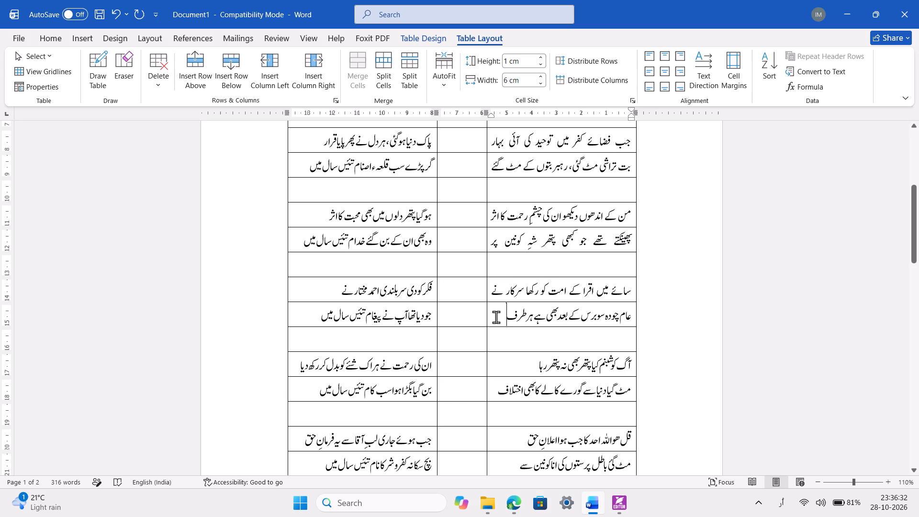
{"action": "key", "text": "shift+Return"}
{"action": "left_click", "coordinate": [511, 368]}
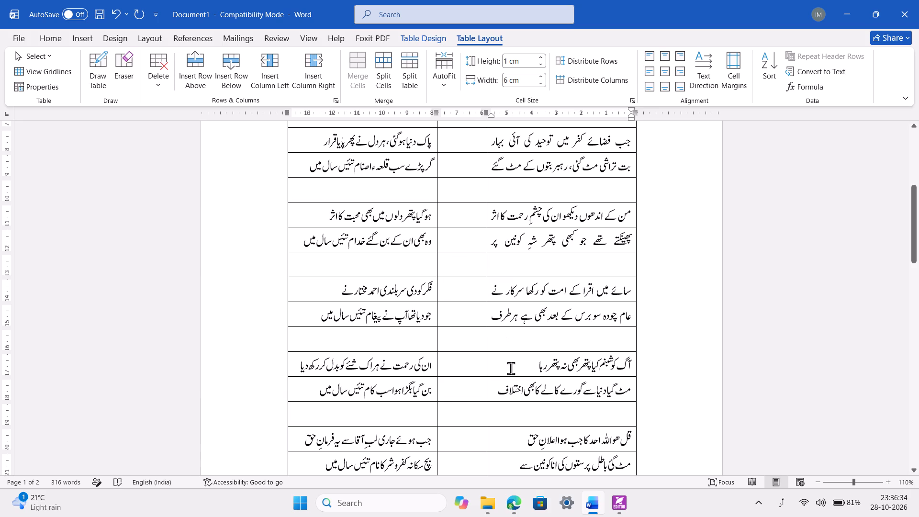
{"action": "key", "text": "shift+Return"}
{"action": "scroll", "coordinate": [511, 368], "scroll_direction": "down", "scroll_amount": 1}
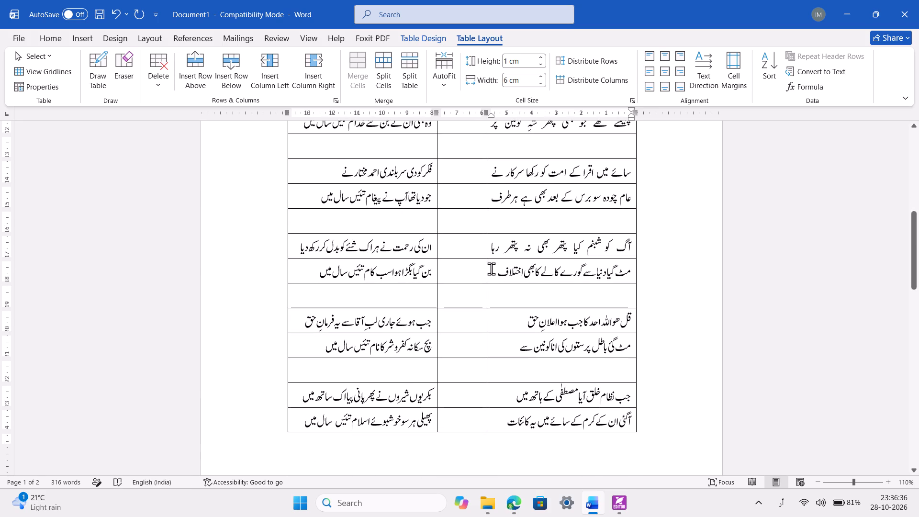
{"action": "left_click", "coordinate": [491, 269]}
{"action": "key", "text": "shift+Return"}
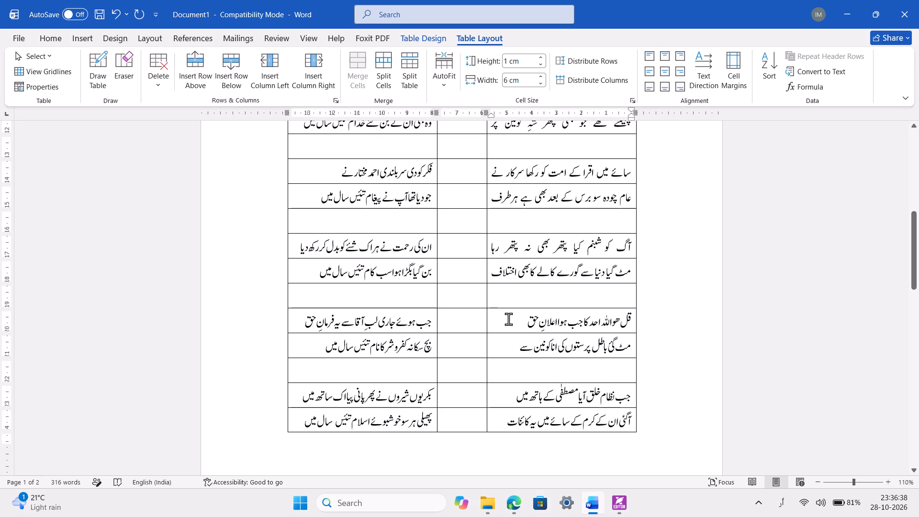
Insert manual line breaks after the right-column verse lines ending in اعلانِ حق, کونین سے, ہاتھ میں and کائنات to stretch them.
{"action": "left_click", "coordinate": [508, 319]}
{"action": "key", "text": "shift+Return"}
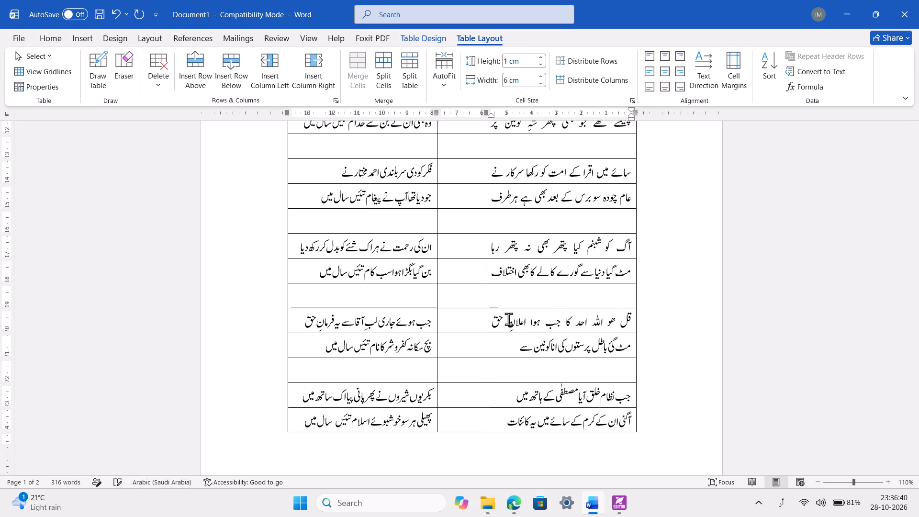
{"action": "left_click", "coordinate": [505, 347]}
{"action": "key", "text": "shift+Return"}
{"action": "scroll", "coordinate": [505, 347], "scroll_direction": "down", "scroll_amount": 1}
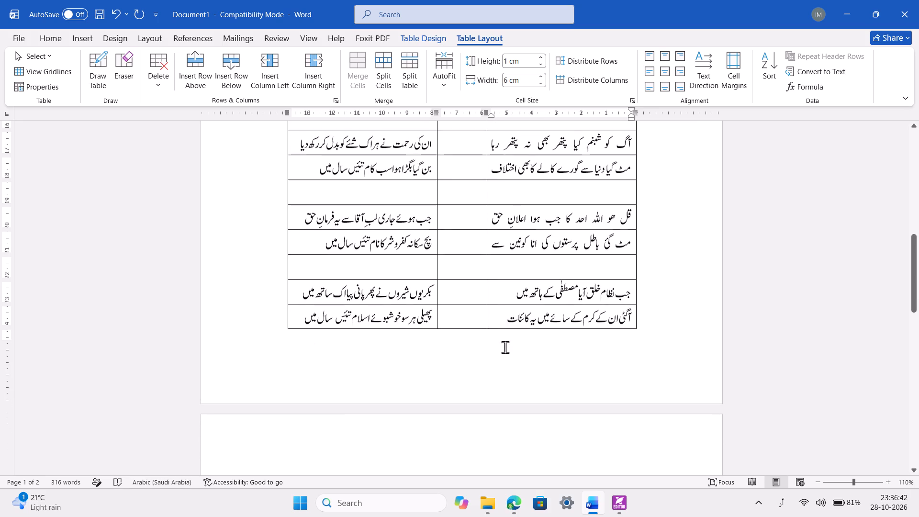
{"action": "left_click", "coordinate": [509, 282]}
{"action": "key", "text": "shift+Return"}
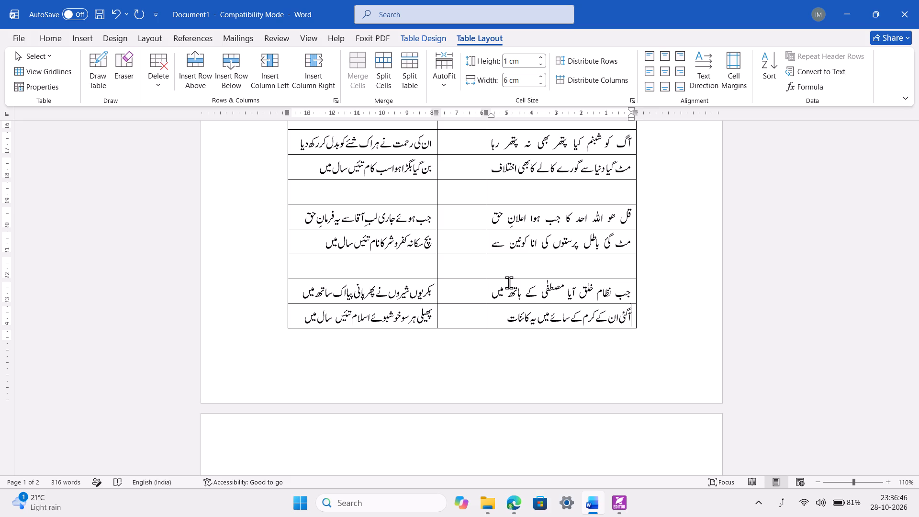
{"action": "left_click", "coordinate": [504, 313]}
{"action": "key", "text": "shift+Return"}
Insert manual line breaks after the second page's right-column verse lines ending in باتیں کرو, ایک کی and کیا برا to stretch them.
{"action": "scroll", "coordinate": [504, 313], "scroll_direction": "down", "scroll_amount": 3}
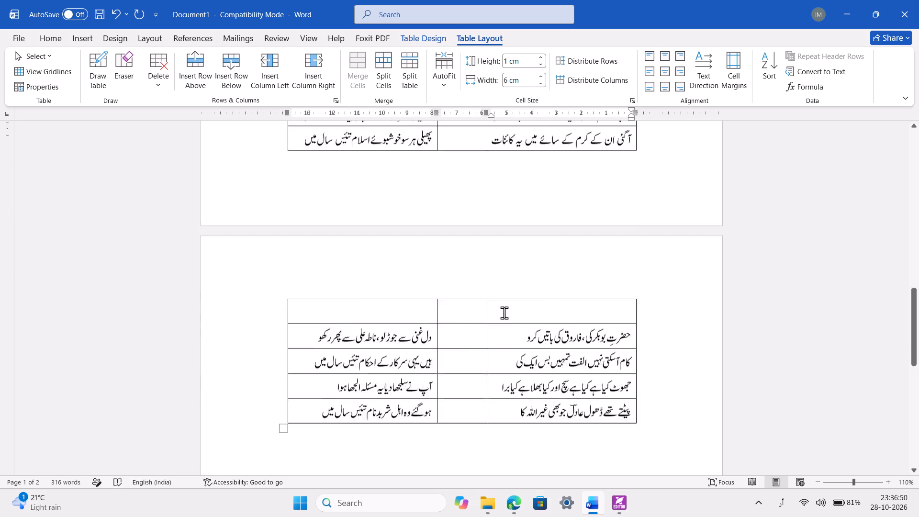
{"action": "left_click", "coordinate": [509, 189]}
{"action": "key", "text": "shift+Return"}
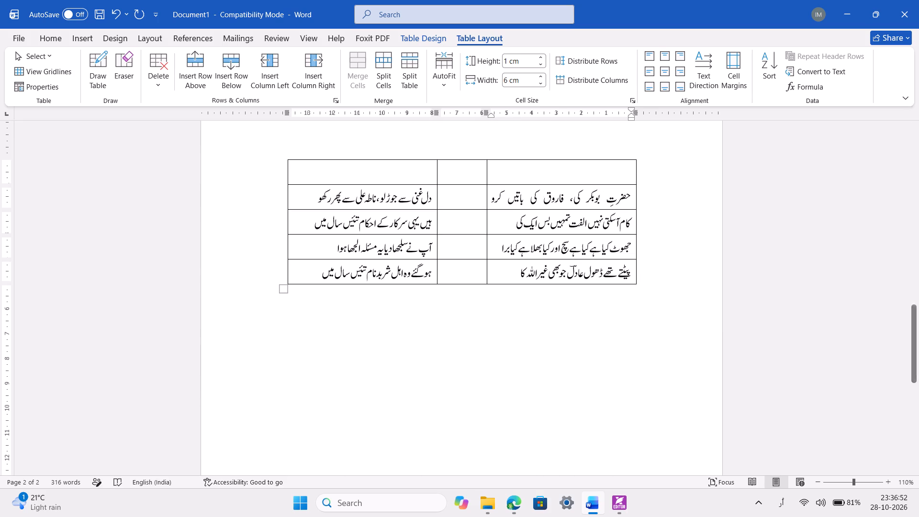
{"action": "left_click", "coordinate": [504, 221]}
{"action": "key", "text": "Return"}
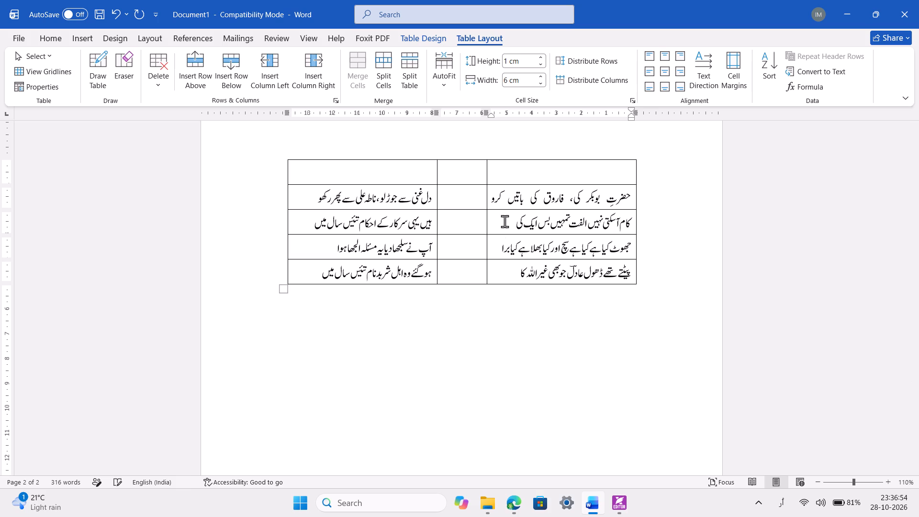
{"action": "key", "text": "BackSpace"}
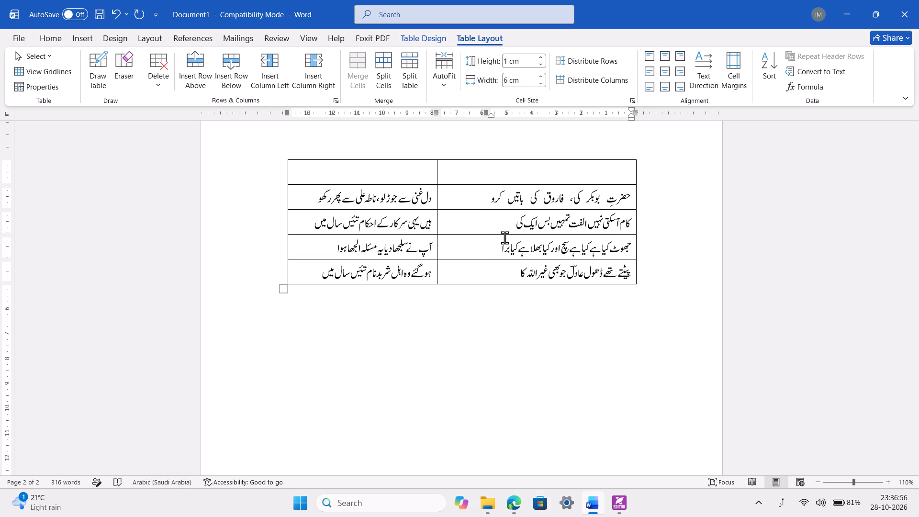
{"action": "key", "text": "shift+Return"}
{"action": "left_click", "coordinate": [496, 243]}
{"action": "key", "text": "shift+Return"}
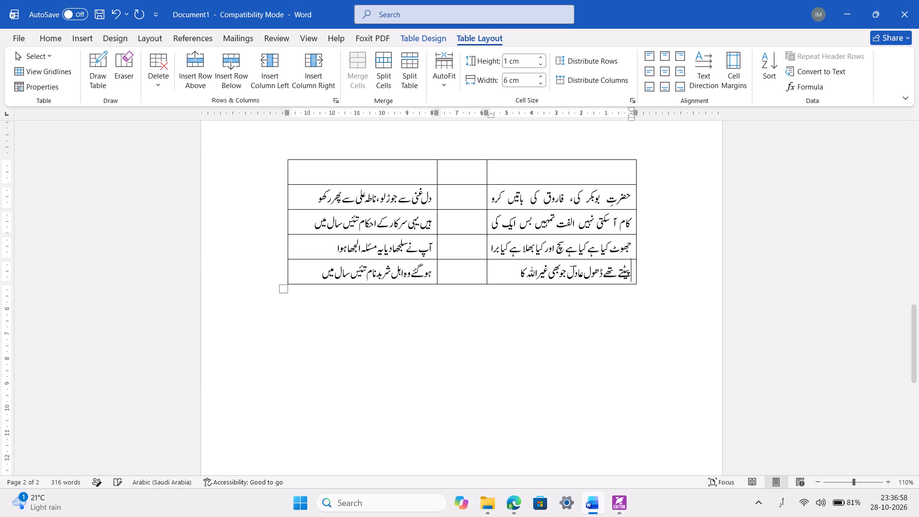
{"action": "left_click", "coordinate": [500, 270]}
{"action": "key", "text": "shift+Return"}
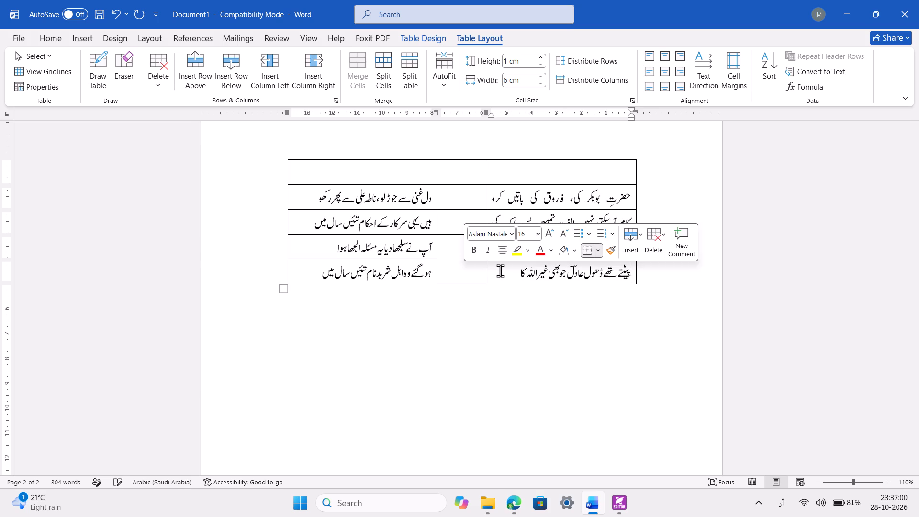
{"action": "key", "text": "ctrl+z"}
Insert a manual line break after the table's last right-column verse line, ending in غیر اللہ کا, to stretch it.
{"action": "left_click", "coordinate": [501, 272]}
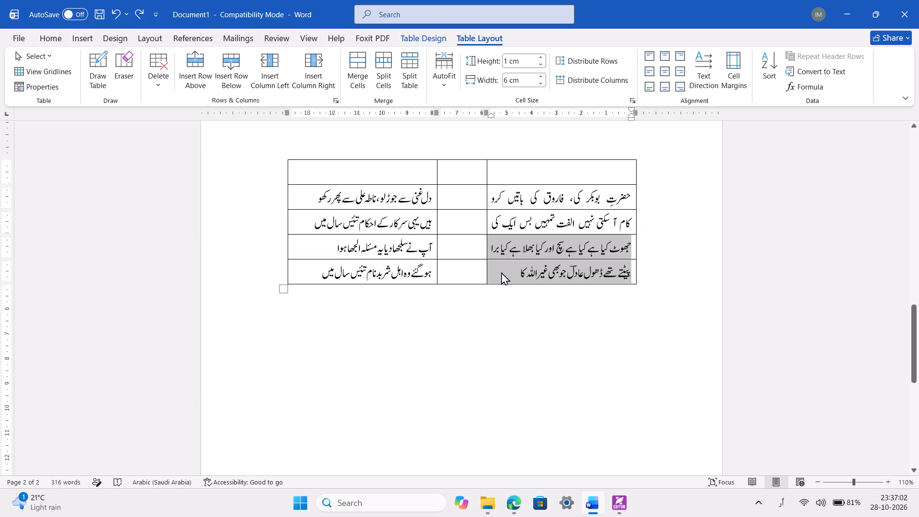
{"action": "key", "text": "shift+Return"}
Insert an empty table row below the second page's verse row ending in احکام تئیس سال میں to separate the couplets.
{"action": "scroll", "coordinate": [501, 272], "scroll_direction": "up", "scroll_amount": 1}
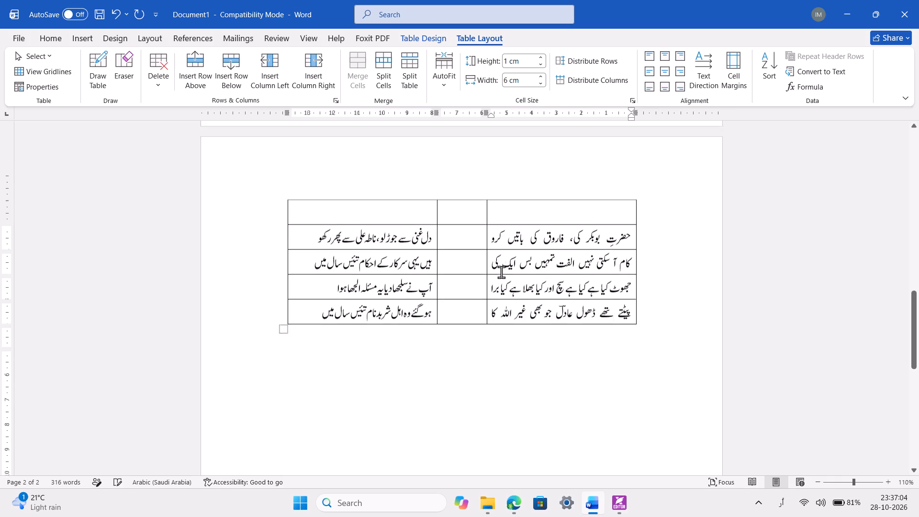
{"action": "scroll", "coordinate": [501, 272], "scroll_direction": "up", "scroll_amount": 1}
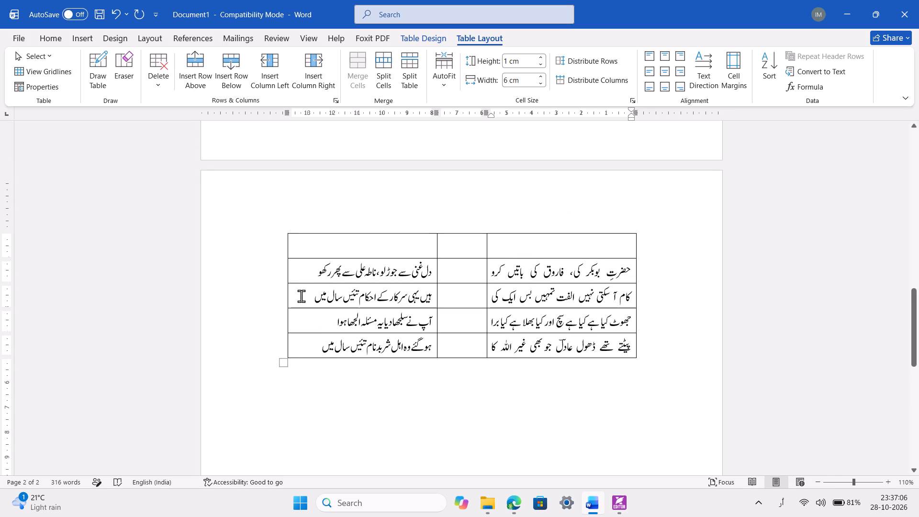
{"action": "left_click", "coordinate": [301, 296]}
{"action": "right_click", "coordinate": [301, 296]}
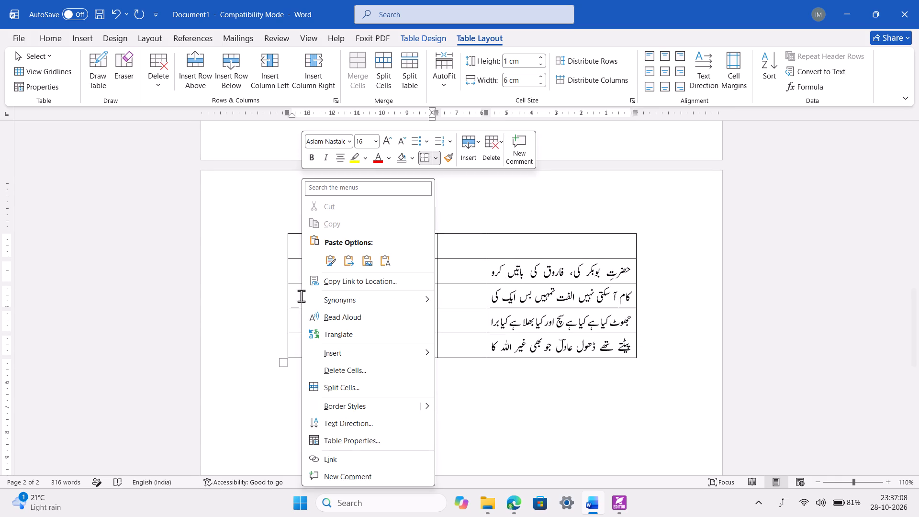
{"action": "left_click", "coordinate": [402, 356]}
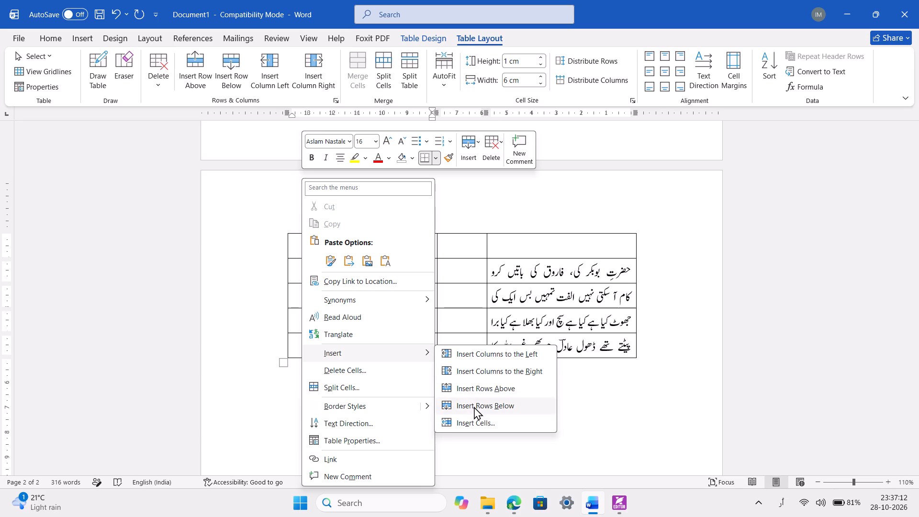
{"action": "left_click", "coordinate": [474, 406]}
{"action": "left_click", "coordinate": [570, 315]}
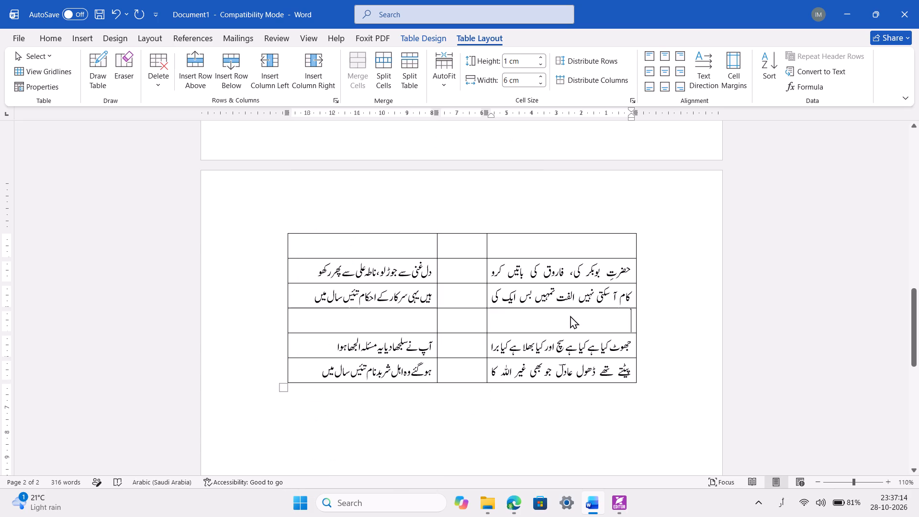
Insert manual line breaks after the second page's left-column verse lines ending in بدنام تئیس سال میں, الجھا ہوا, احکام تئیس سال میں and پھر رکھو.
{"action": "left_click", "coordinate": [315, 370]}
{"action": "key", "text": "shift+Return"}
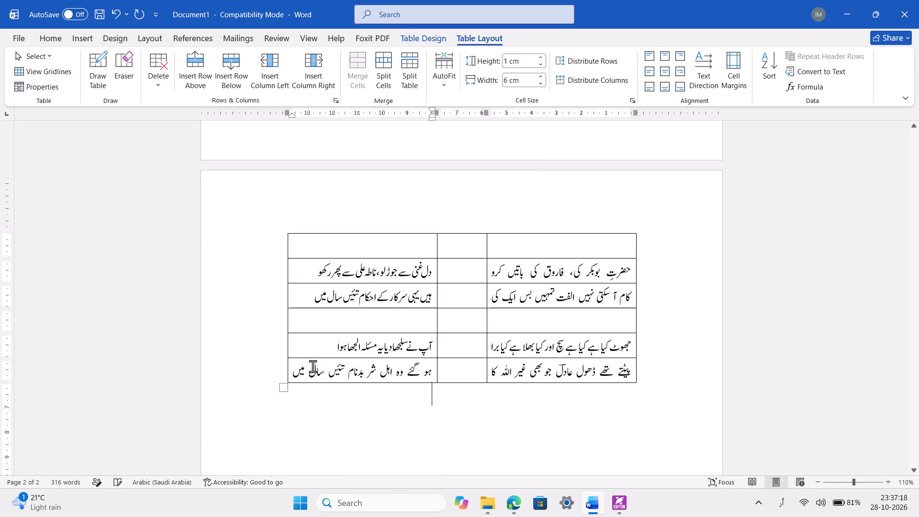
{"action": "left_click", "coordinate": [312, 352]}
{"action": "key", "text": "shift+Return"}
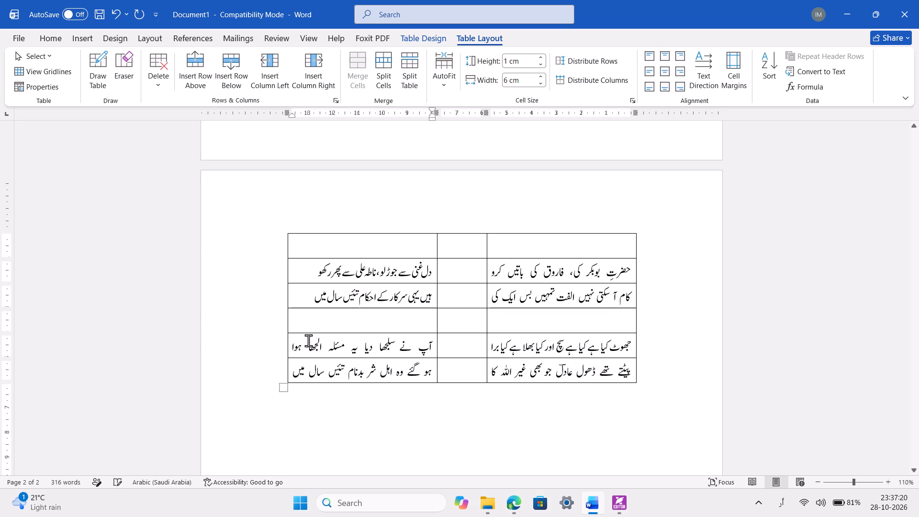
{"action": "left_click", "coordinate": [304, 301]}
{"action": "key", "text": "shift+Return"}
{"action": "scroll", "coordinate": [304, 301], "scroll_direction": "up", "scroll_amount": 1}
{"action": "left_click", "coordinate": [305, 341]}
{"action": "key", "text": "shift+Return"}
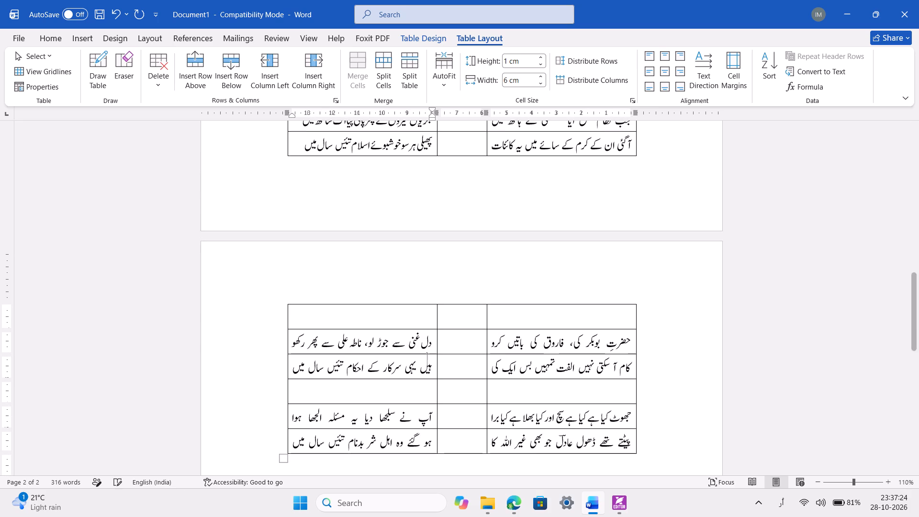
Insert manual line breaks after the left-column verse lines ending in اسلام تئیس سال میں, اک ساتھ میں, نام تئیس سال میں and فرمانِ حق.
{"action": "scroll", "coordinate": [305, 341], "scroll_direction": "up", "scroll_amount": 1}
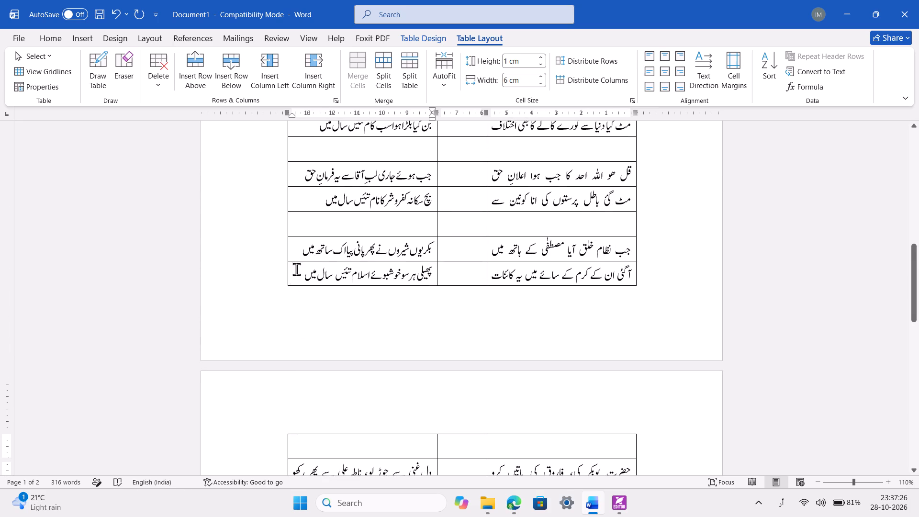
{"action": "left_click", "coordinate": [297, 269]}
{"action": "key", "text": "shift+Return"}
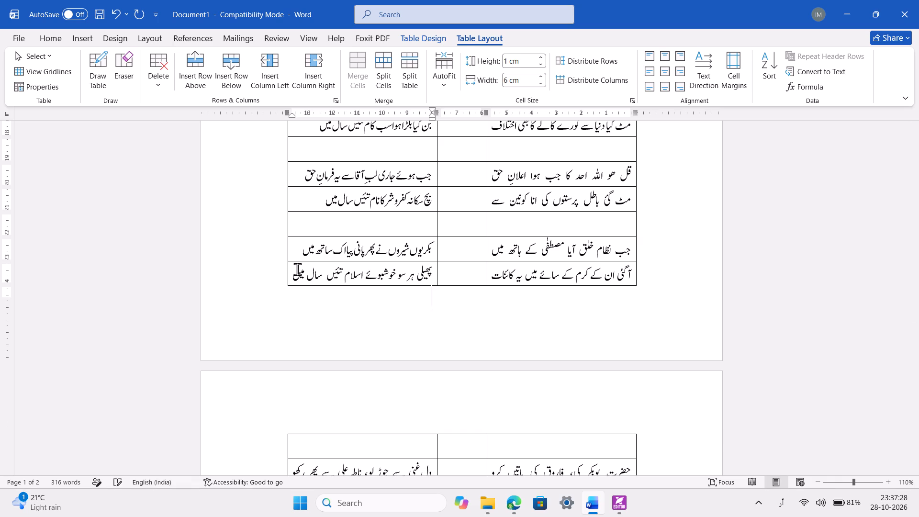
{"action": "left_click", "coordinate": [296, 253]}
{"action": "key", "text": "shift+Return"}
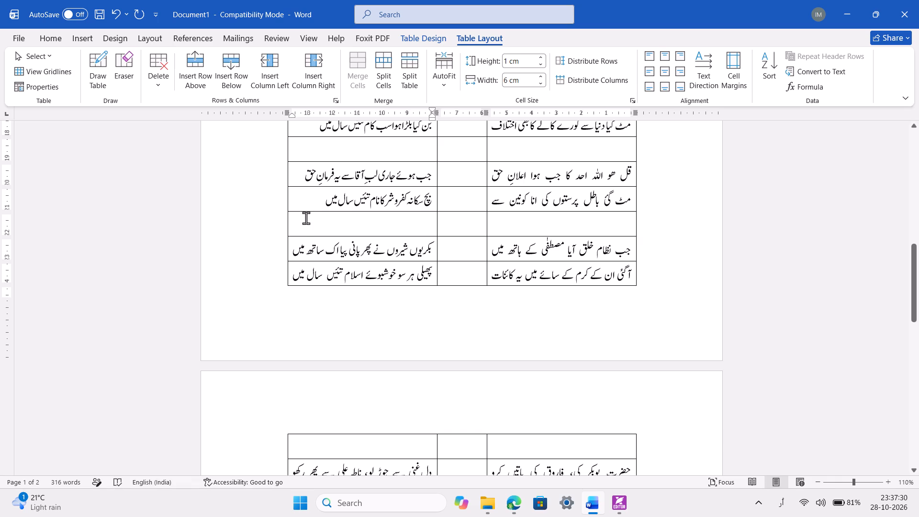
{"action": "left_click", "coordinate": [316, 191]}
{"action": "key", "text": "shift+Return"}
{"action": "scroll", "coordinate": [316, 191], "scroll_direction": "up", "scroll_amount": 1}
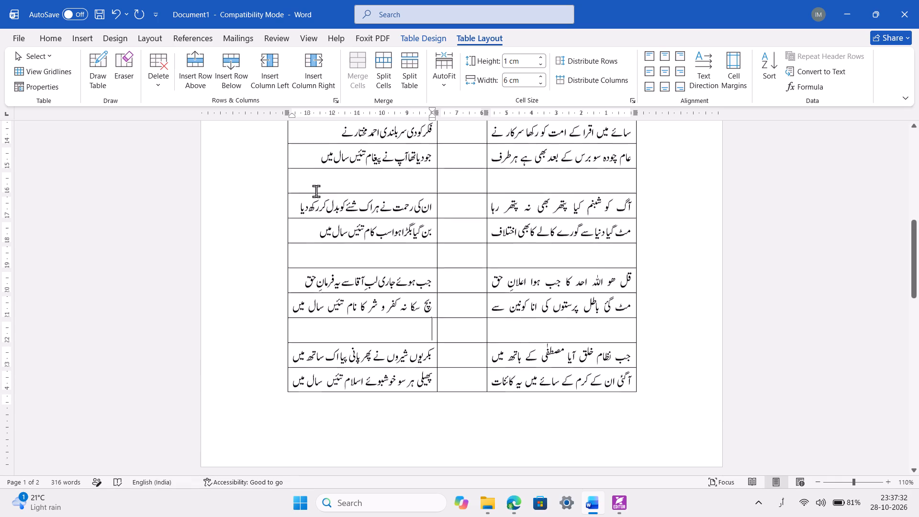
{"action": "left_click", "coordinate": [300, 280]}
{"action": "key", "text": "shift+Return"}
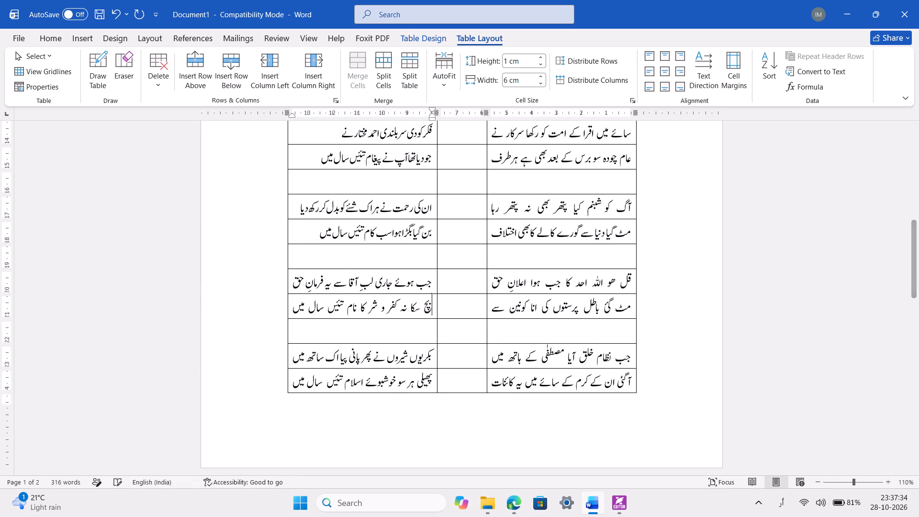
Insert manual line breaks after the left-column verse lines ending in کام تئیس سال میں, رکھ دیا, پیغام تئیس سال میں and مختار نے.
{"action": "scroll", "coordinate": [300, 280], "scroll_direction": "up", "scroll_amount": 1}
{"action": "left_click", "coordinate": [307, 329]}
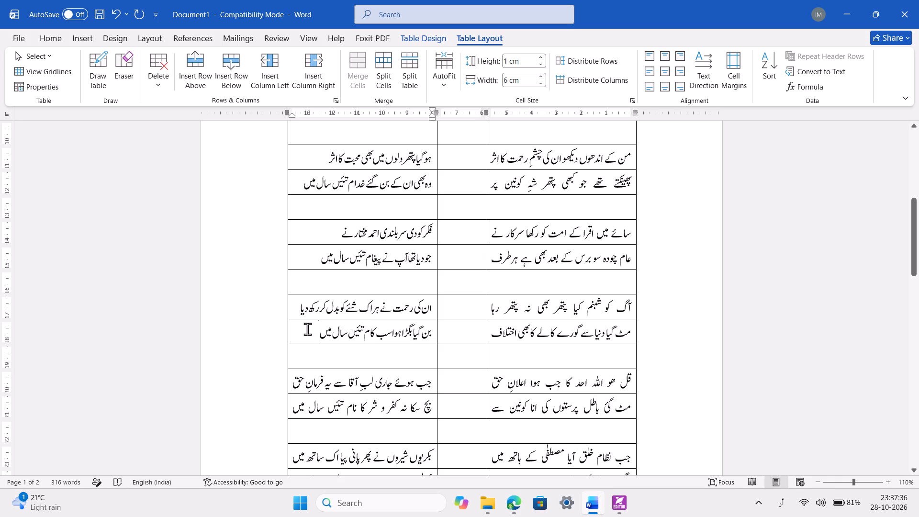
{"action": "key", "text": "shift+Return"}
{"action": "left_click", "coordinate": [297, 311]}
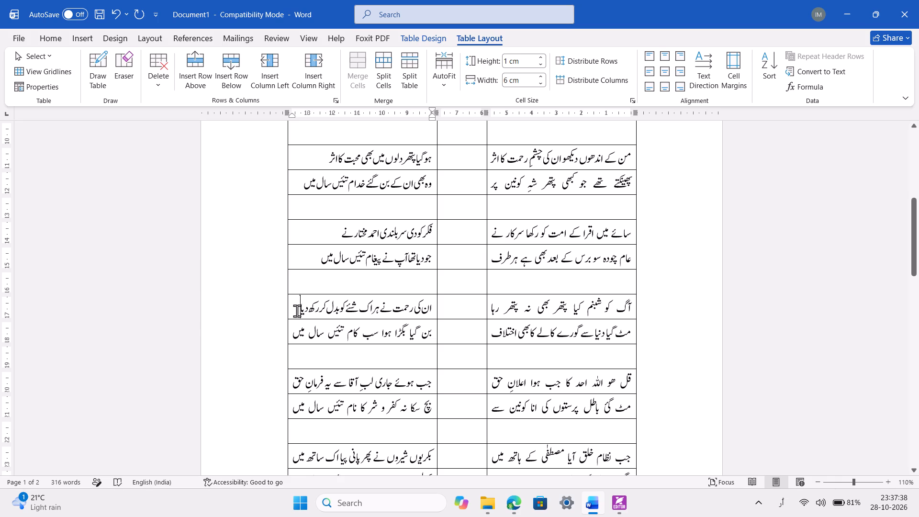
{"action": "key", "text": "shift+Return"}
{"action": "scroll", "coordinate": [297, 311], "scroll_direction": "up", "scroll_amount": 1}
{"action": "left_click", "coordinate": [304, 327]}
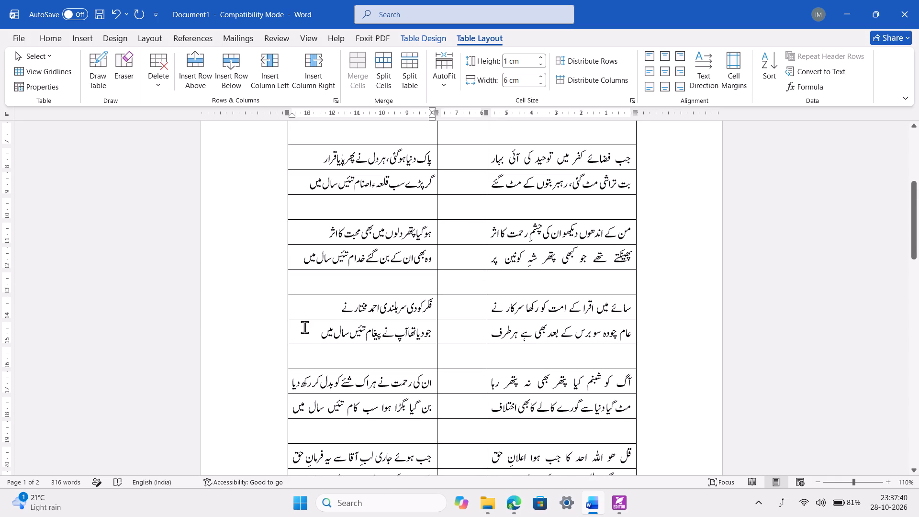
{"action": "key", "text": "shift+Return"}
{"action": "left_click", "coordinate": [323, 300]}
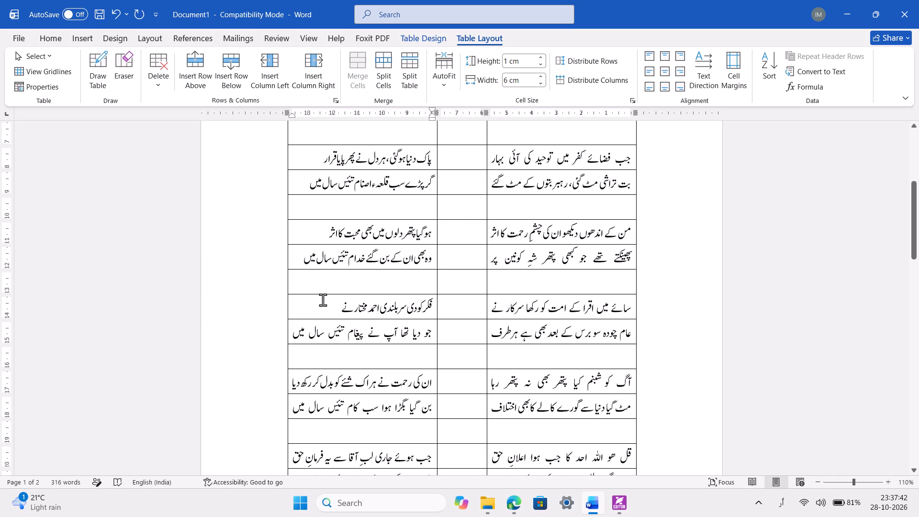
{"action": "key", "text": "shift+Return"}
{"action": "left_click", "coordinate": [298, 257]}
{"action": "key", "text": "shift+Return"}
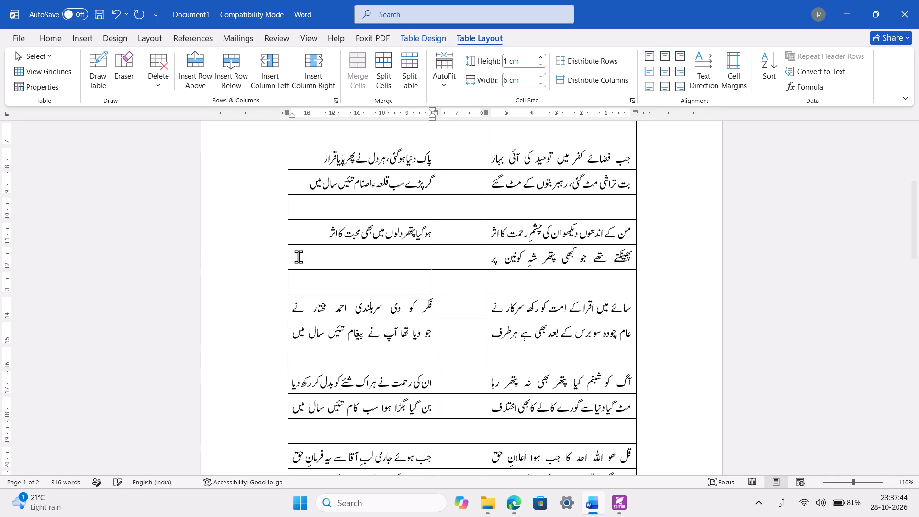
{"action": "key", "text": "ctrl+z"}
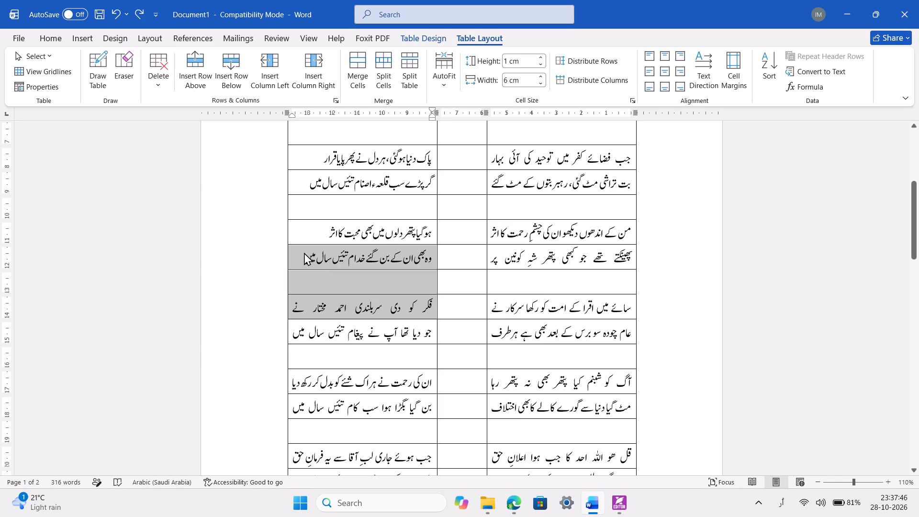
Insert manual line breaks after the left-column verse lines ending in خدام تئیس سال میں and محبت کا اثر to stretch them.
{"action": "left_click", "coordinate": [304, 252]}
{"action": "key", "text": "shift+Return"}
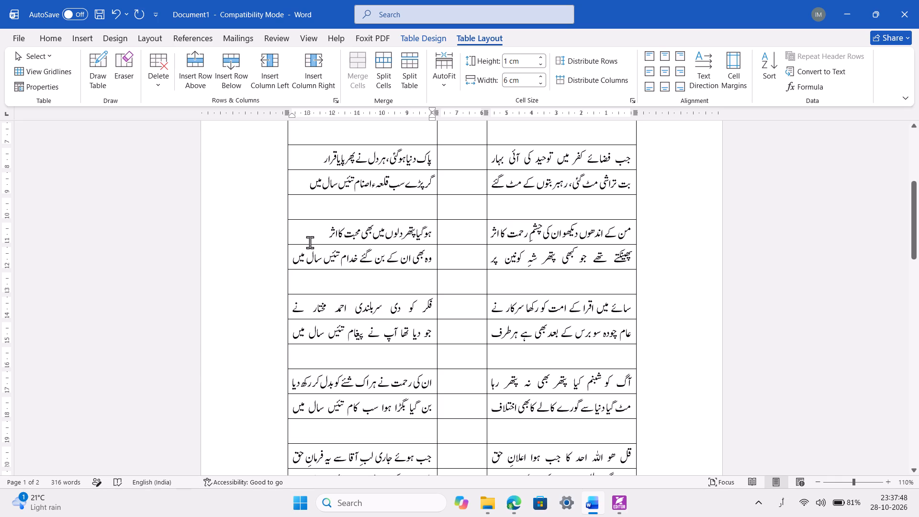
{"action": "left_click", "coordinate": [316, 235]}
{"action": "key", "text": "shift+Return"}
Insert manual line breaks after the left-column verse lines ending in اصنام تئیس سال میں, پایا قرار and عام تئیس سال میں to stretch them.
{"action": "scroll", "coordinate": [316, 235], "scroll_direction": "up", "scroll_amount": 1}
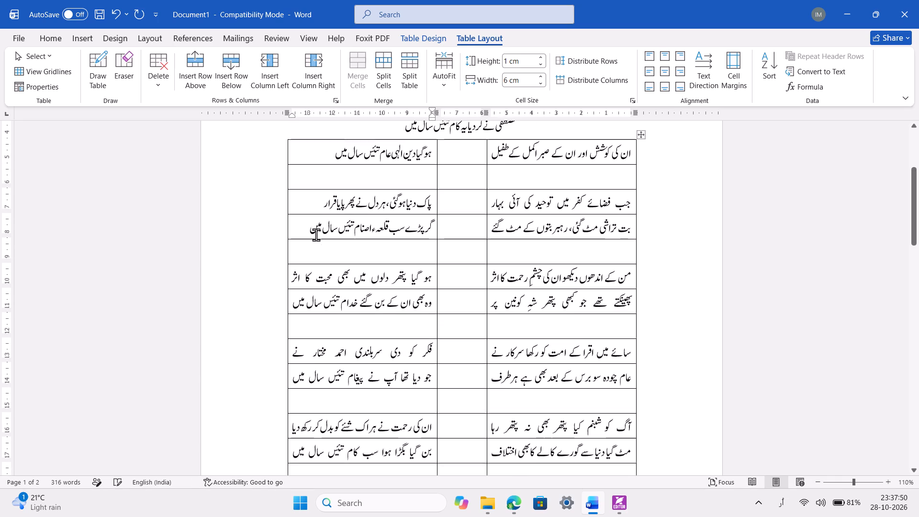
{"action": "scroll", "coordinate": [316, 235], "scroll_direction": "up", "scroll_amount": 1}
{"action": "left_click", "coordinate": [303, 247]}
{"action": "key", "text": "shift+Return"}
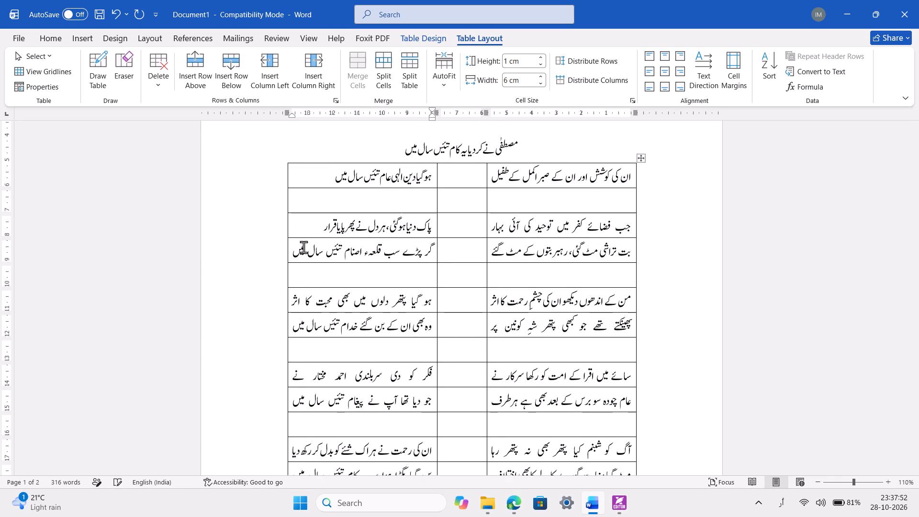
{"action": "left_click", "coordinate": [301, 226]}
{"action": "key", "text": "shift+Return"}
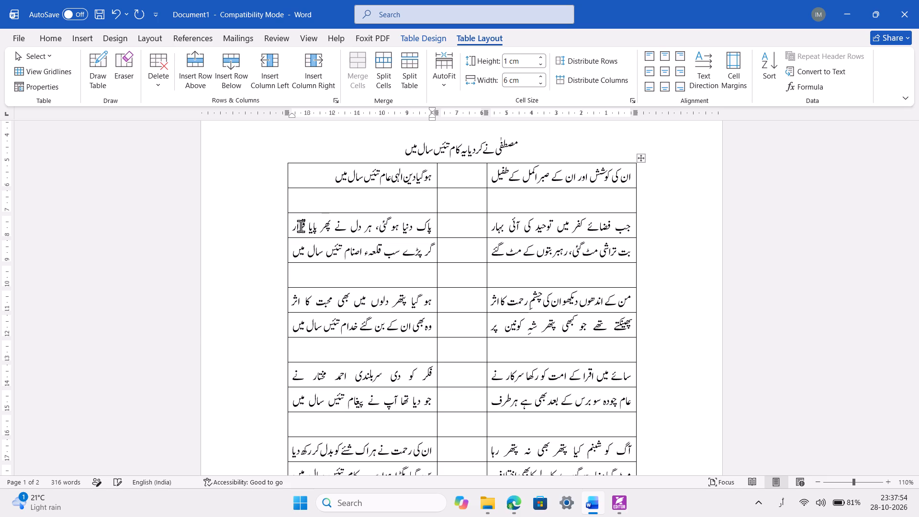
{"action": "left_click", "coordinate": [322, 179]}
{"action": "key", "text": "shift+Return"}
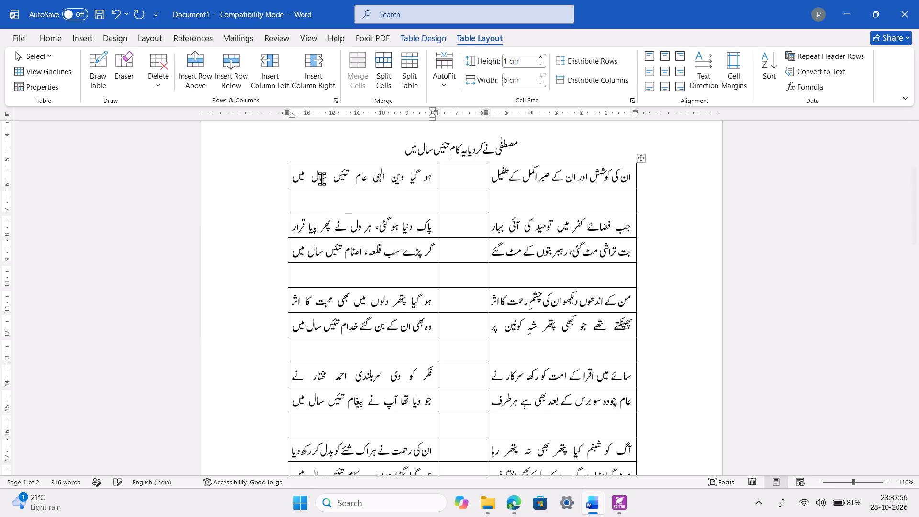
Look through the poem table to check the stretched verse lines in both columns.
{"action": "scroll", "coordinate": [322, 179], "scroll_direction": "up", "scroll_amount": 1}
{"action": "left_click", "coordinate": [382, 262]}
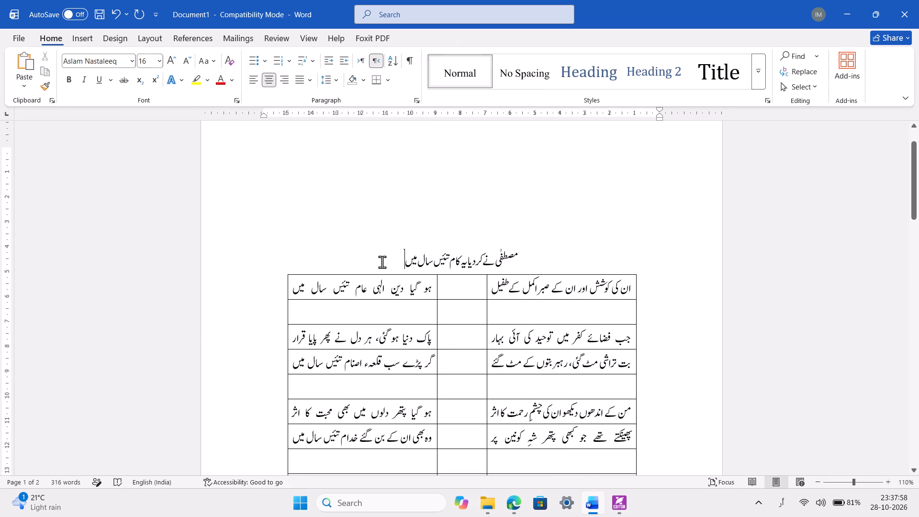
{"action": "scroll", "coordinate": [382, 262], "scroll_direction": "down", "scroll_amount": 1}
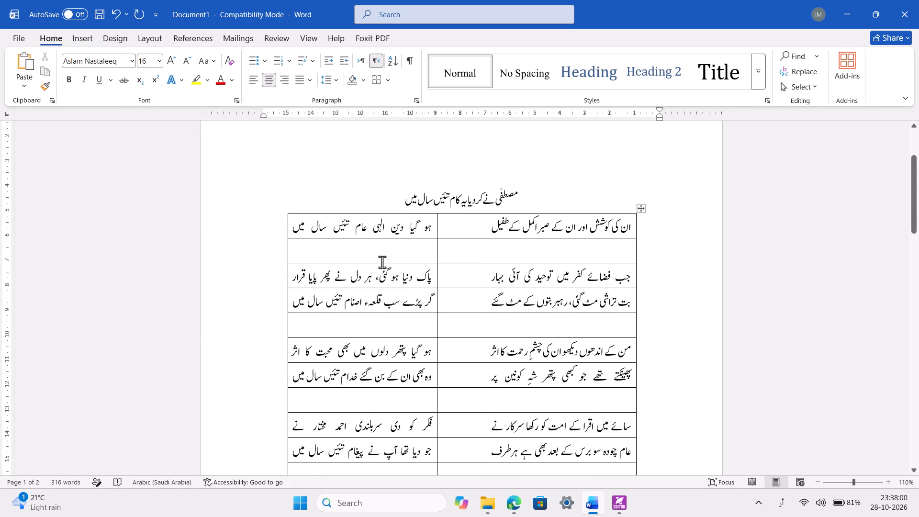
{"action": "scroll", "coordinate": [382, 262], "scroll_direction": "down", "scroll_amount": 3}
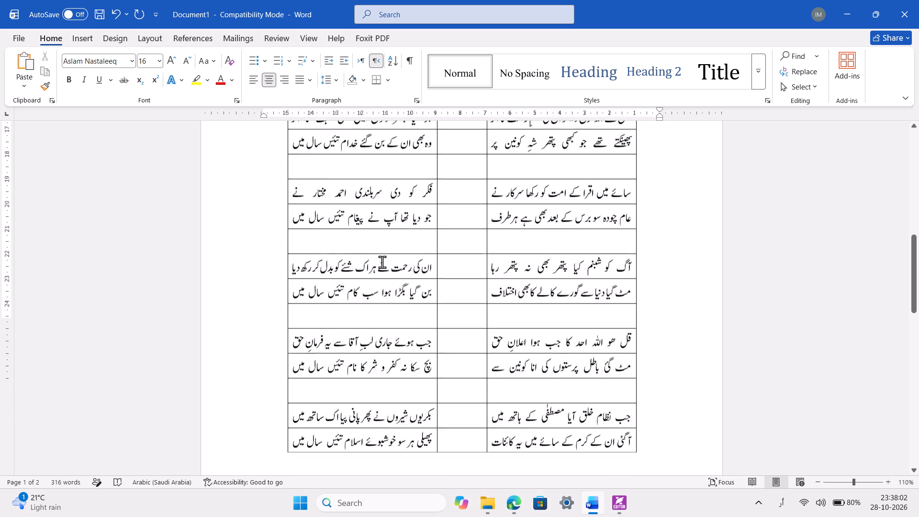
{"action": "scroll", "coordinate": [382, 262], "scroll_direction": "down", "scroll_amount": 3}
{"action": "scroll", "coordinate": [382, 262], "scroll_direction": "up", "scroll_amount": 5}
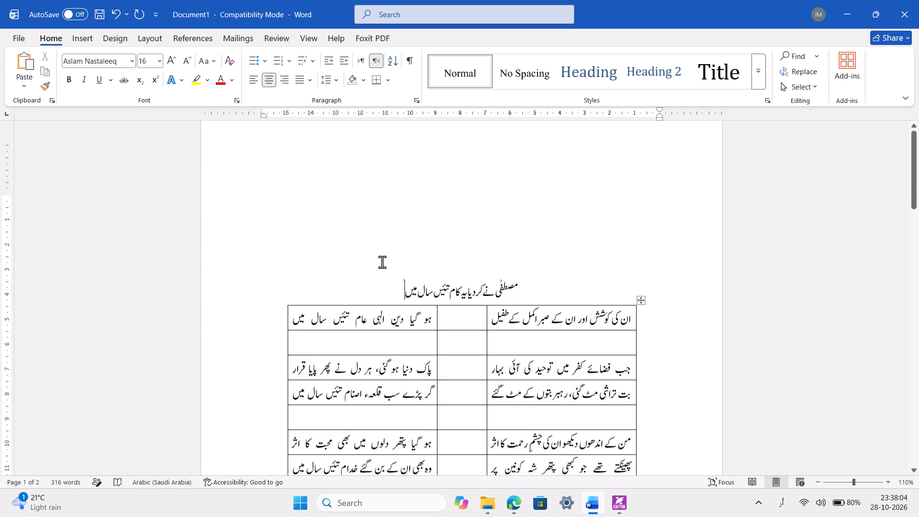
{"action": "scroll", "coordinate": [382, 262], "scroll_direction": "down", "scroll_amount": 1}
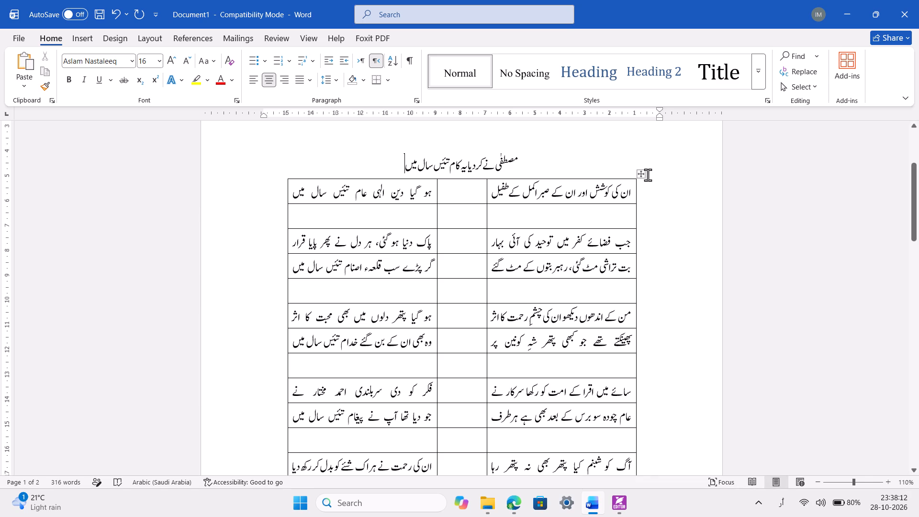
Enter the separator ٭٭٭ in the middle cell of the first blank row between couplets.
{"action": "left_click", "coordinate": [466, 195]}
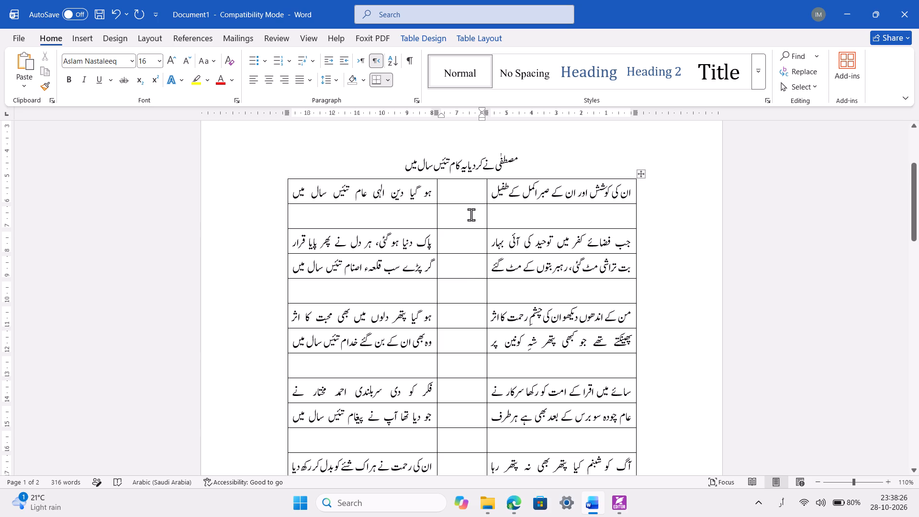
{"action": "left_click", "coordinate": [471, 214]}
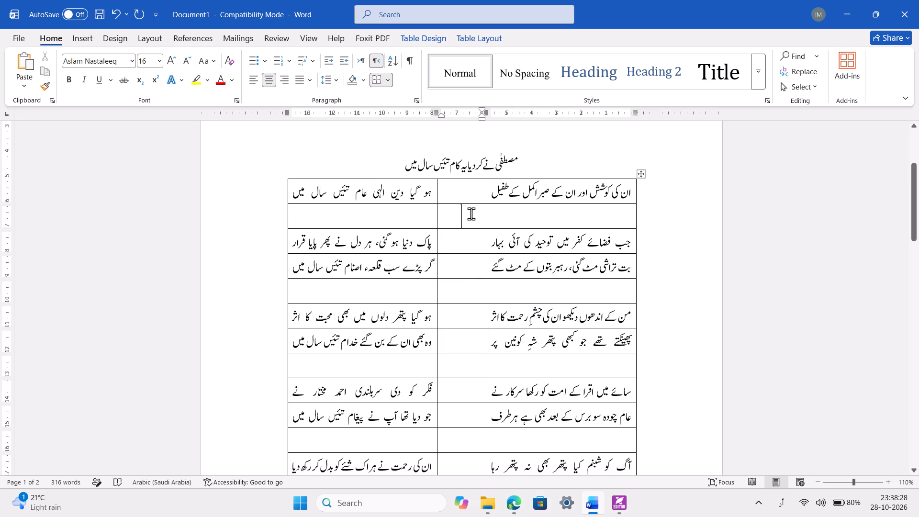
{"action": "type", "text": "٭٭٭"}
Copy the ☆☆☆ separator from the first blank row into the middle cells of the next three blank rows.
{"action": "triple_click", "coordinate": [471, 214]}
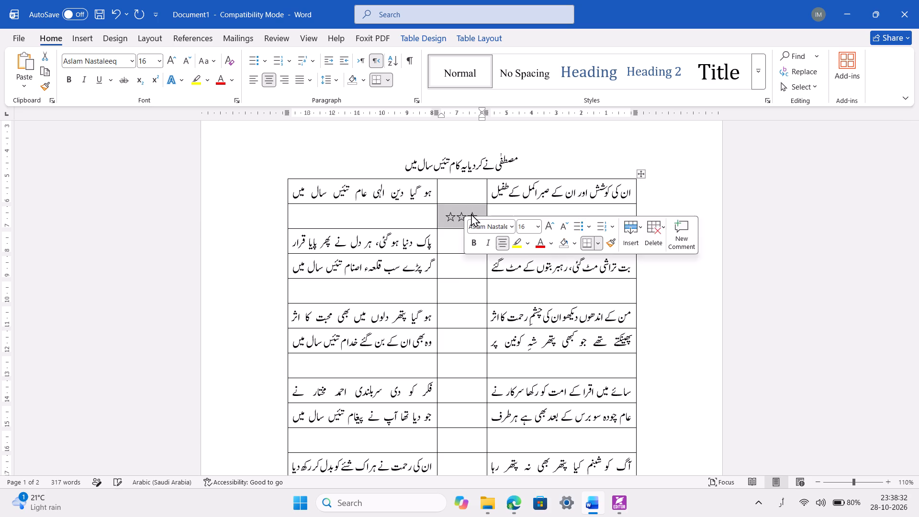
{"action": "key", "text": "ctrl+c"}
{"action": "left_click", "coordinate": [465, 291]}
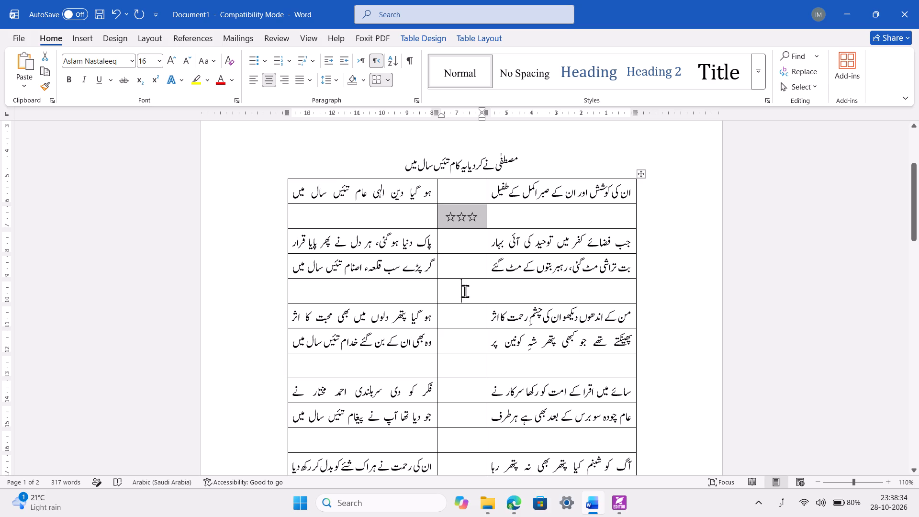
{"action": "key", "text": "ctrl+v"}
{"action": "scroll", "coordinate": [465, 291], "scroll_direction": "down", "scroll_amount": 1}
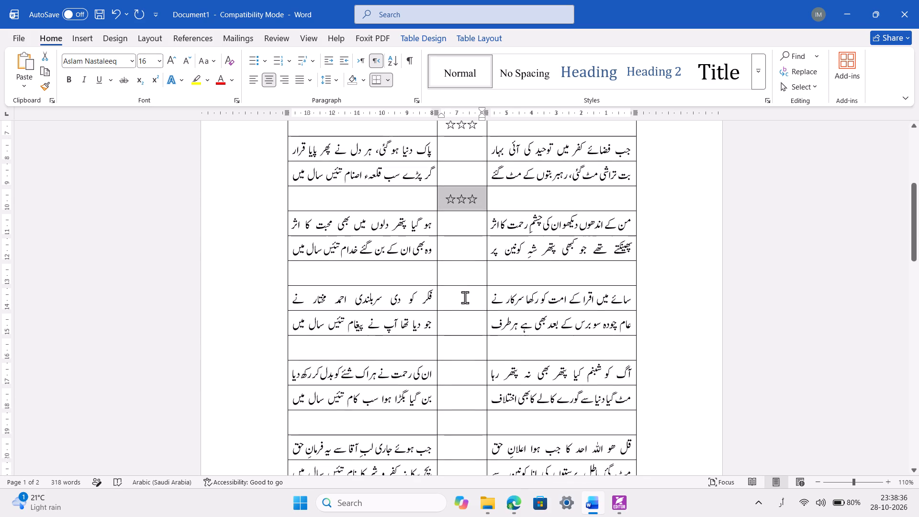
{"action": "left_click", "coordinate": [477, 268]}
{"action": "key", "text": "ctrl+v"}
{"action": "scroll", "coordinate": [477, 268], "scroll_direction": "down", "scroll_amount": 1}
{"action": "left_click", "coordinate": [484, 241]}
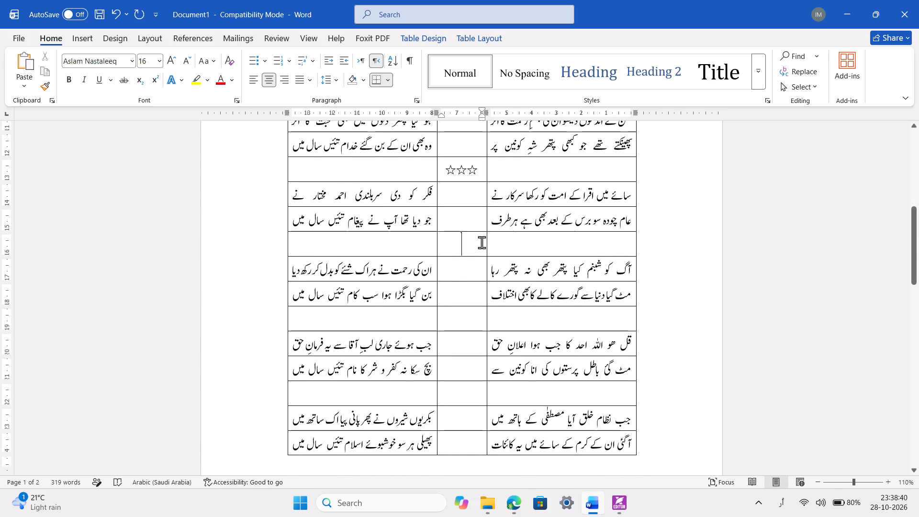
{"action": "key", "text": "ctrl+v"}
Paste the ☆☆☆ separator into the middle cells of the last two blank rows on page one.
{"action": "scroll", "coordinate": [477, 244], "scroll_direction": "down", "scroll_amount": 1}
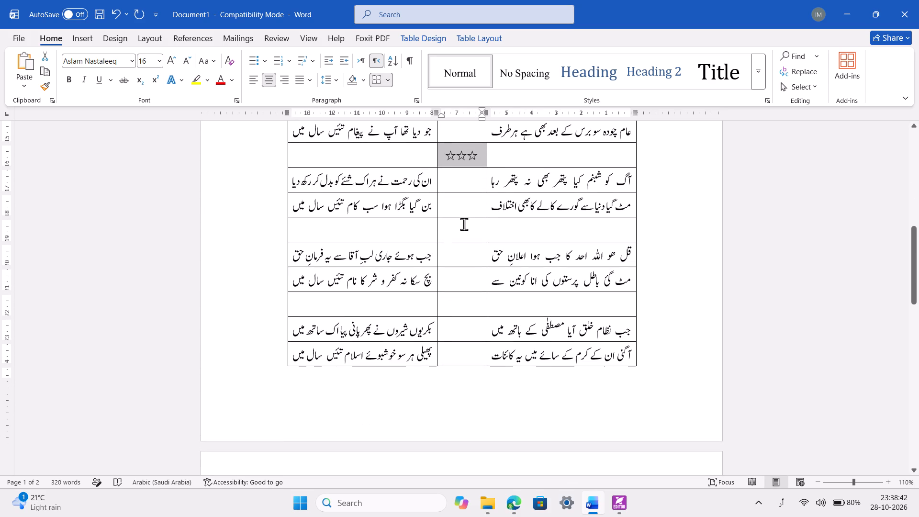
{"action": "left_click", "coordinate": [464, 224]}
{"action": "key", "text": "ctrl+v"}
{"action": "scroll", "coordinate": [464, 224], "scroll_direction": "down", "scroll_amount": 1}
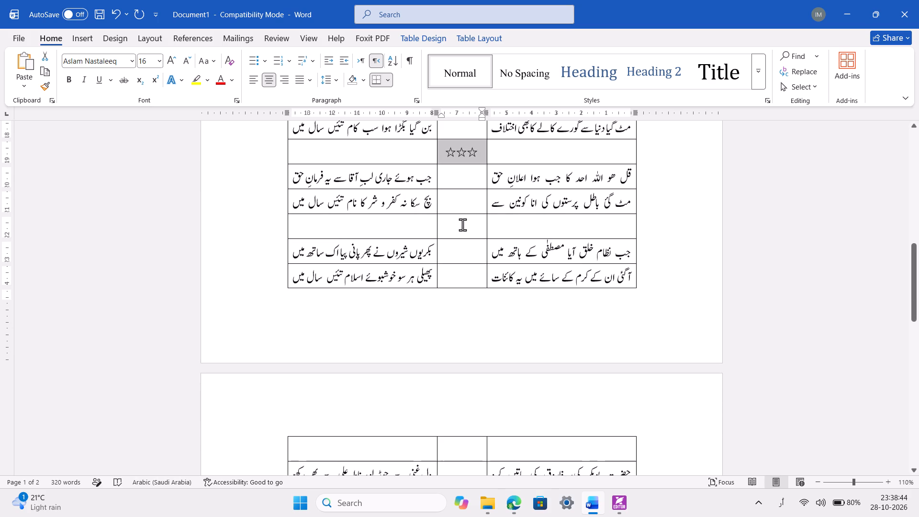
{"action": "left_click", "coordinate": [461, 225]}
{"action": "key", "text": "ctrl+v"}
{"action": "scroll", "coordinate": [461, 225], "scroll_direction": "down", "scroll_amount": 1}
{"action": "left_click", "coordinate": [461, 225]}
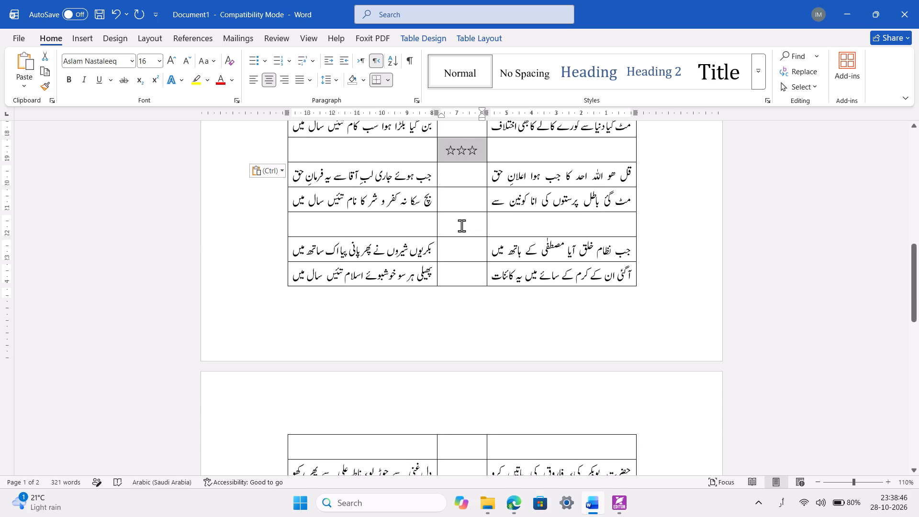
{"action": "key", "text": "ctrl+v"}
Paste the ☆☆☆ separator into the middle cells of both blank rows on page two.
{"action": "scroll", "coordinate": [461, 225], "scroll_direction": "down", "scroll_amount": 2}
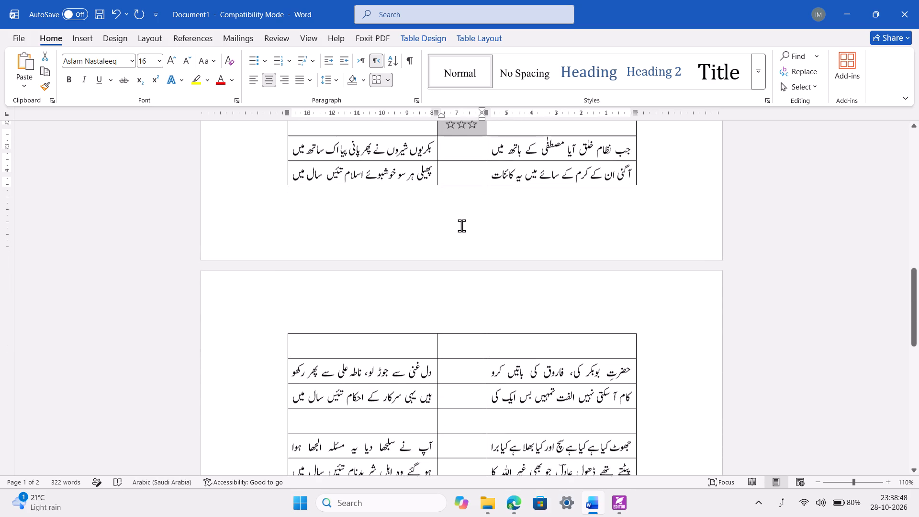
{"action": "left_click", "coordinate": [478, 333]}
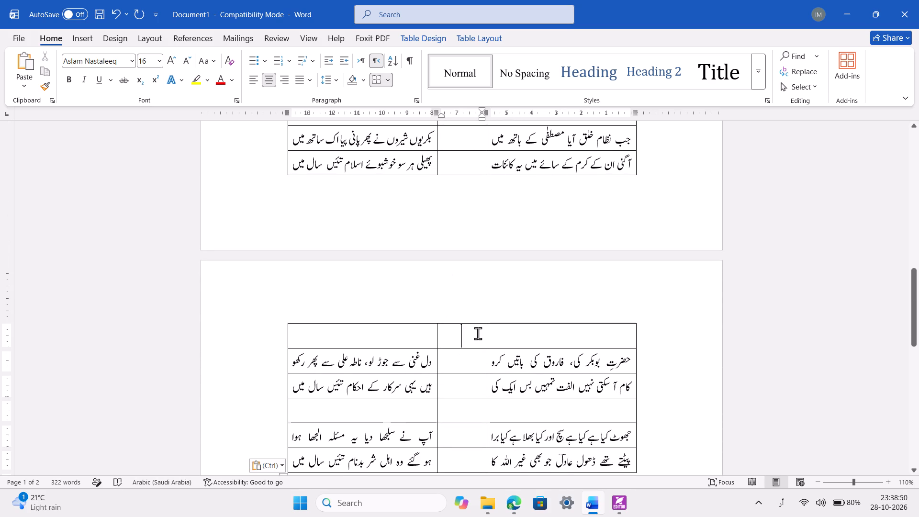
{"action": "key", "text": "ctrl+v"}
{"action": "scroll", "coordinate": [478, 333], "scroll_direction": "down", "scroll_amount": 2}
{"action": "left_click", "coordinate": [465, 237]}
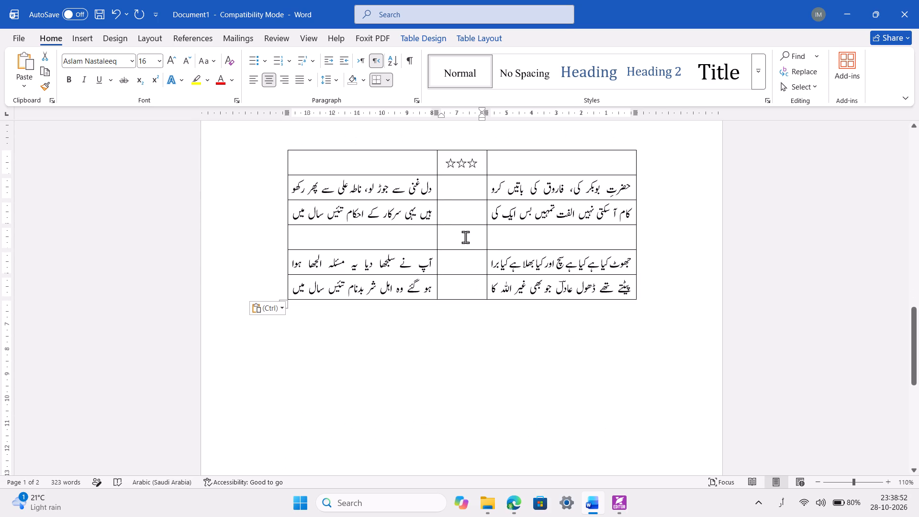
{"action": "key", "text": "ctrl+v"}
Insert a row below the table's last verse row and paste the ☆☆☆ separator into its middle cell.
{"action": "left_click", "coordinate": [460, 312]}
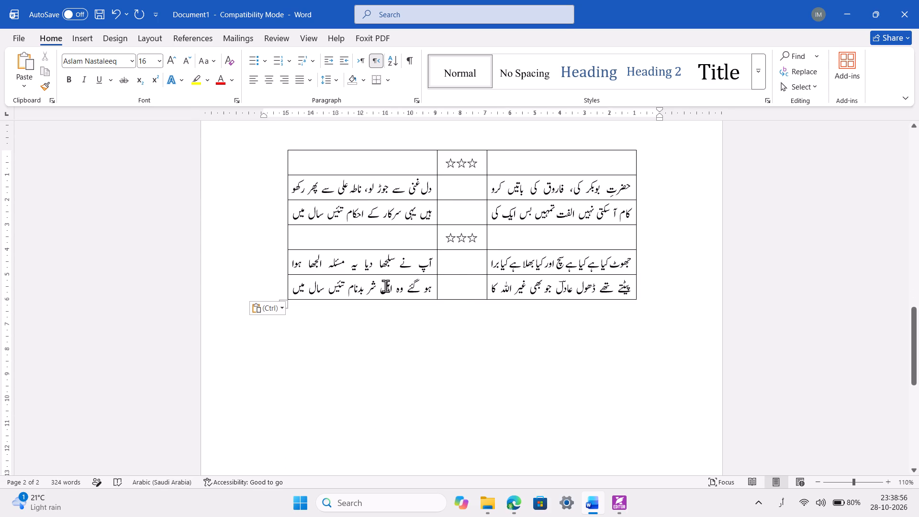
{"action": "left_click", "coordinate": [304, 290]}
{"action": "right_click", "coordinate": [304, 290]}
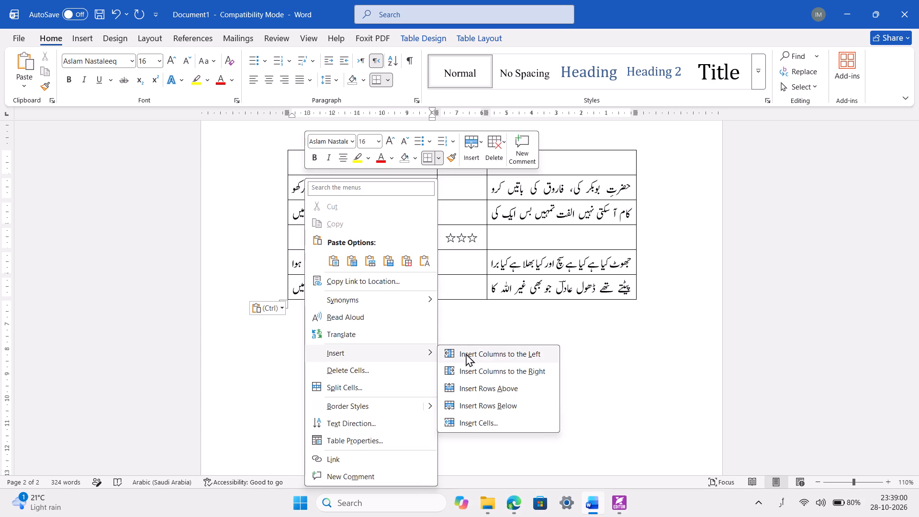
{"action": "left_click", "coordinate": [495, 405]}
{"action": "left_click", "coordinate": [461, 312]}
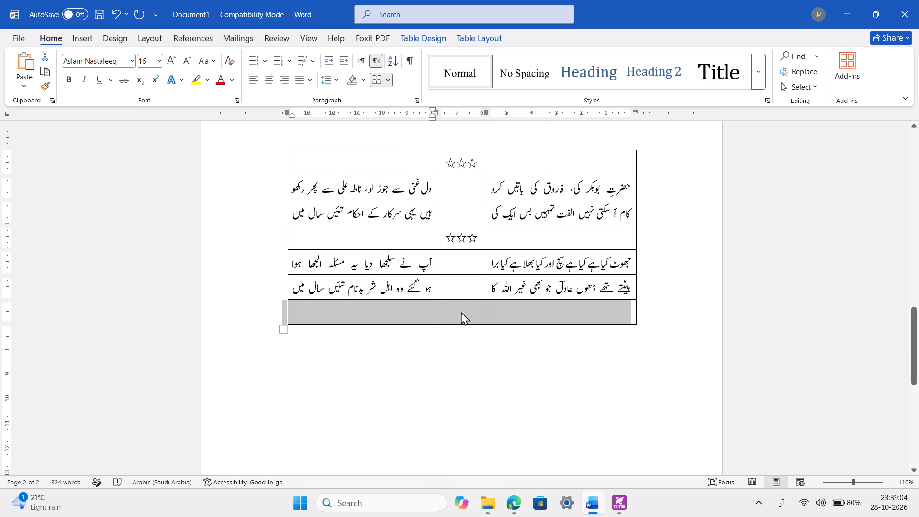
{"action": "key", "text": "ctrl+v"}
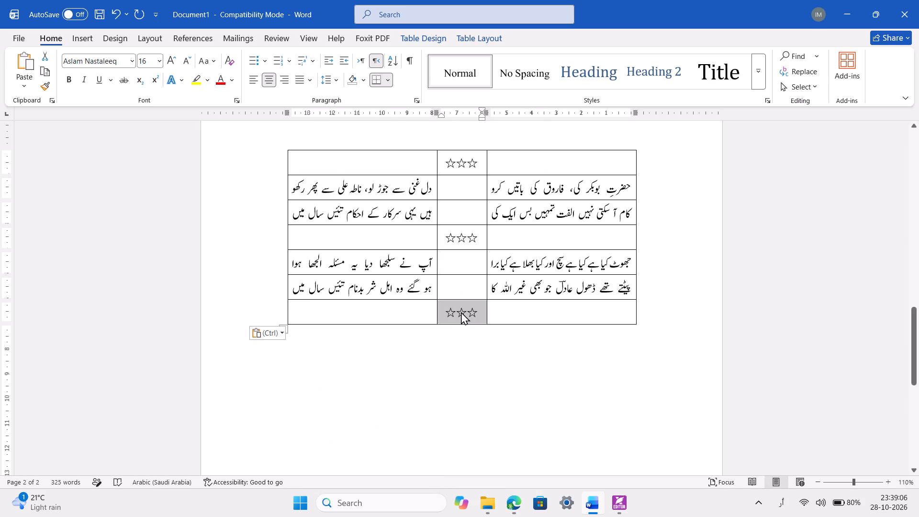
With formatting marks shown temporarily, delete all but one of the empty paragraphs above the opening line.
{"action": "scroll", "coordinate": [461, 312], "scroll_direction": "up", "scroll_amount": 6}
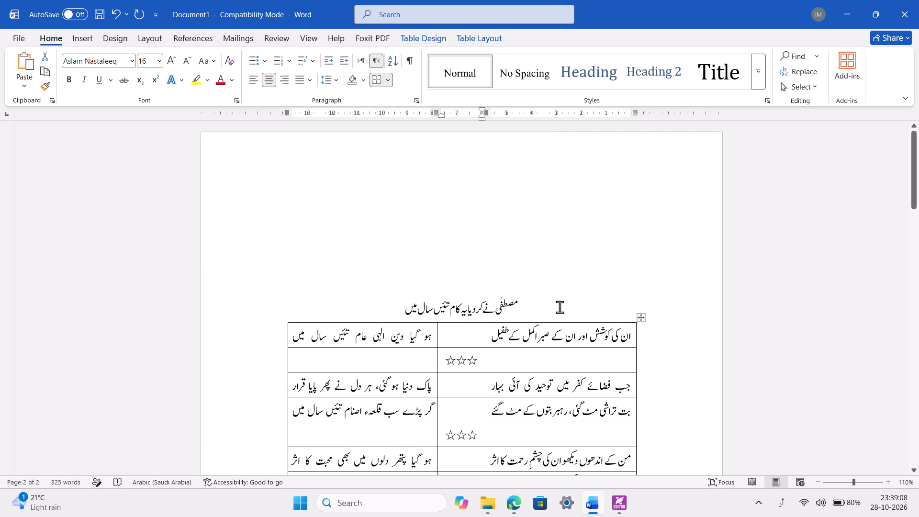
{"action": "left_click", "coordinate": [569, 291]}
{"action": "left_click", "coordinate": [407, 63]}
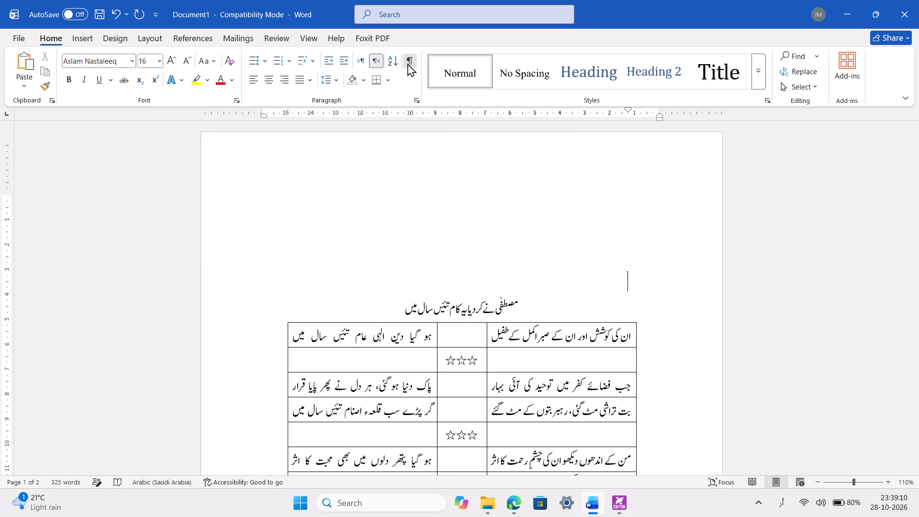
{"action": "left_click", "coordinate": [569, 281]}
{"action": "key", "text": "BackSpace"}
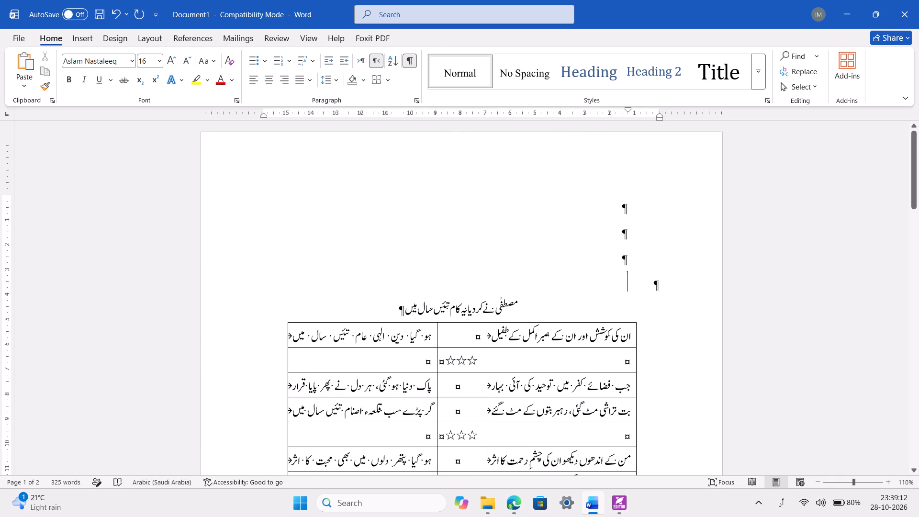
{"action": "key", "text": "BackSpace"}
{"action": "key", "text": "BackSpace"}
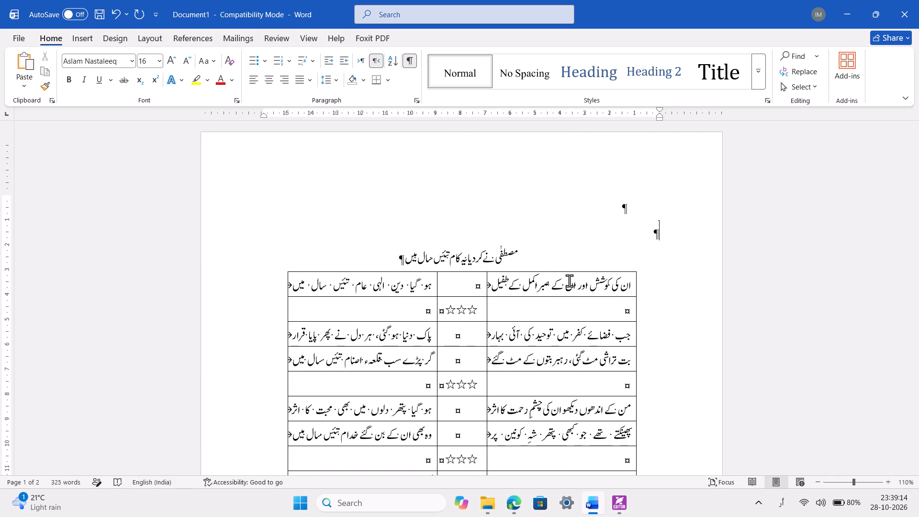
{"action": "key", "text": "BackSpace"}
{"action": "key", "text": "BackSpace"}
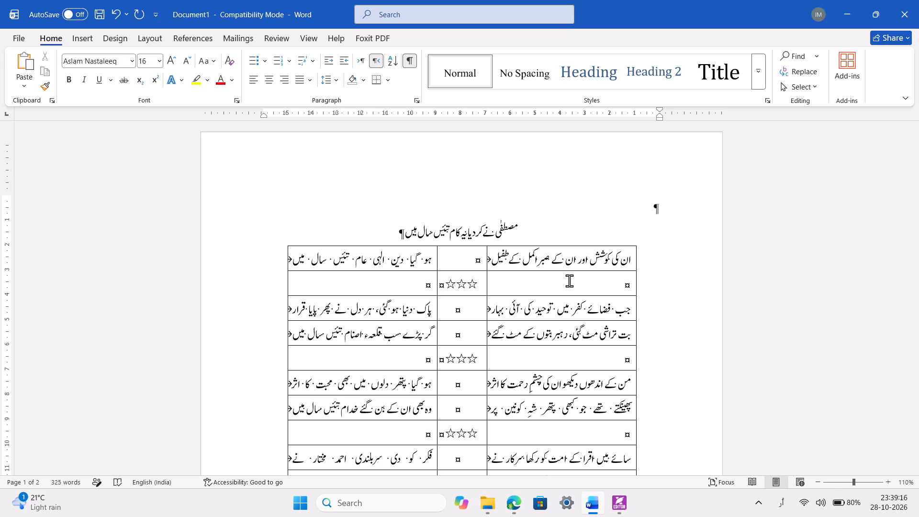
{"action": "key", "text": "ctrl+space"}
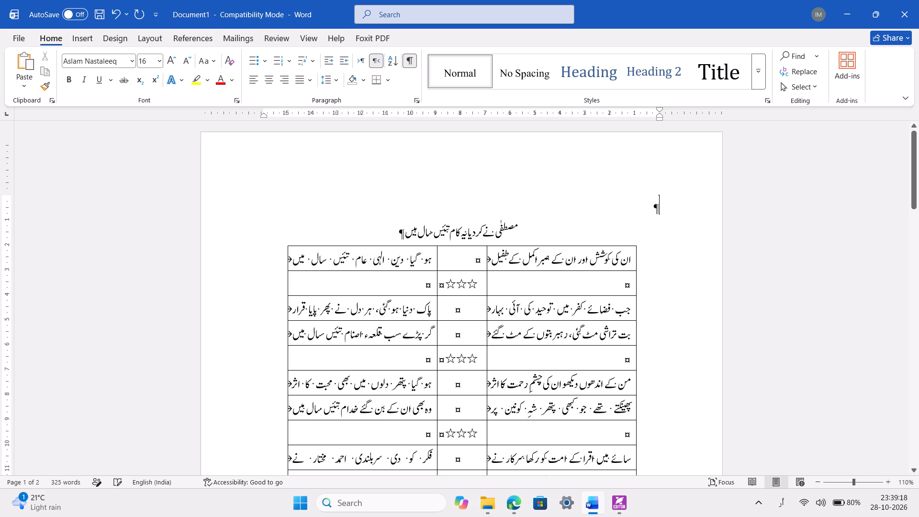
{"action": "left_click", "coordinate": [412, 57]}
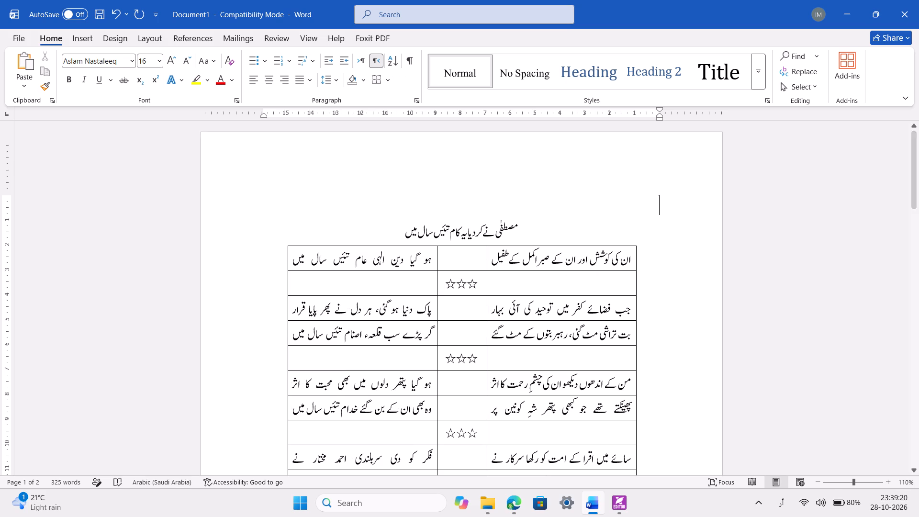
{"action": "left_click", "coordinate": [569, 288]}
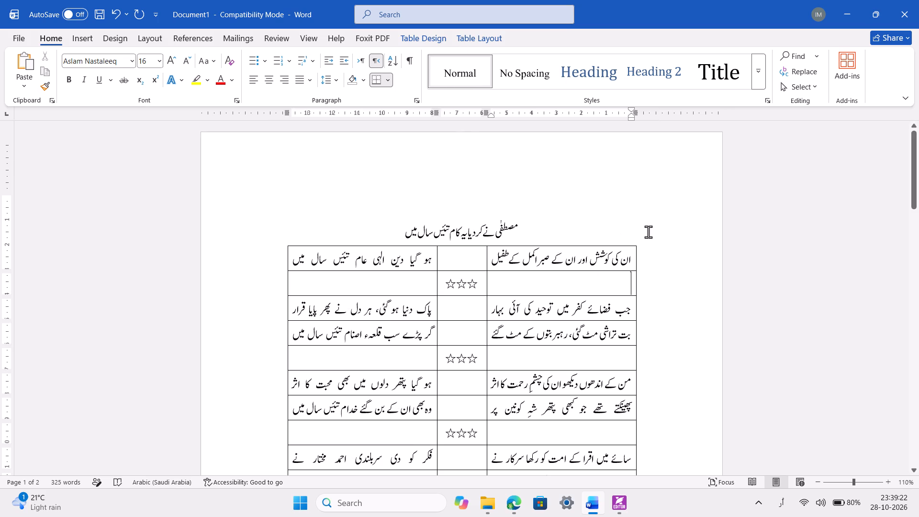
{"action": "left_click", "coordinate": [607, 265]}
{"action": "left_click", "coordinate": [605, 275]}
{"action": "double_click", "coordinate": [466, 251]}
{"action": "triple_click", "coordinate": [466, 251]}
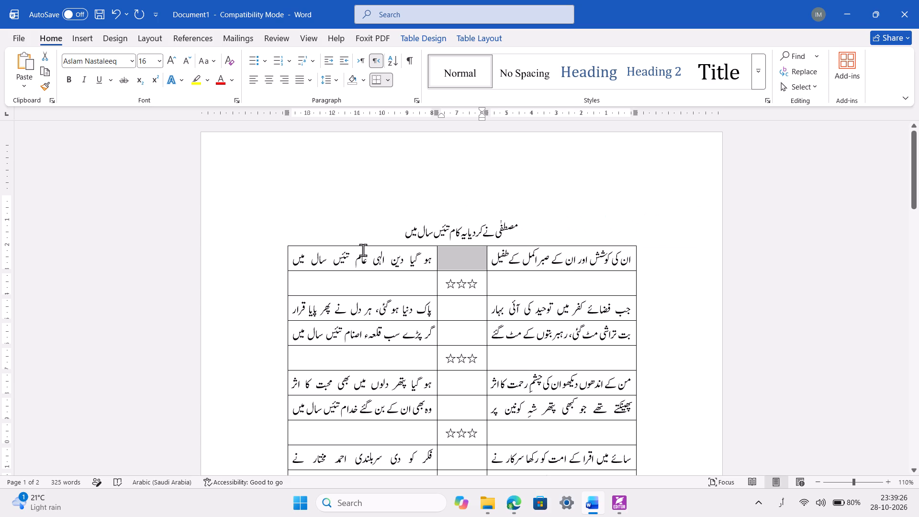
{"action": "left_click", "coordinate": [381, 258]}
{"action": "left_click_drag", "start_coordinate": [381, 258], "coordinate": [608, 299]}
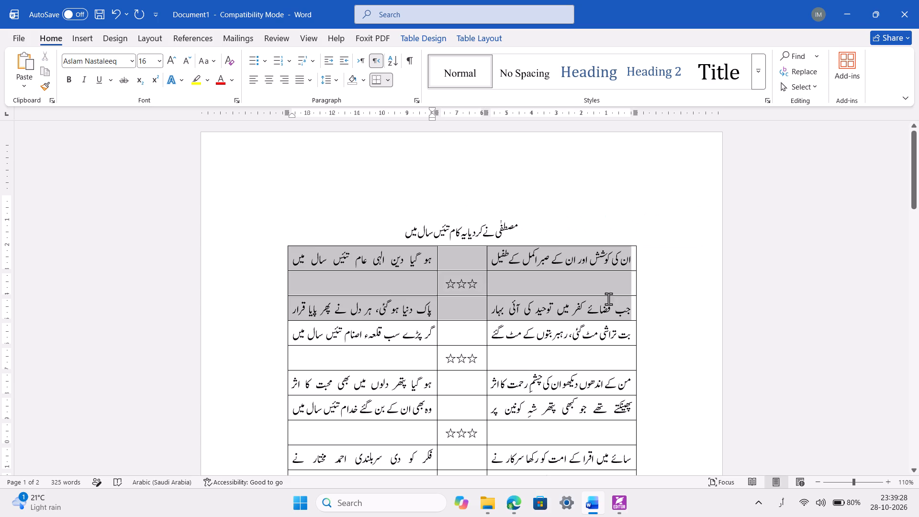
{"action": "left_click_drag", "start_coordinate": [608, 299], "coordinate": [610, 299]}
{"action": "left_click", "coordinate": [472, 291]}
Remove all borders from the entire poem table.
{"action": "scroll", "coordinate": [472, 291], "scroll_direction": "down", "scroll_amount": 3}
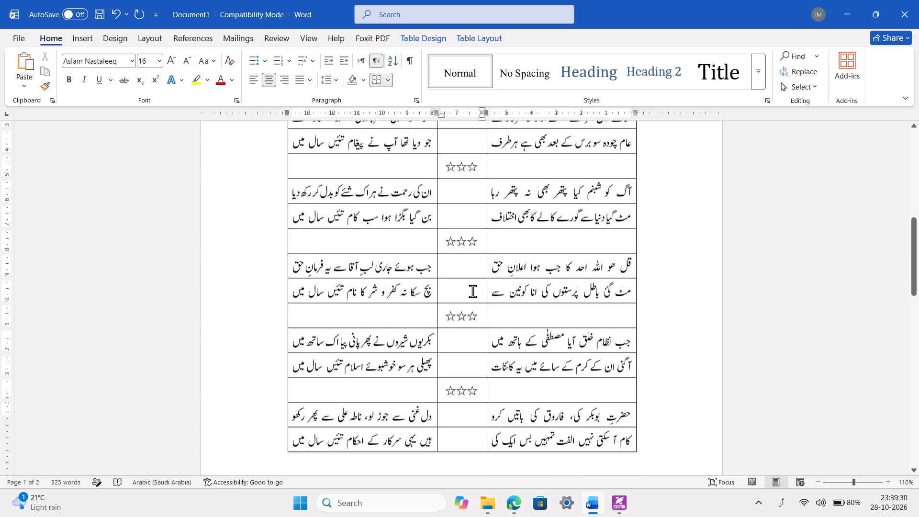
{"action": "scroll", "coordinate": [472, 291], "scroll_direction": "down", "scroll_amount": 4, "text": "ctrl"}
{"action": "scroll", "coordinate": [472, 291], "scroll_direction": "up", "scroll_amount": 4}
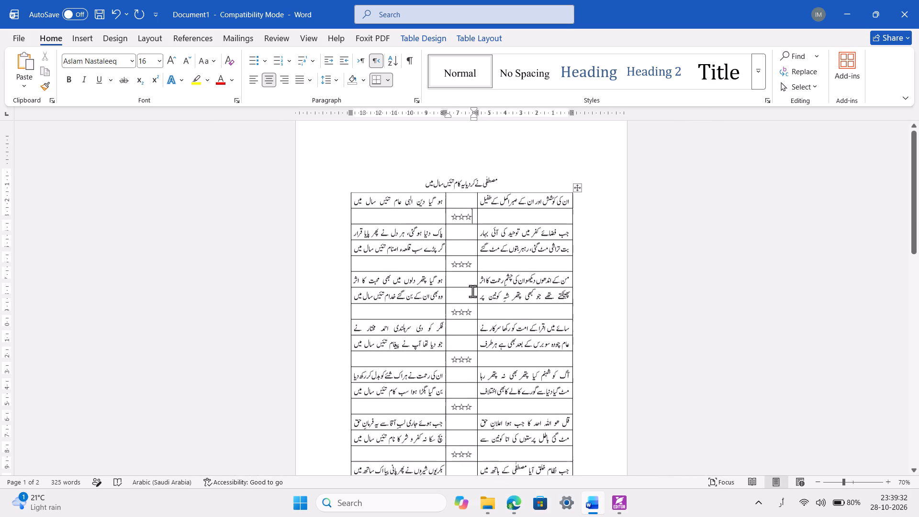
{"action": "left_click", "coordinate": [579, 198]}
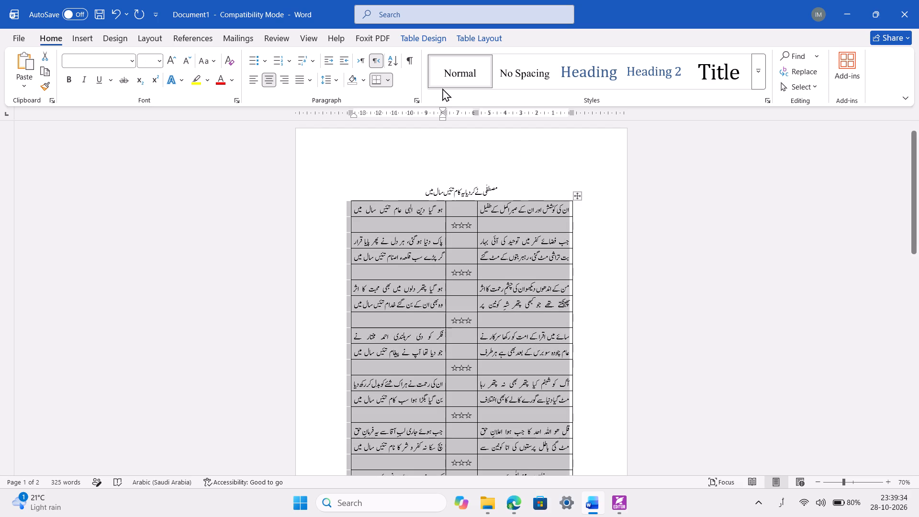
{"action": "left_click", "coordinate": [387, 79]}
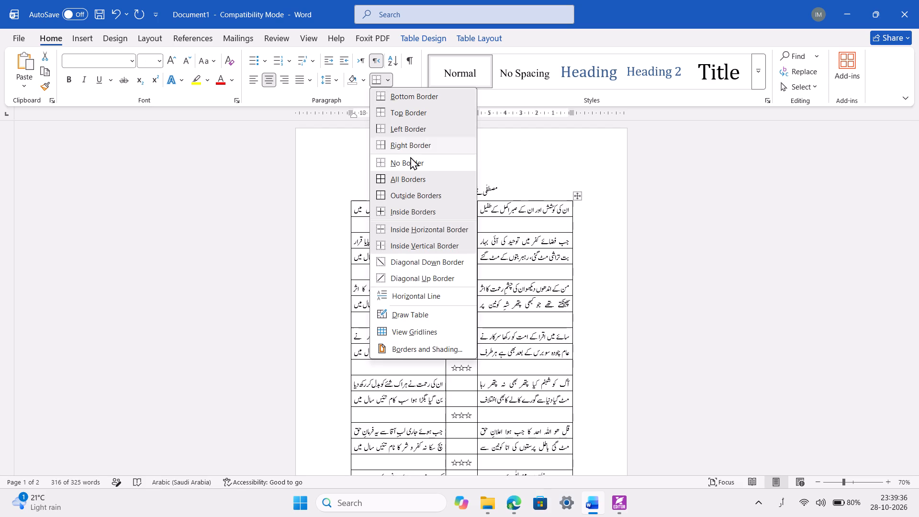
{"action": "left_click", "coordinate": [415, 162]}
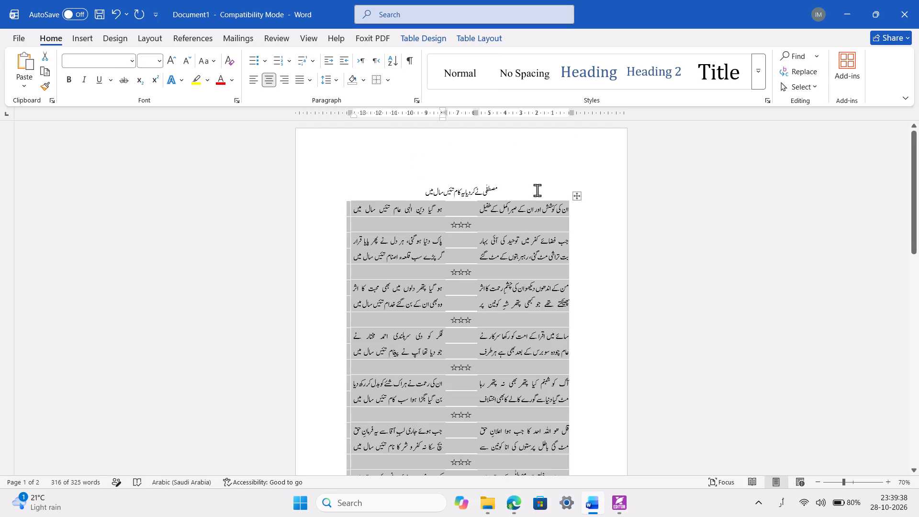
{"action": "left_click", "coordinate": [526, 191]}
Delete the remaining empty paragraph above the centered opening line.
{"action": "scroll", "coordinate": [526, 191], "scroll_direction": "down", "scroll_amount": 3}
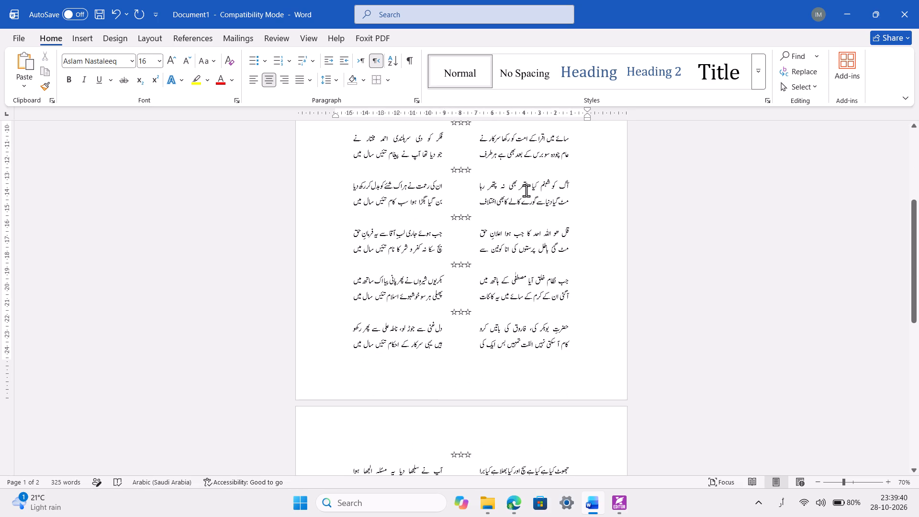
{"action": "scroll", "coordinate": [526, 191], "scroll_direction": "down", "scroll_amount": 3}
{"action": "scroll", "coordinate": [526, 191], "scroll_direction": "up", "scroll_amount": 13}
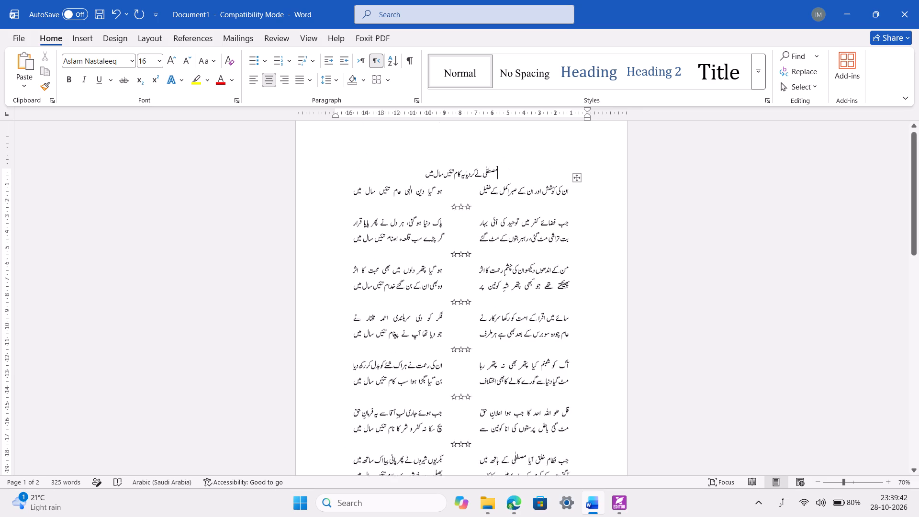
{"action": "scroll", "coordinate": [471, 259], "scroll_direction": "up", "scroll_amount": 3, "text": "ctrl"}
{"action": "scroll", "coordinate": [471, 259], "scroll_direction": "right", "scroll_amount": 1}
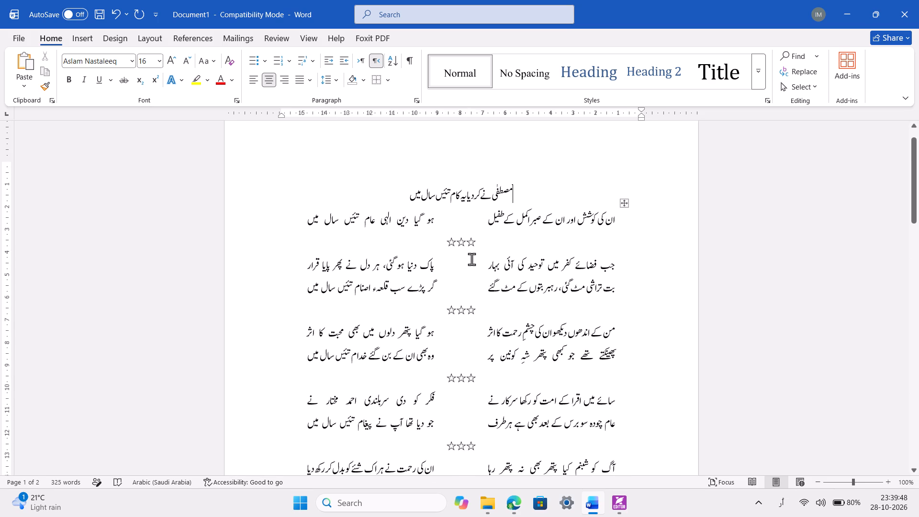
{"action": "double_click", "coordinate": [637, 179]}
{"action": "key", "text": "BackSpace"}
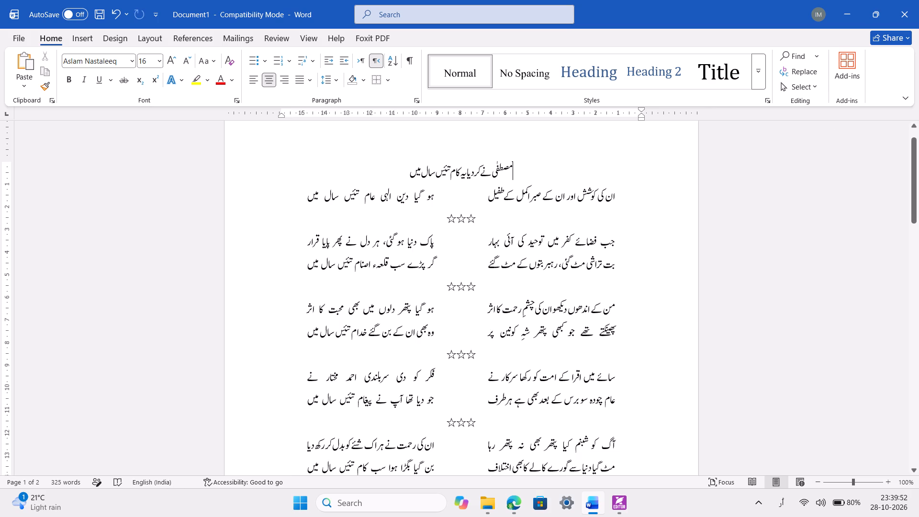
Set the document's page margins to the Narrow preset, 1.27 cm on all sides.
{"action": "scroll", "coordinate": [637, 179], "scroll_direction": "up", "scroll_amount": 1}
{"action": "scroll", "coordinate": [540, 204], "scroll_direction": "down", "scroll_amount": 5}
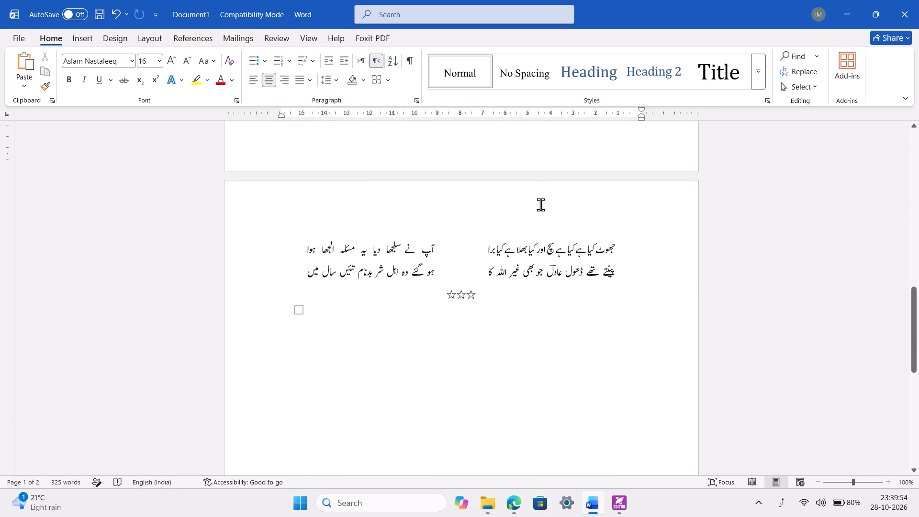
{"action": "scroll", "coordinate": [540, 204], "scroll_direction": "down", "scroll_amount": 1}
{"action": "scroll", "coordinate": [540, 204], "scroll_direction": "up", "scroll_amount": 2}
{"action": "scroll", "coordinate": [540, 204], "scroll_direction": "down", "scroll_amount": 1, "text": "ctrl"}
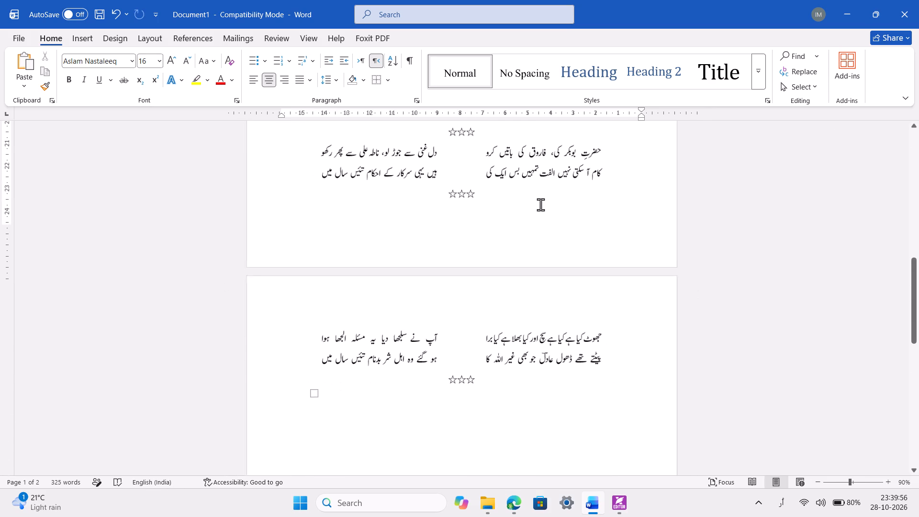
{"action": "scroll", "coordinate": [540, 204], "scroll_direction": "up", "scroll_amount": 10}
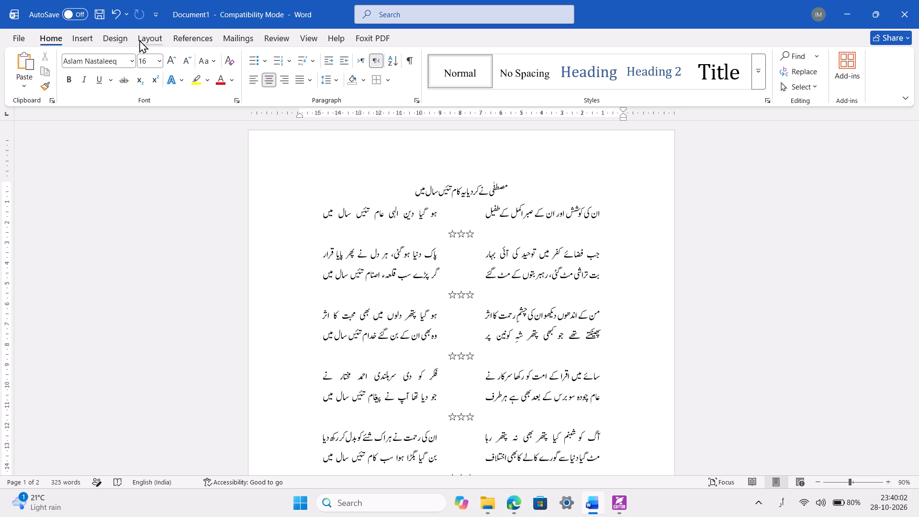
{"action": "left_click", "coordinate": [158, 36]}
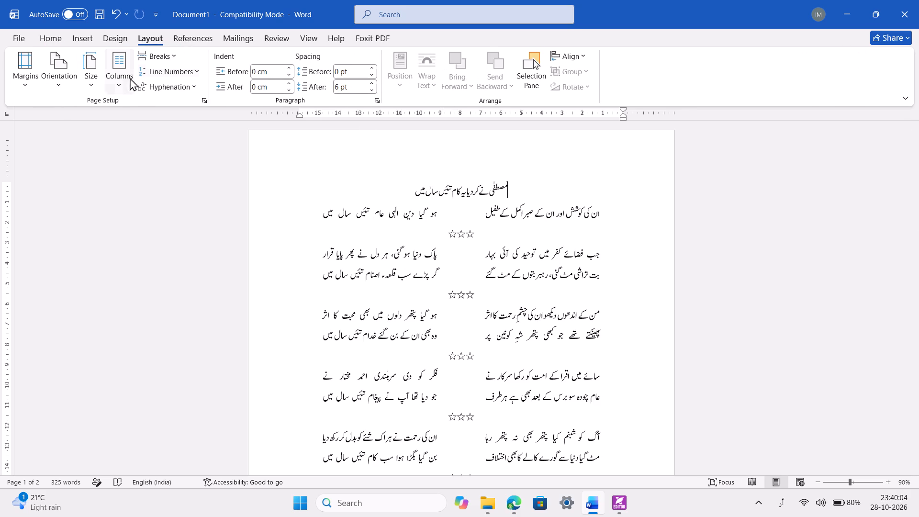
{"action": "left_click", "coordinate": [92, 87]}
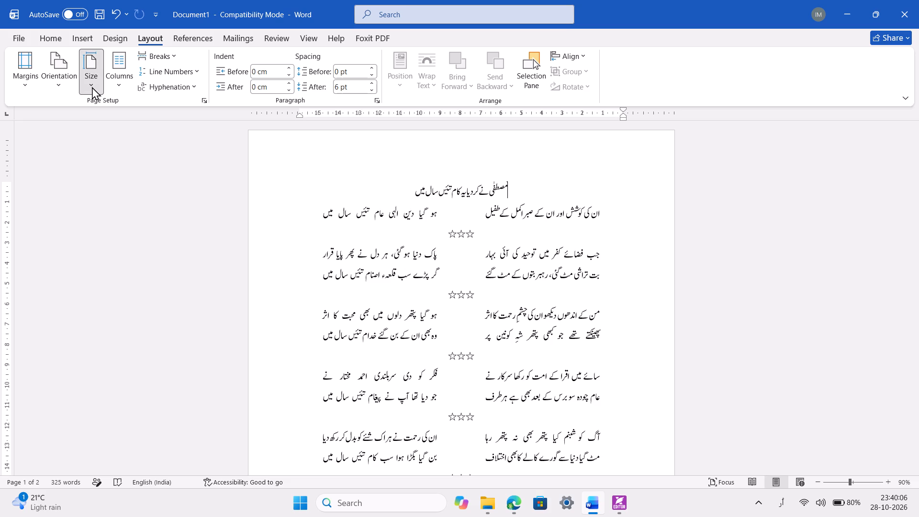
{"action": "left_click", "coordinate": [92, 87]}
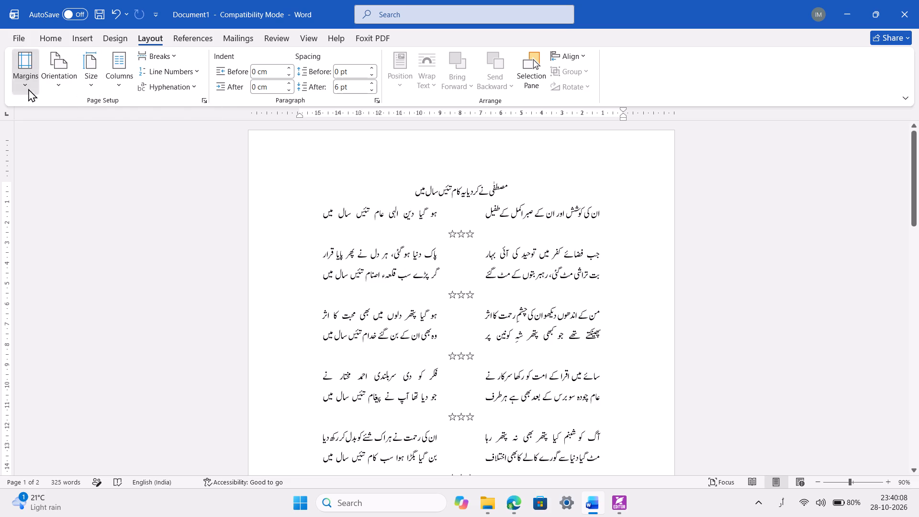
{"action": "left_click", "coordinate": [28, 89]}
{"action": "left_click", "coordinate": [101, 194]}
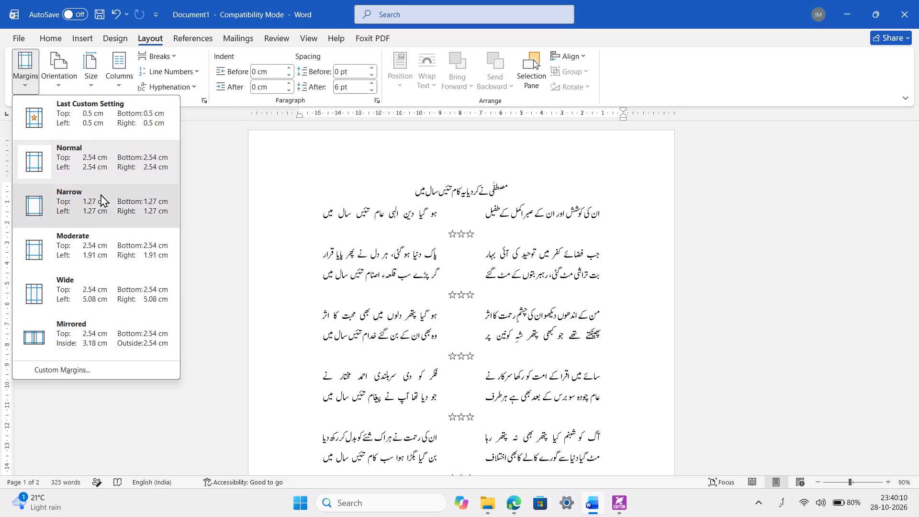
Select the poem table's first verse row, directly beneath the centered opening line.
{"action": "scroll", "coordinate": [449, 311], "scroll_direction": "down", "scroll_amount": 4}
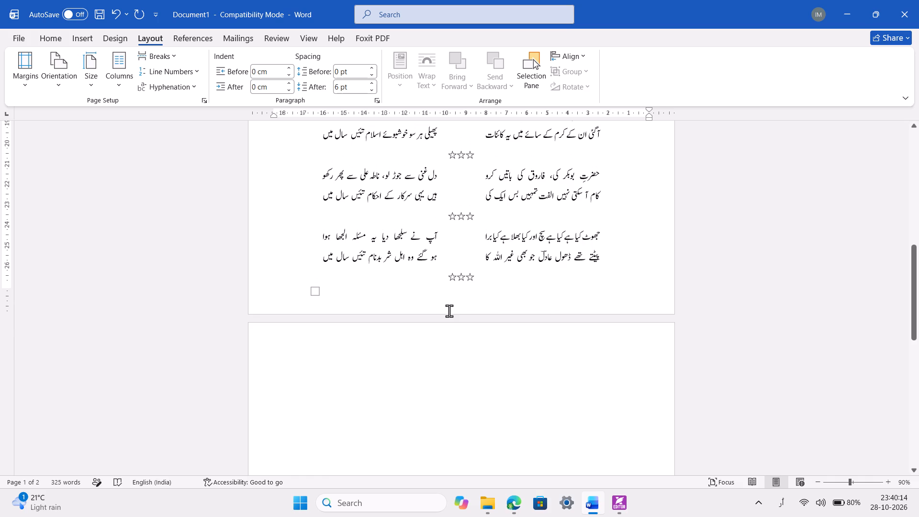
{"action": "scroll", "coordinate": [449, 311], "scroll_direction": "up", "scroll_amount": 6}
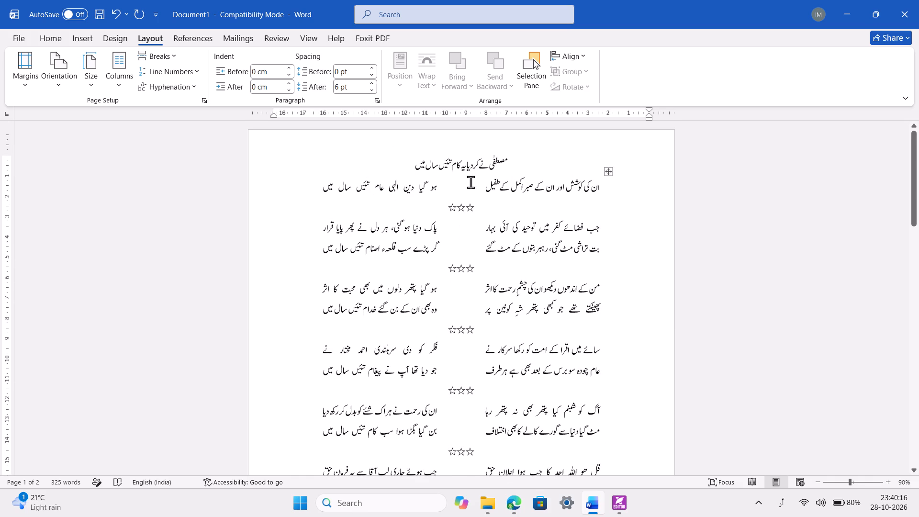
{"action": "left_click", "coordinate": [451, 211]}
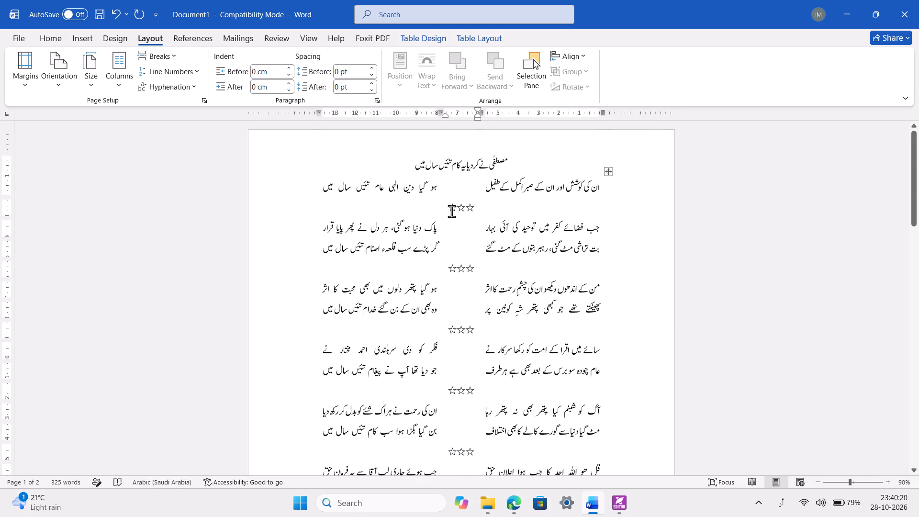
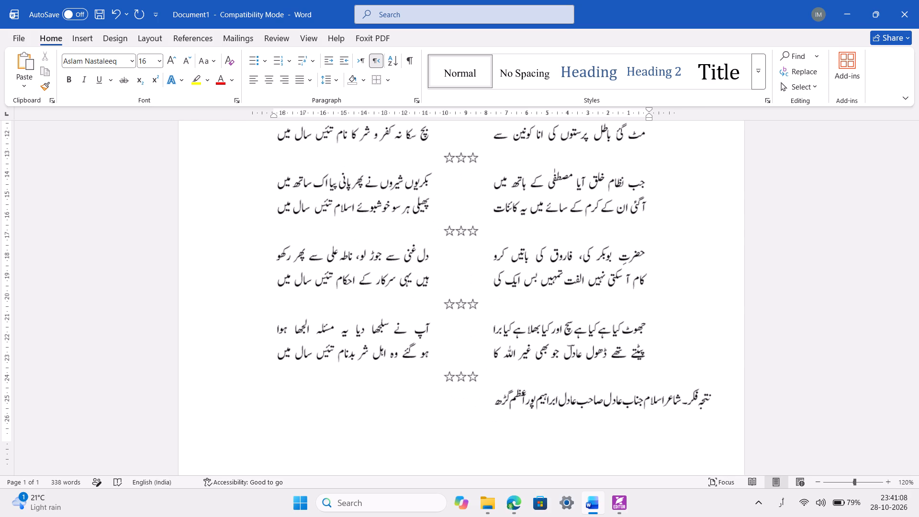
Replace the dash after فکر in the credit line below the poem with a colon and a space.
{"action": "left_click", "coordinate": [673, 394]}
{"action": "key", "text": "Right"}
{"action": "key", "text": "Right"}
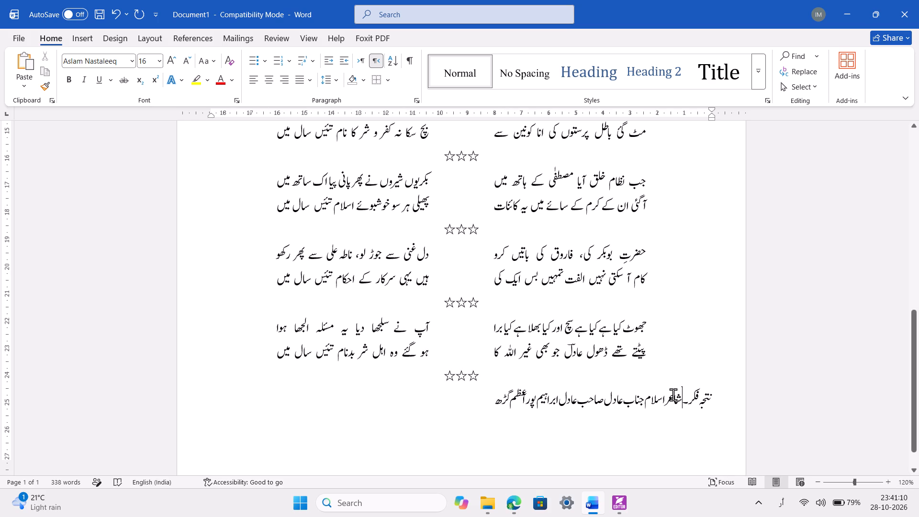
{"action": "key", "text": "BackSpace"}
{"action": "key", "text": "BackSpace"}
{"action": "type", "text": ":"}
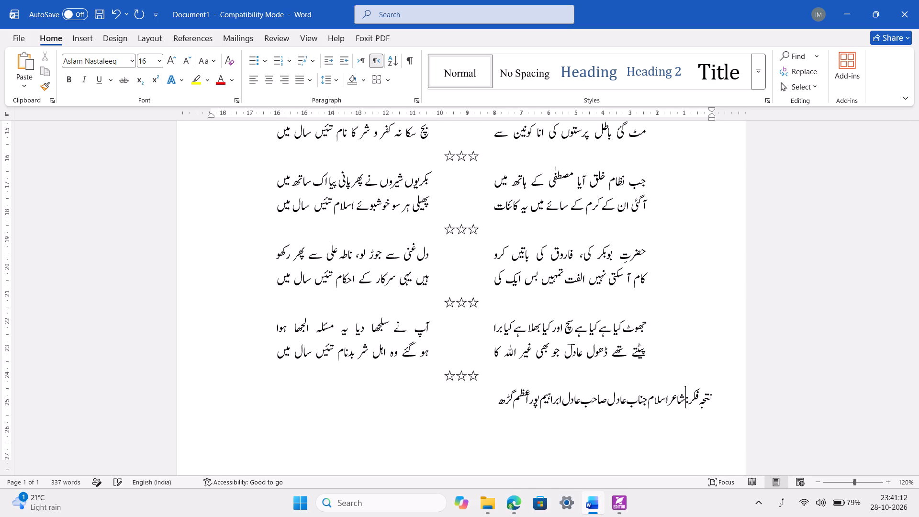
{"action": "key", "text": "space"}
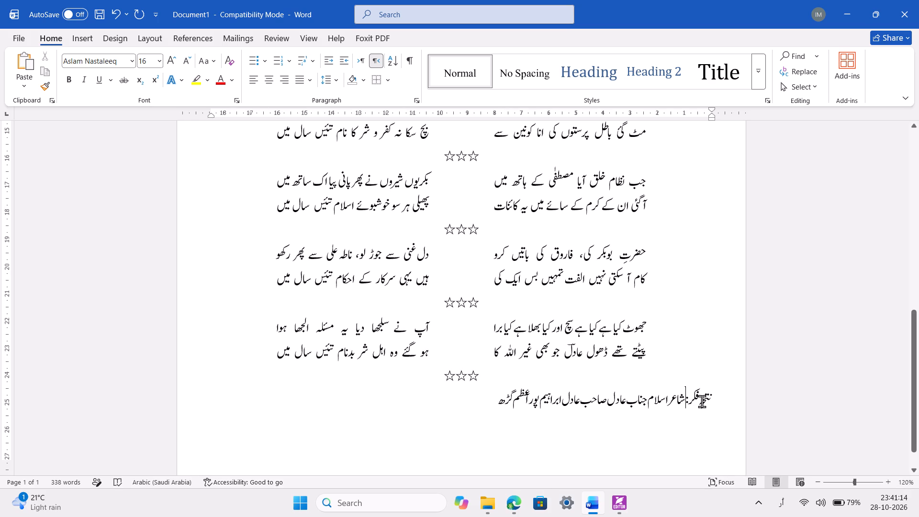
Correct the spelling of the credit line's first word to نتیجۂ, keeping a space before فکر.
{"action": "left_click", "coordinate": [702, 401]}
{"action": "key", "text": "Left"}
{"action": "key", "text": "BackSpace"}
{"action": "key", "text": "BackSpace"}
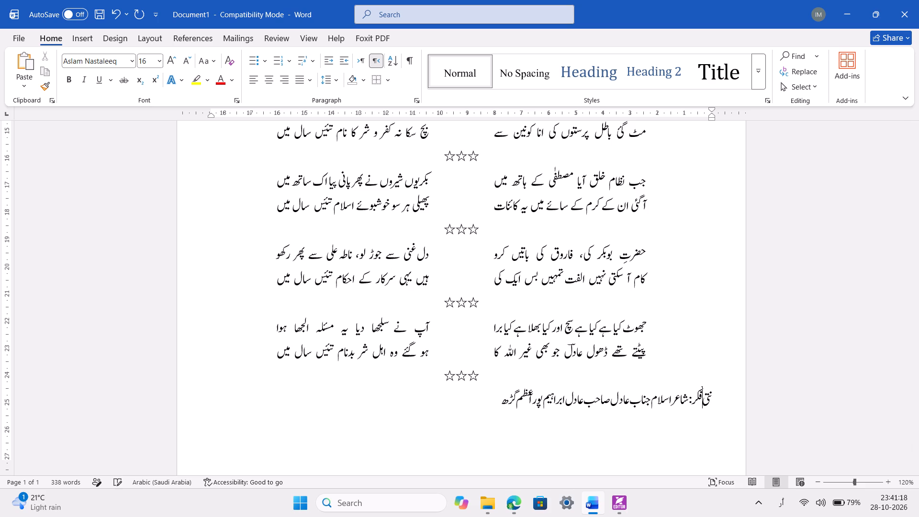
{"action": "type", "text": "جۂم"}
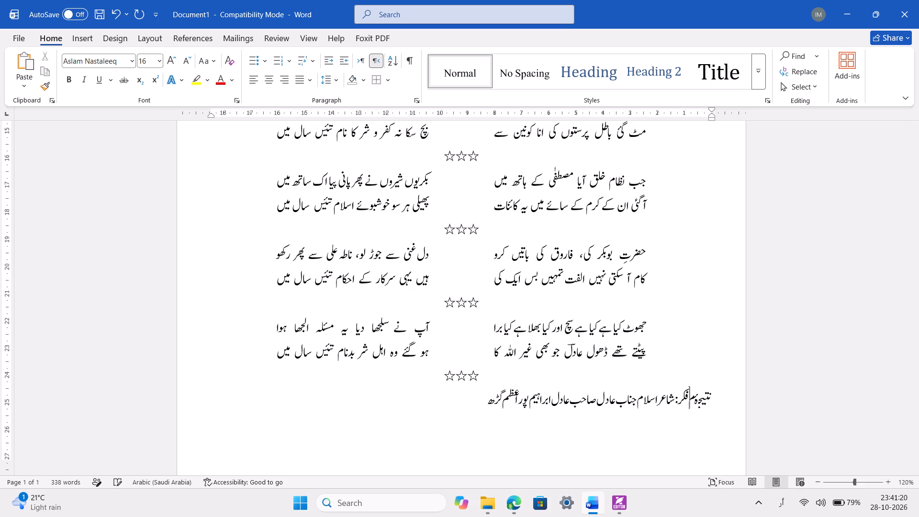
{"action": "key", "text": "BackSpace"}
{"action": "key", "text": "space"}
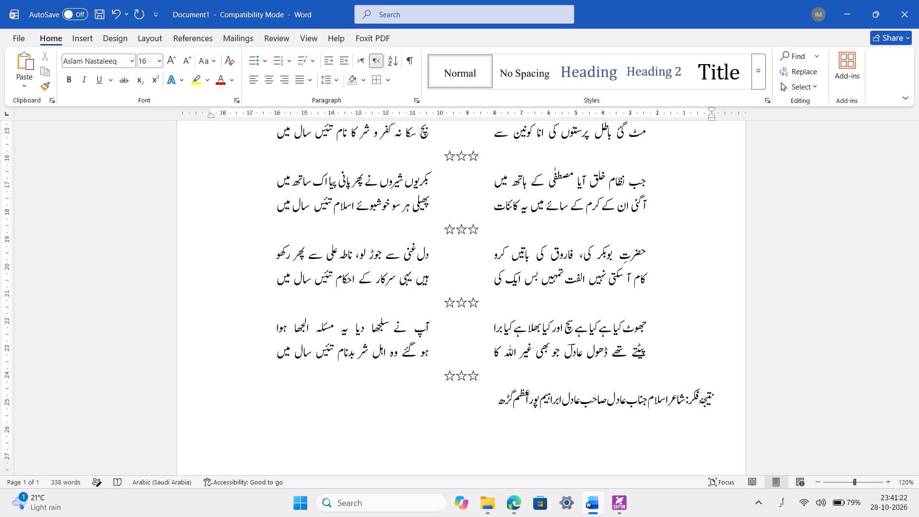
{"action": "key", "text": "ctrl+space"}
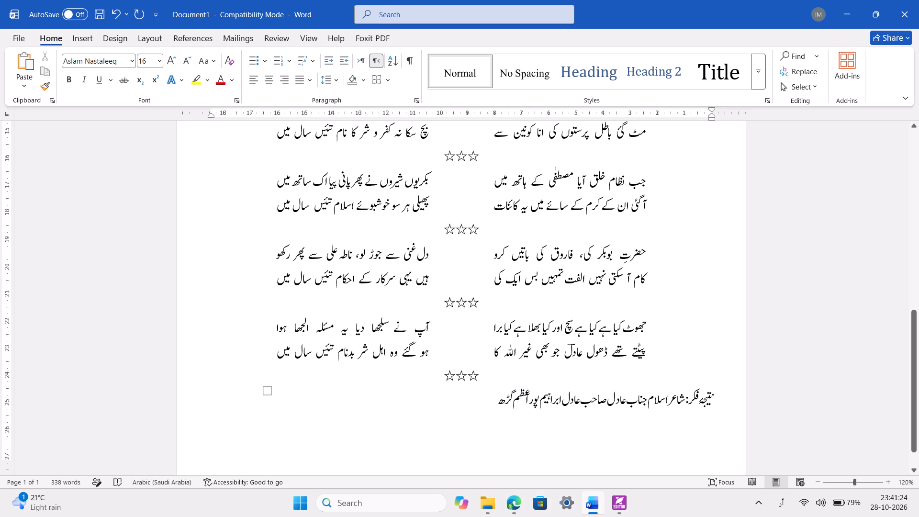
Center the credit line beneath the last star separator.
{"action": "left_click", "coordinate": [491, 399]}
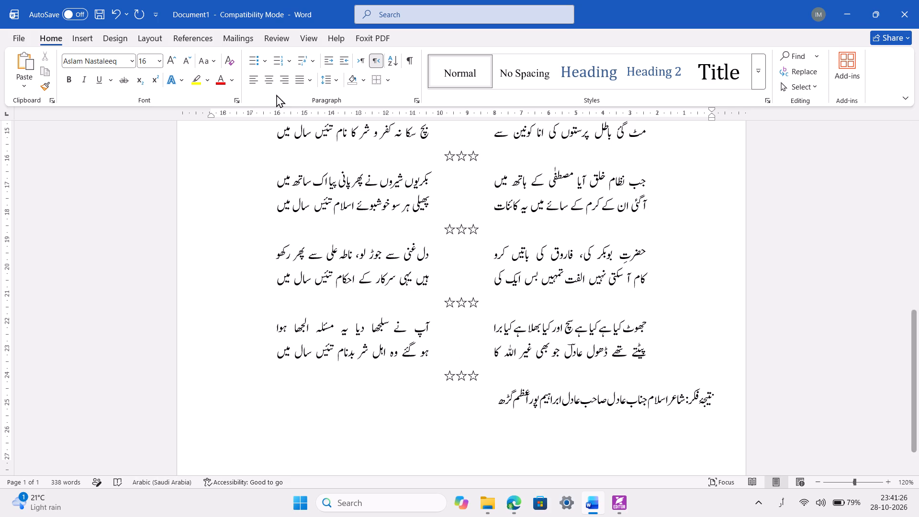
{"action": "left_click", "coordinate": [265, 78]}
Review the whole poem page from the opening line to the credit line, checking the layout and text.
{"action": "scroll", "coordinate": [490, 292], "scroll_direction": "up", "scroll_amount": 3}
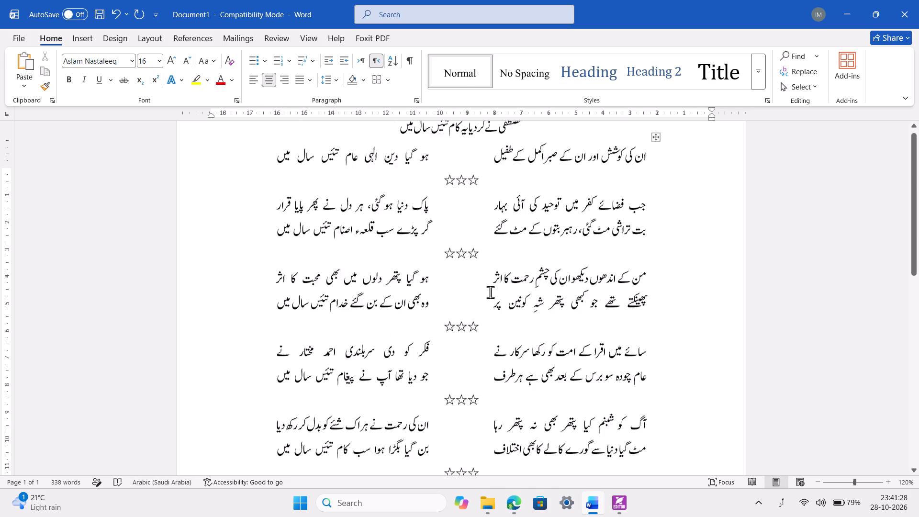
{"action": "scroll", "coordinate": [490, 292], "scroll_direction": "down", "scroll_amount": 2, "text": "ctrl"}
{"action": "scroll", "coordinate": [490, 292], "scroll_direction": "down", "scroll_amount": 3}
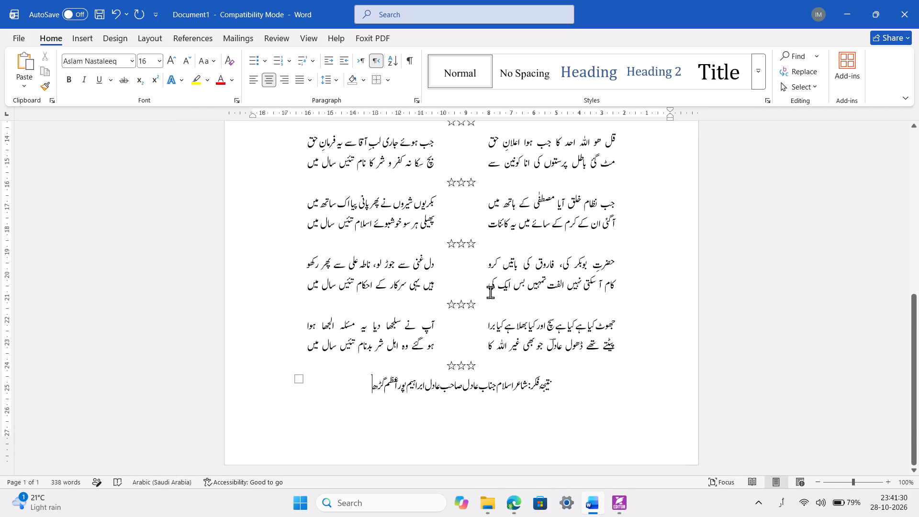
{"action": "scroll", "coordinate": [434, 400], "scroll_direction": "up", "scroll_amount": 4}
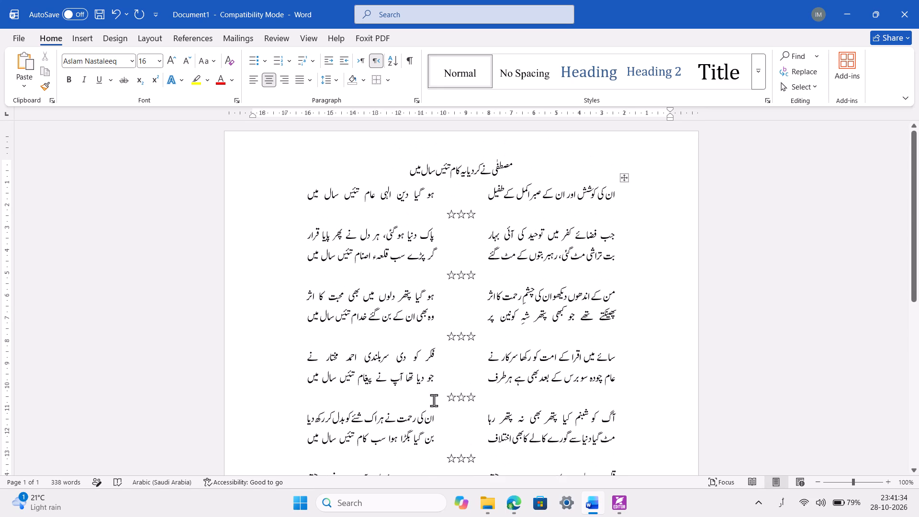
{"action": "scroll", "coordinate": [434, 400], "scroll_direction": "down", "scroll_amount": 5}
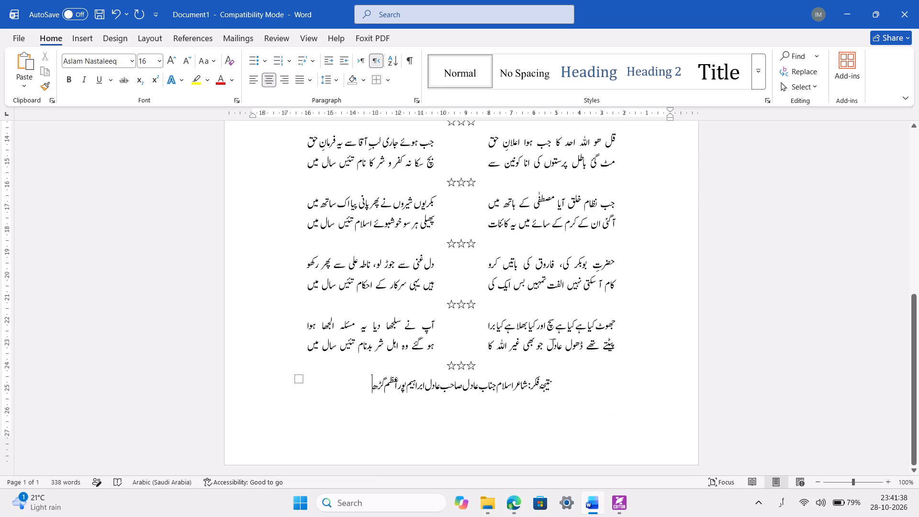
{"action": "scroll", "coordinate": [434, 400], "scroll_direction": "up", "scroll_amount": 6}
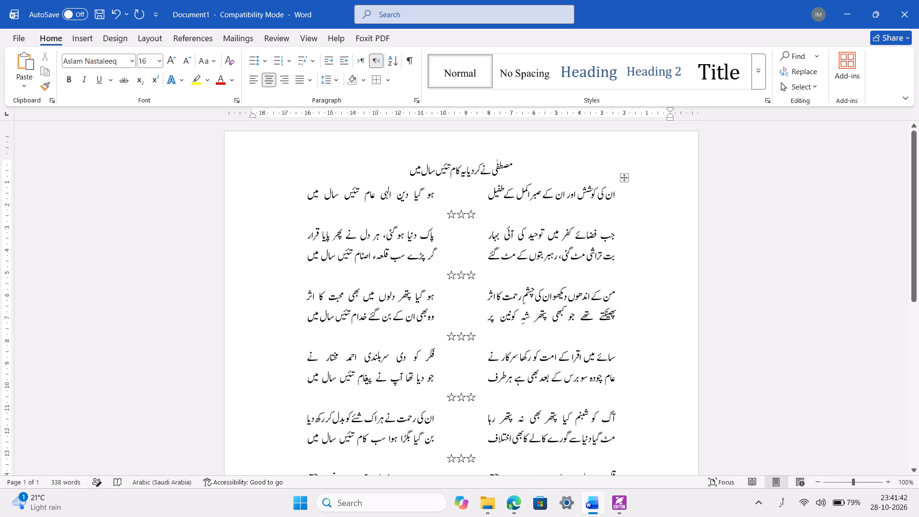
{"action": "scroll", "coordinate": [393, 245], "scroll_direction": "down", "scroll_amount": 5}
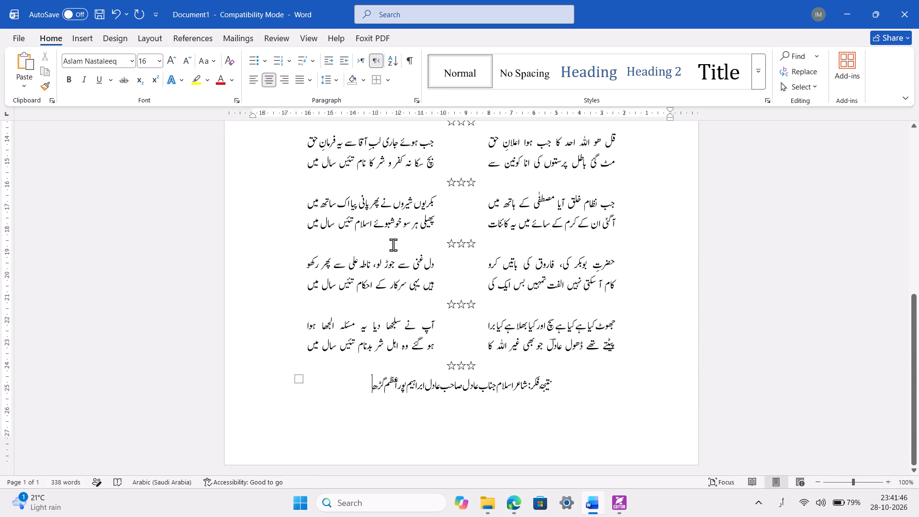
{"action": "scroll", "coordinate": [393, 245], "scroll_direction": "up", "scroll_amount": 15}
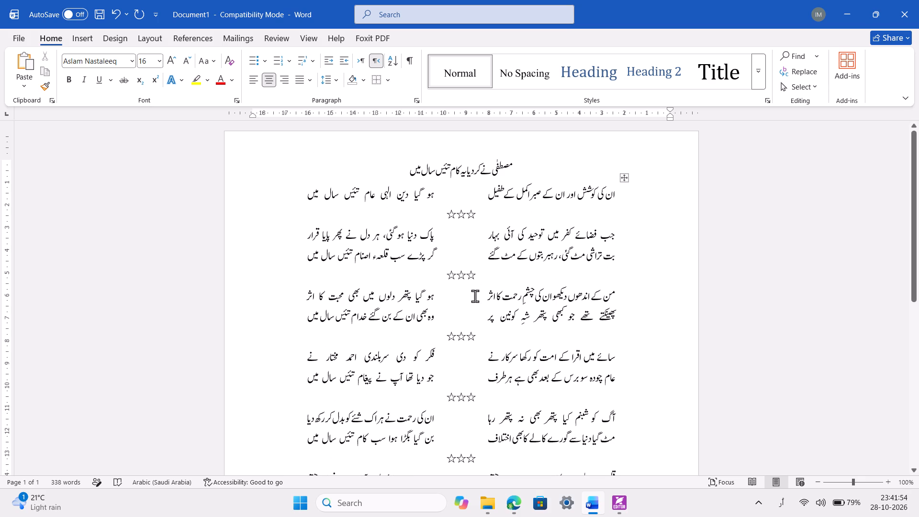
{"action": "scroll", "coordinate": [475, 296], "scroll_direction": "down", "scroll_amount": 5}
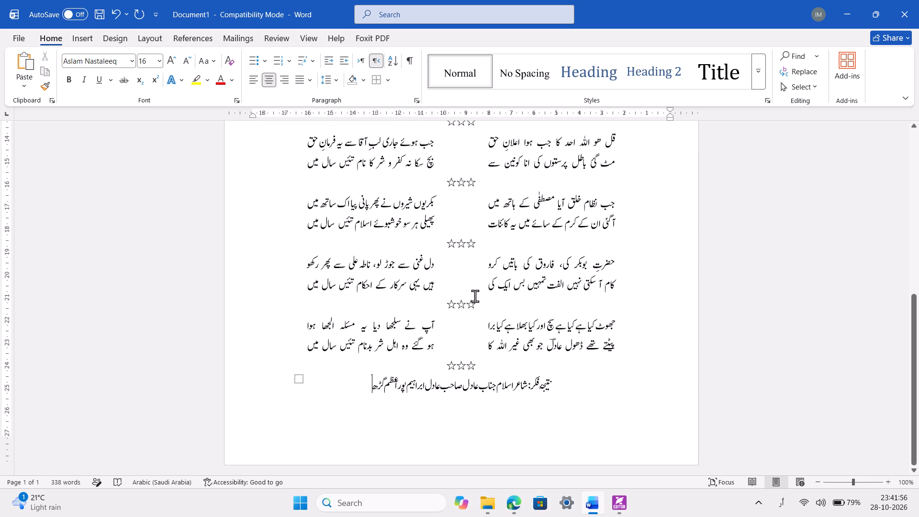
Start saving the document, enter the file name تئیس سال میں, and copy that name.
{"action": "left_click", "coordinate": [100, 9]}
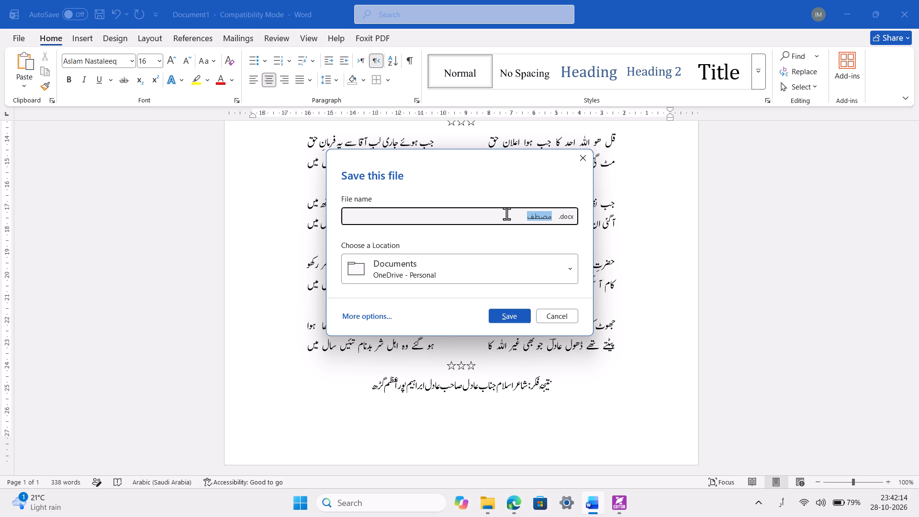
{"action": "left_click", "coordinate": [506, 214]}
{"action": "key", "text": "BackSpace"}
{"action": "key", "text": "BackSpace"}
{"action": "key", "text": "BackSpace"}
{"action": "key", "text": "BackSpace"}
{"action": "key", "text": "BackSpace"}
{"action": "key", "text": "BackSpace"}
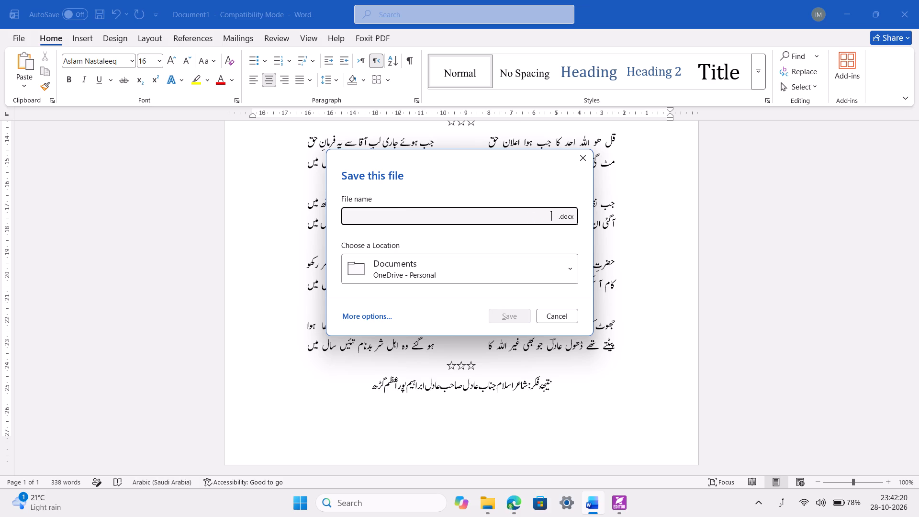
{"action": "key", "text": "space"}
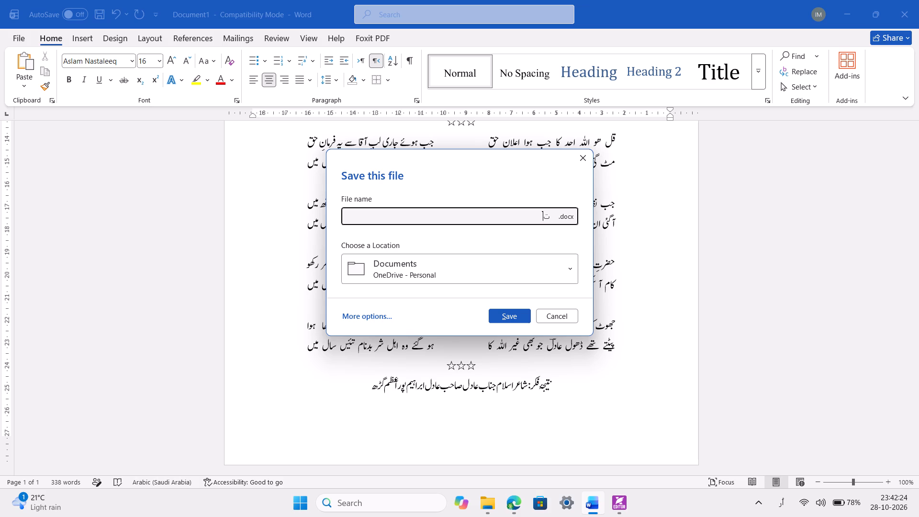
{"action": "type", "text": "ئیس"}
{"action": "key", "text": "space"}
{"action": "type", "text": "سال میں"}
{"action": "triple_click", "coordinate": [510, 220]}
{"action": "key", "text": "ctrl+c"}
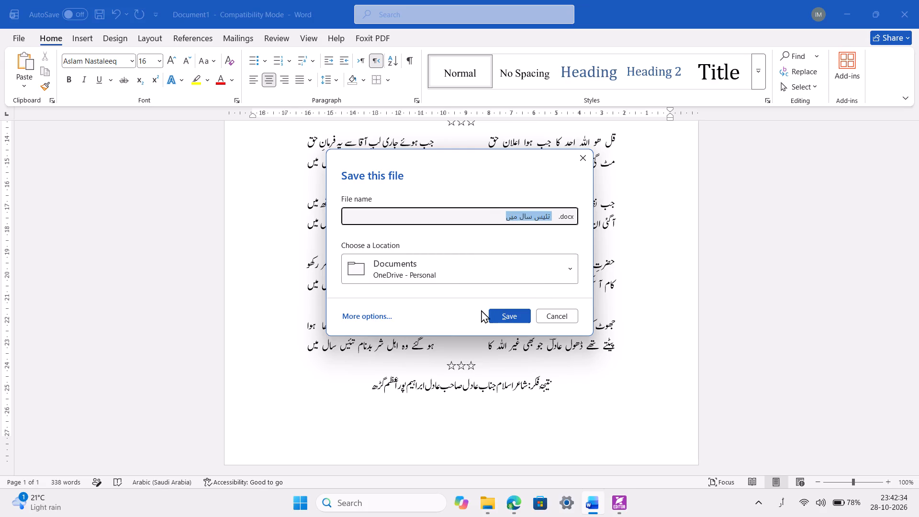
Save the document as a Word Document in Izhar Folder on New Volume (E:), using the copied name تئیس سال میں.
{"action": "left_click", "coordinate": [357, 315]}
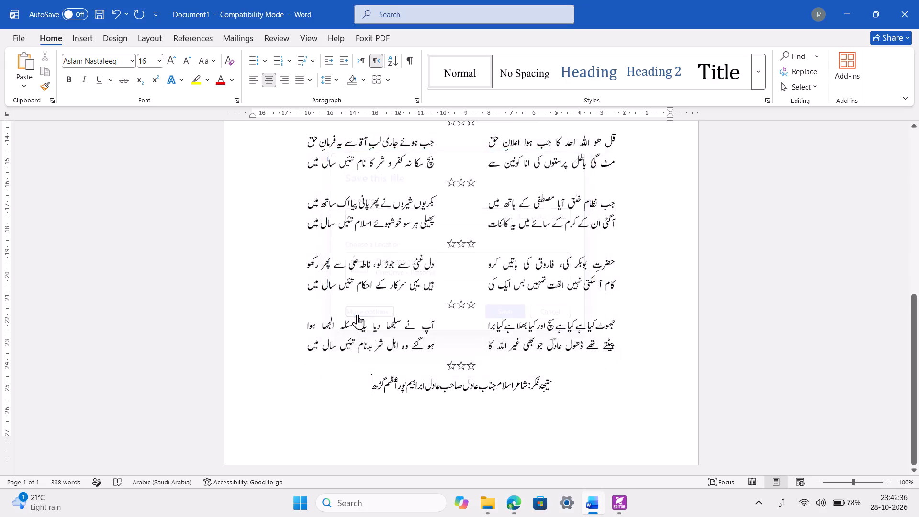
{"action": "double_click", "coordinate": [165, 321]}
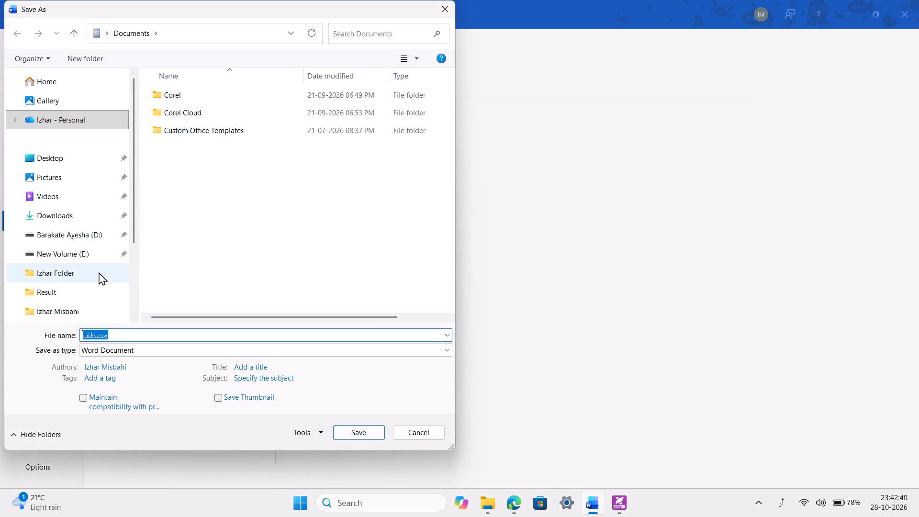
{"action": "left_click", "coordinate": [99, 272]}
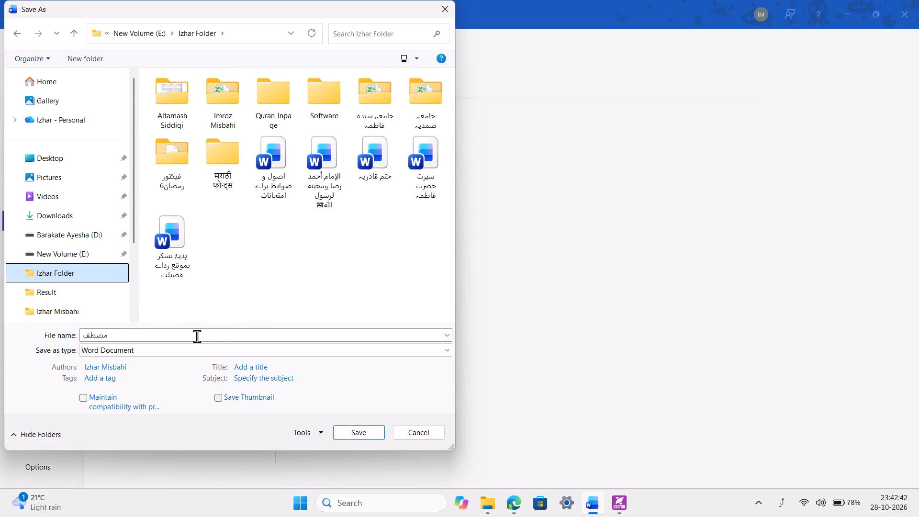
{"action": "left_click", "coordinate": [197, 336]}
{"action": "key", "text": "ctrl+v"}
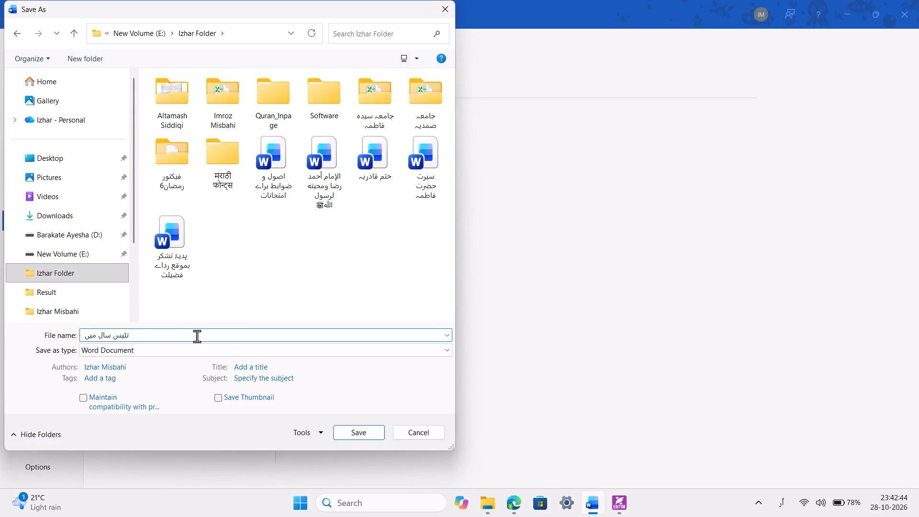
{"action": "left_click", "coordinate": [359, 433]}
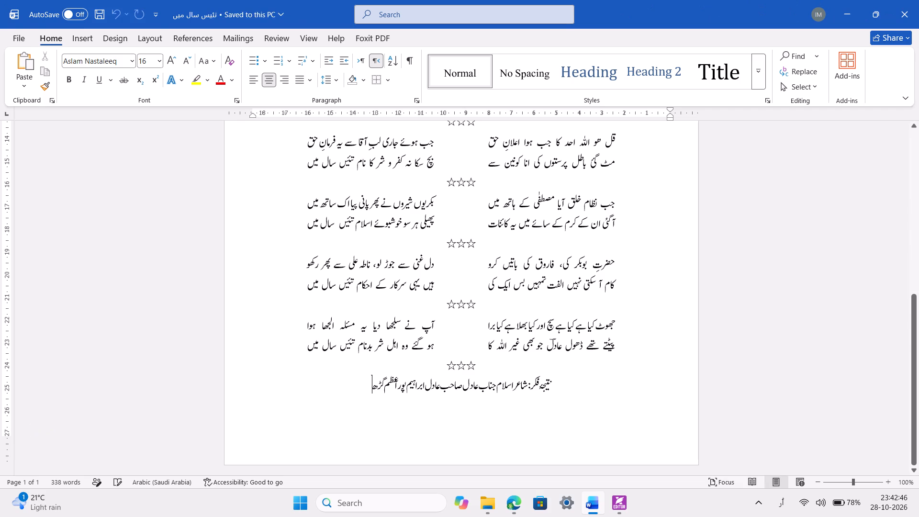
Set Foxit PDF Editor Printer as the printer for the document and return to the poem without printing.
{"action": "scroll", "coordinate": [359, 433], "scroll_direction": "up", "scroll_amount": 4}
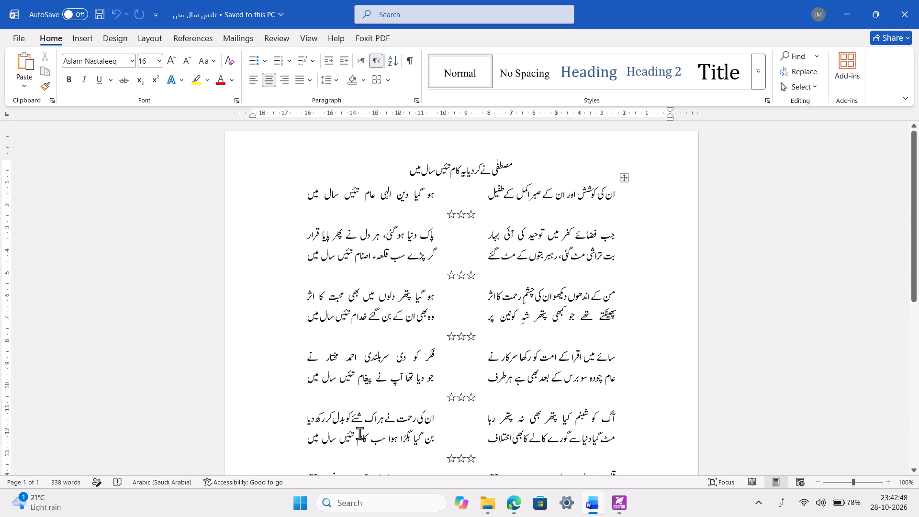
{"action": "key", "text": "ctrl+p"}
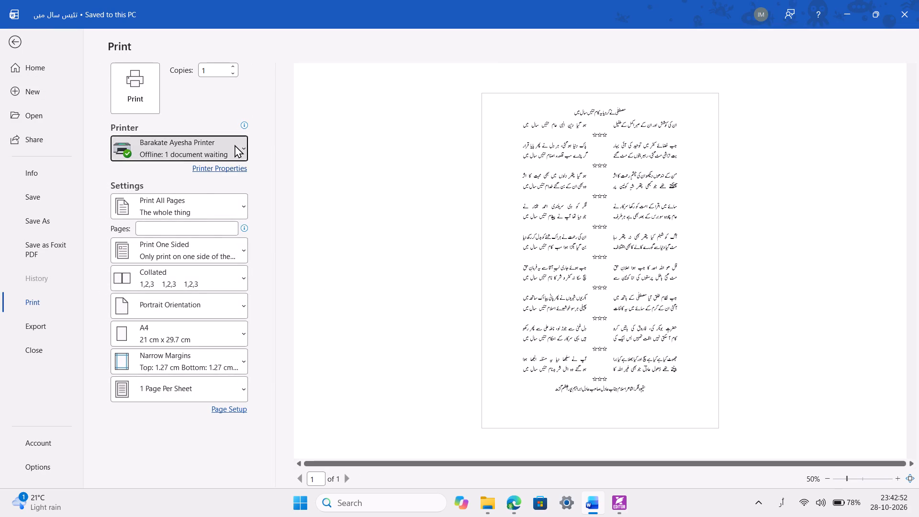
{"action": "left_click", "coordinate": [235, 145]}
{"action": "left_click", "coordinate": [198, 229]}
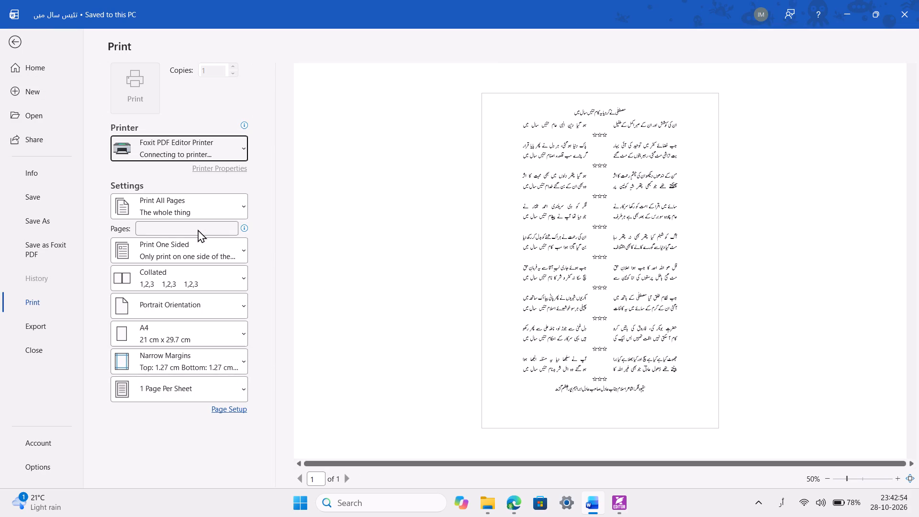
{"action": "left_click", "coordinate": [235, 140]}
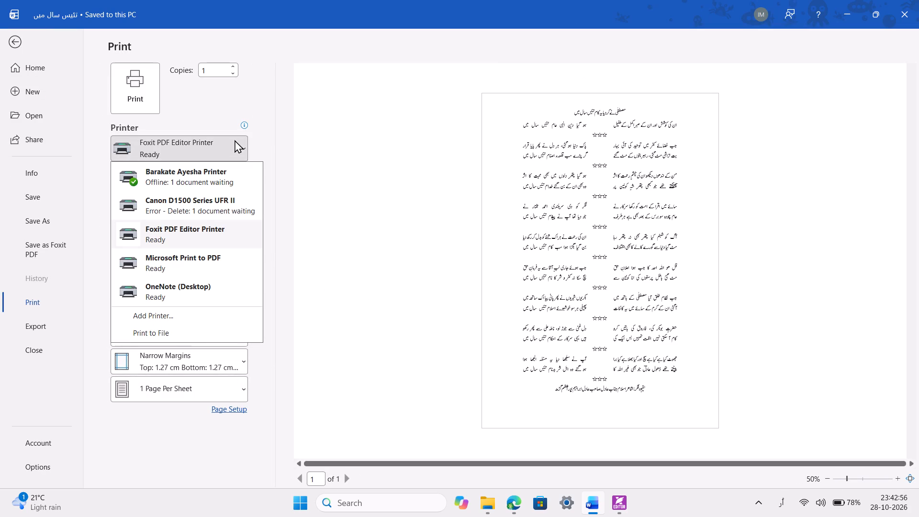
{"action": "double_click", "coordinate": [235, 140]}
{"action": "left_click", "coordinate": [235, 140]}
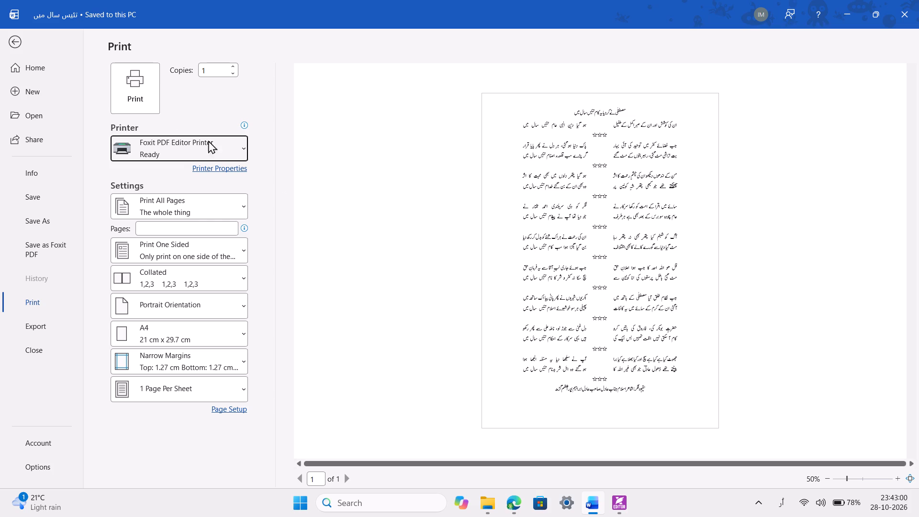
{"action": "left_click", "coordinate": [12, 40]}
Insert a blank line between the last star separator and the credit line, and save the document.
{"action": "scroll", "coordinate": [317, 270], "scroll_direction": "down", "scroll_amount": 2}
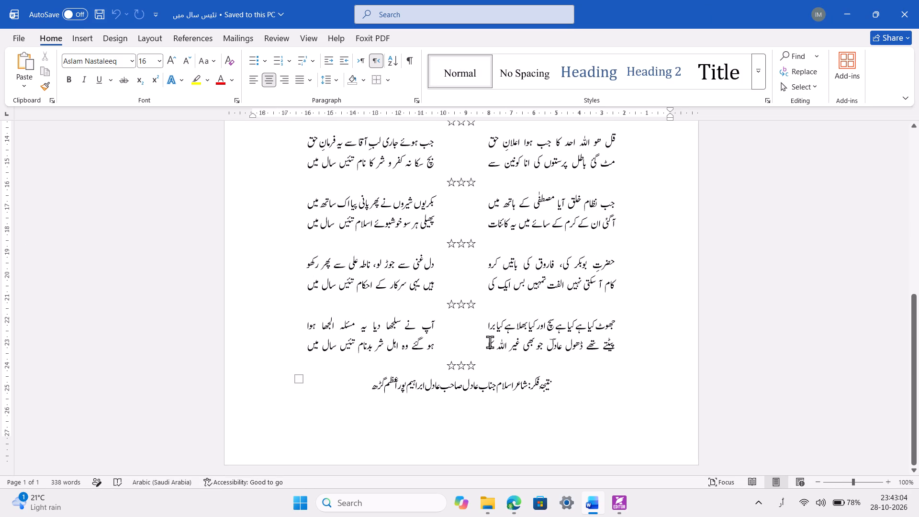
{"action": "left_click", "coordinate": [568, 388]}
{"action": "key", "text": "Return"}
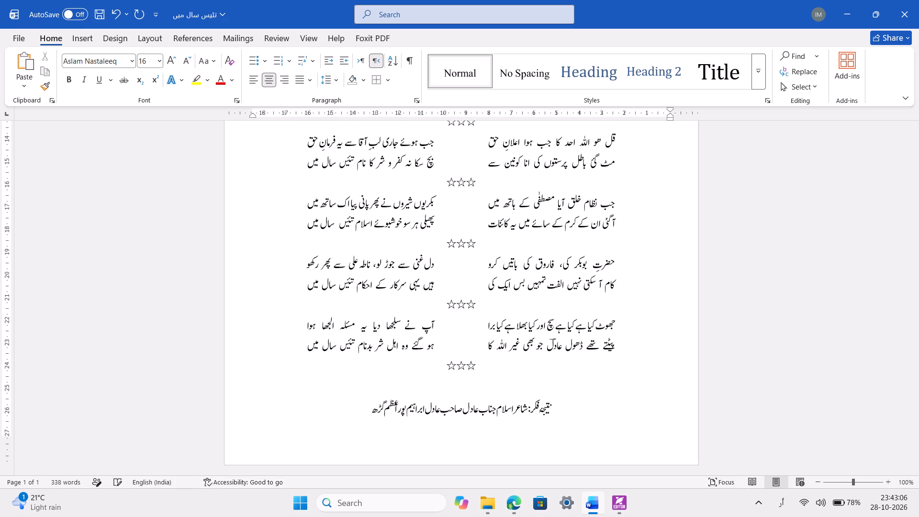
{"action": "scroll", "coordinate": [568, 388], "scroll_direction": "up", "scroll_amount": 4}
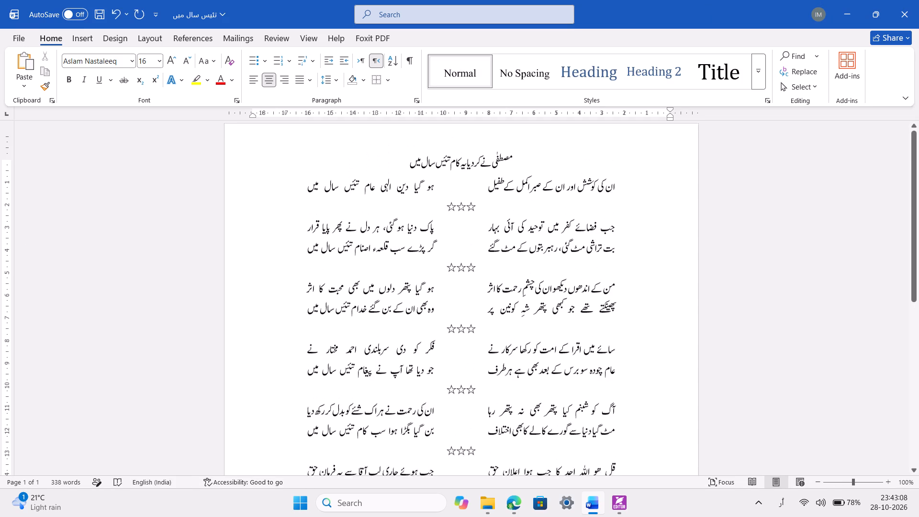
{"action": "scroll", "coordinate": [568, 388], "scroll_direction": "up", "scroll_amount": 4}
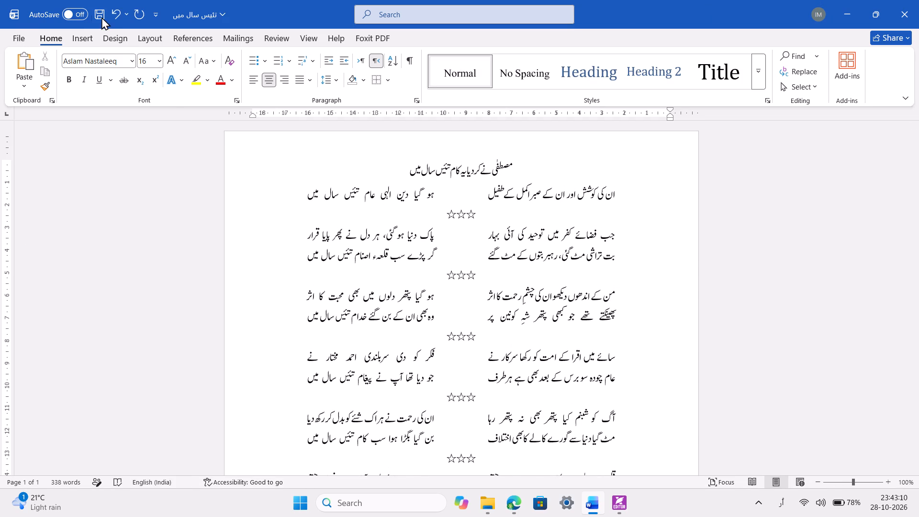
{"action": "left_click", "coordinate": [101, 17]}
{"action": "left_click", "coordinate": [97, 14]}
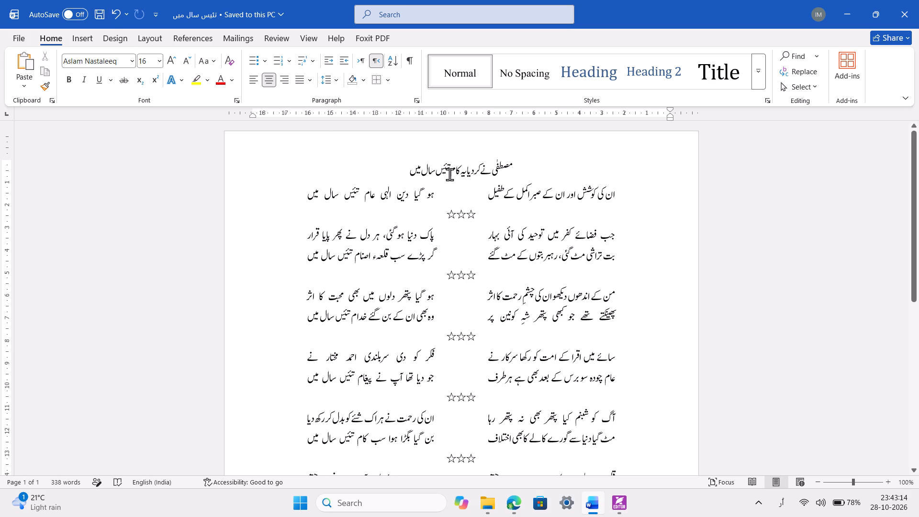
Check the credit line's new spacing in the print preview and return to the document.
{"action": "key", "text": "ctrl+p"}
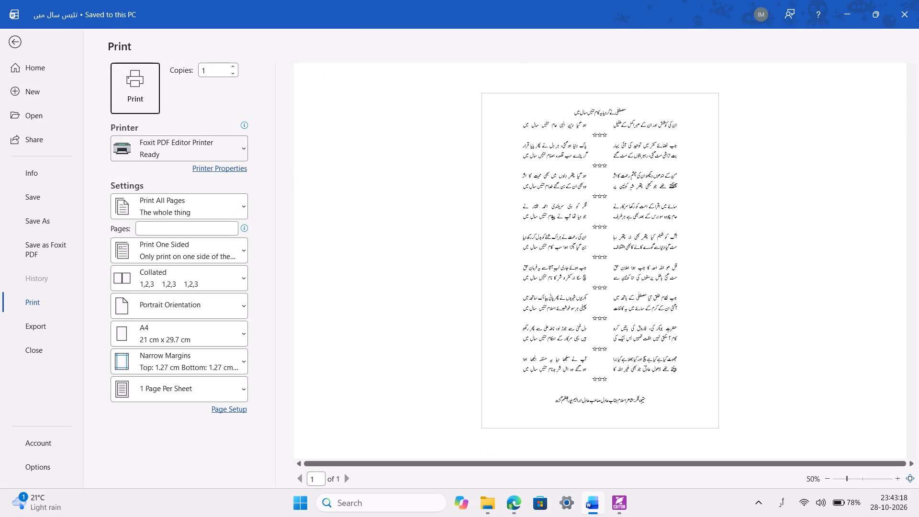
{"action": "left_click", "coordinate": [14, 35]}
In the credit line, add the pen-name mark over the second عادل and insert the comma ، with a space after پور.
{"action": "scroll", "coordinate": [321, 265], "scroll_direction": "down", "scroll_amount": 1}
{"action": "scroll", "coordinate": [477, 326], "scroll_direction": "up", "scroll_amount": 5, "text": "ctrl"}
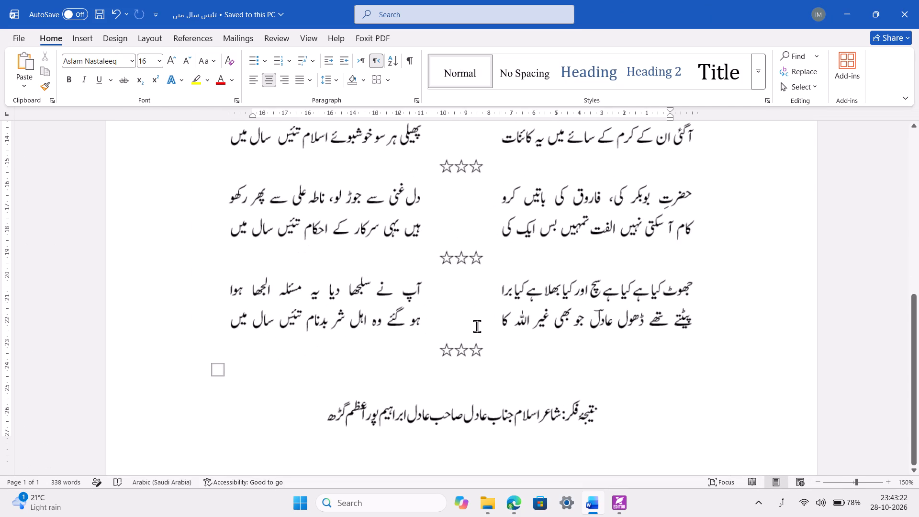
{"action": "scroll", "coordinate": [477, 326], "scroll_direction": "down", "scroll_amount": 1}
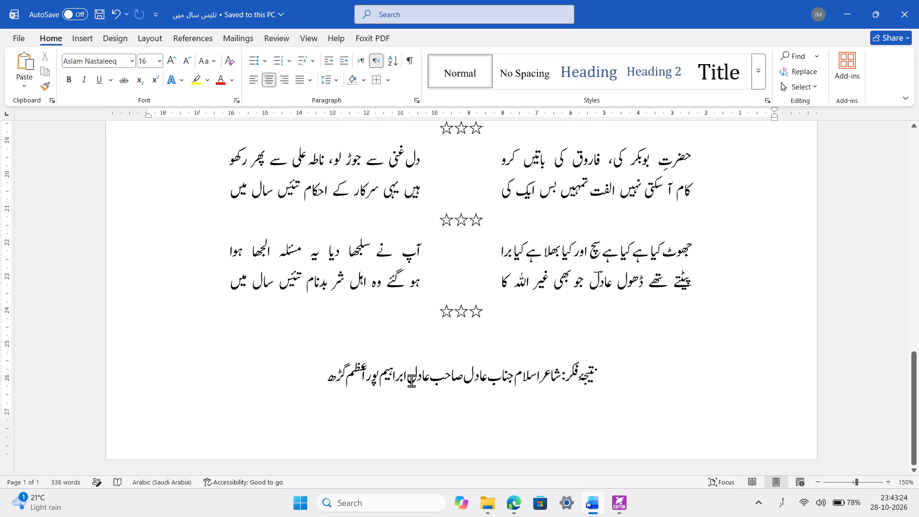
{"action": "left_click", "coordinate": [411, 381]}
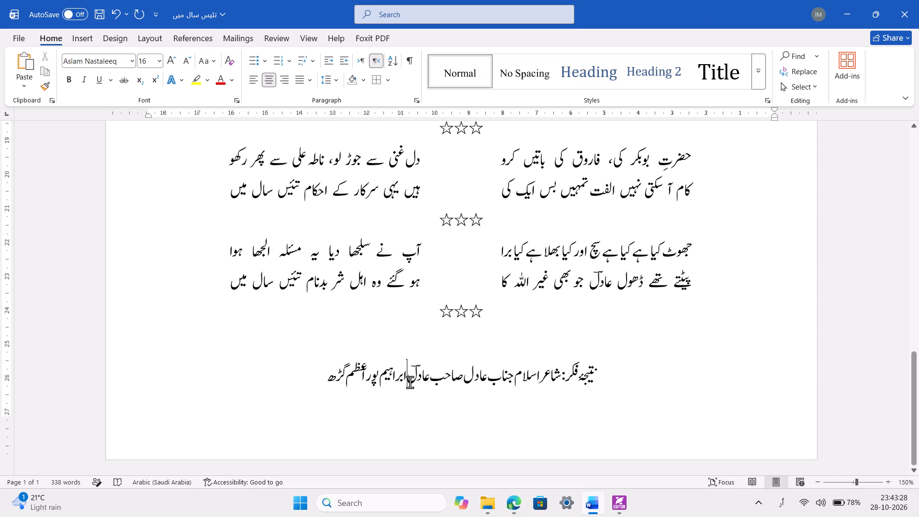
{"action": "left_click", "coordinate": [370, 379]}
{"action": "key", "text": "Left"}
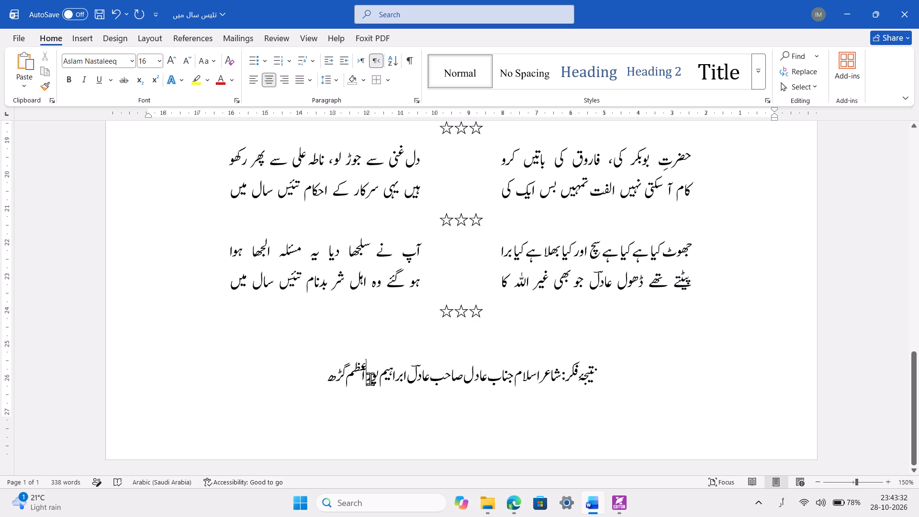
{"action": "type", "text": "،"}
{"action": "key", "text": "space"}
{"action": "key", "text": "ctrl+space"}
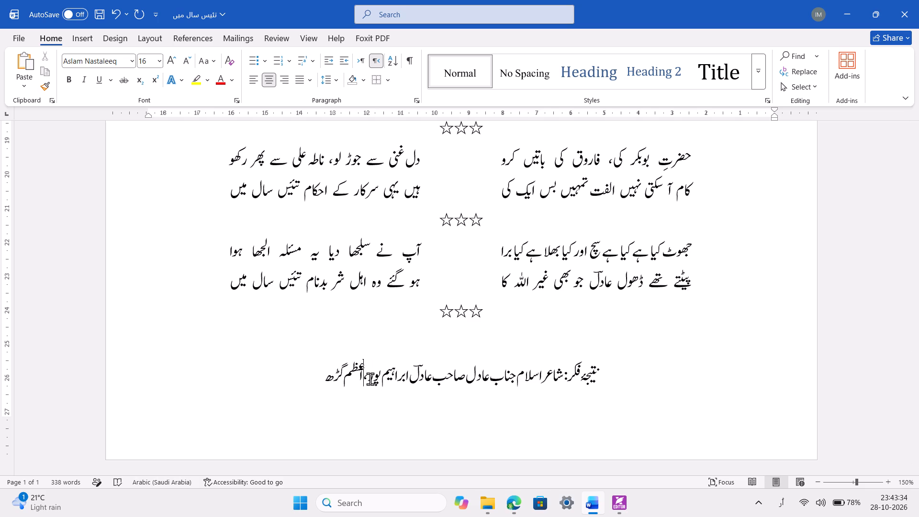
{"action": "left_click", "coordinate": [296, 351]}
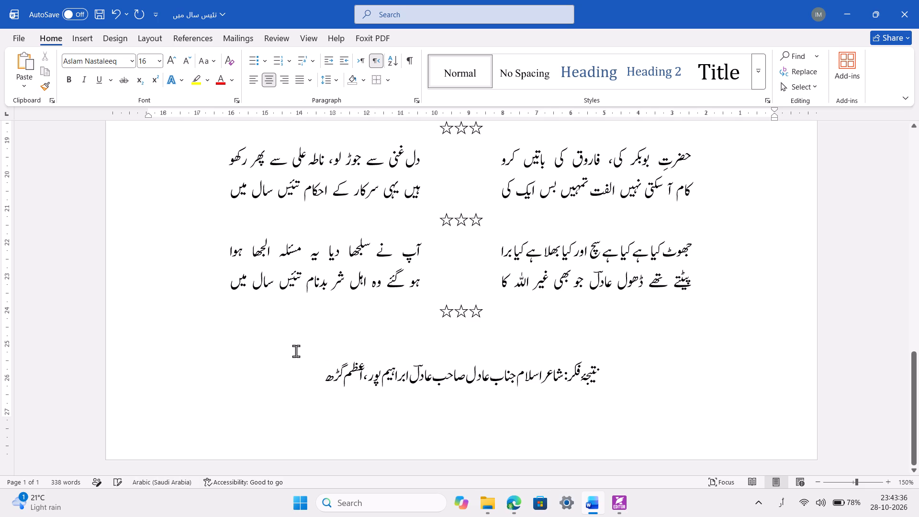
Save the corrected document and open the print settings for the PDF printout.
{"action": "key", "text": "ctrl+s"}
{"action": "key", "text": "ctrl+p"}
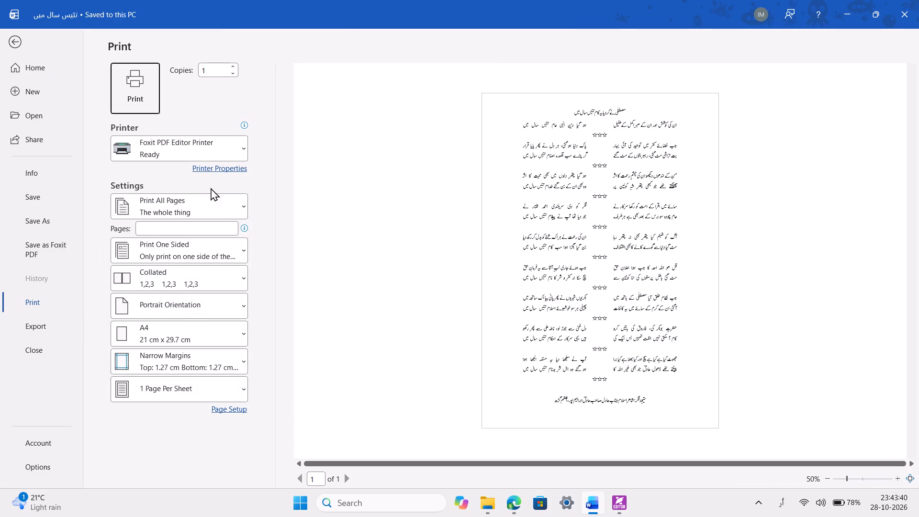
Print the poem document to a PDF named تئیس سال میں, saved in Izhar Folder.
{"action": "left_click", "coordinate": [140, 89]}
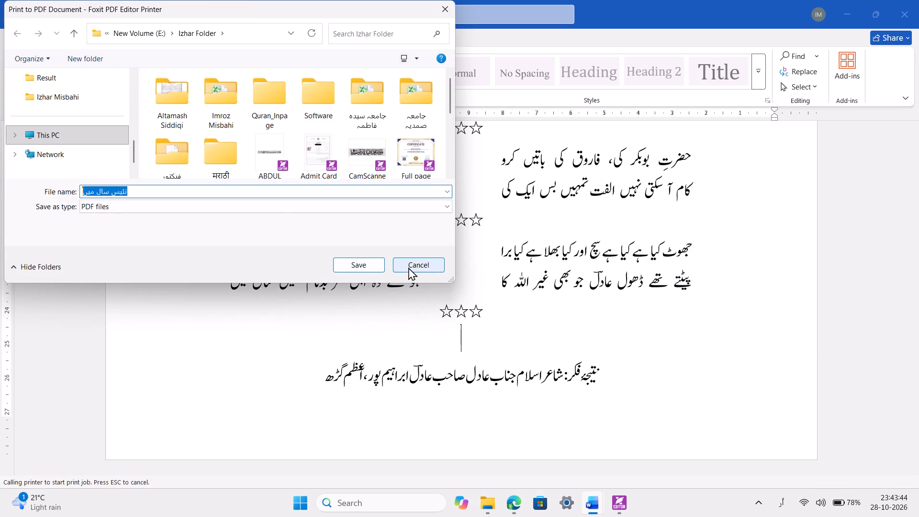
{"action": "left_click", "coordinate": [452, 151]}
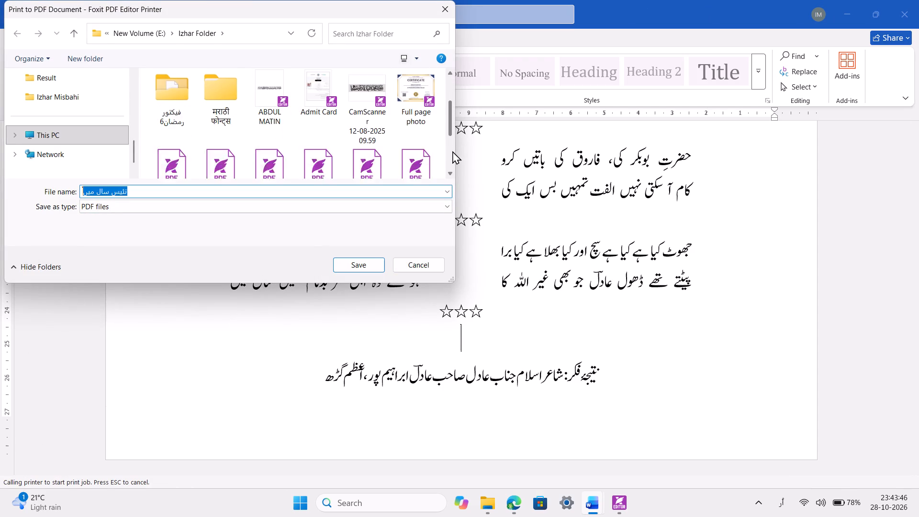
{"action": "triple_click", "coordinate": [452, 151]}
{"action": "left_click", "coordinate": [452, 151]}
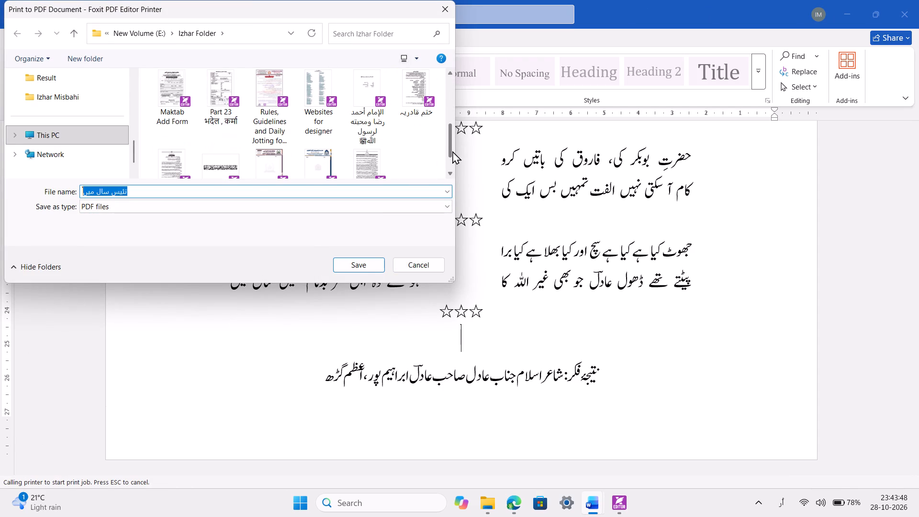
{"action": "left_click", "coordinate": [358, 266]}
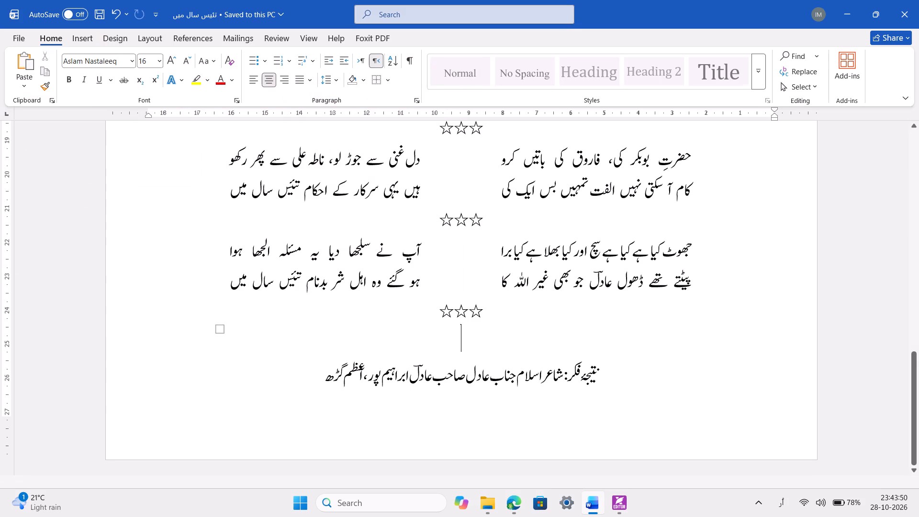
Switch to the Telegram chat in Edge and jump to its latest messages.
{"action": "left_click", "coordinate": [519, 508]}
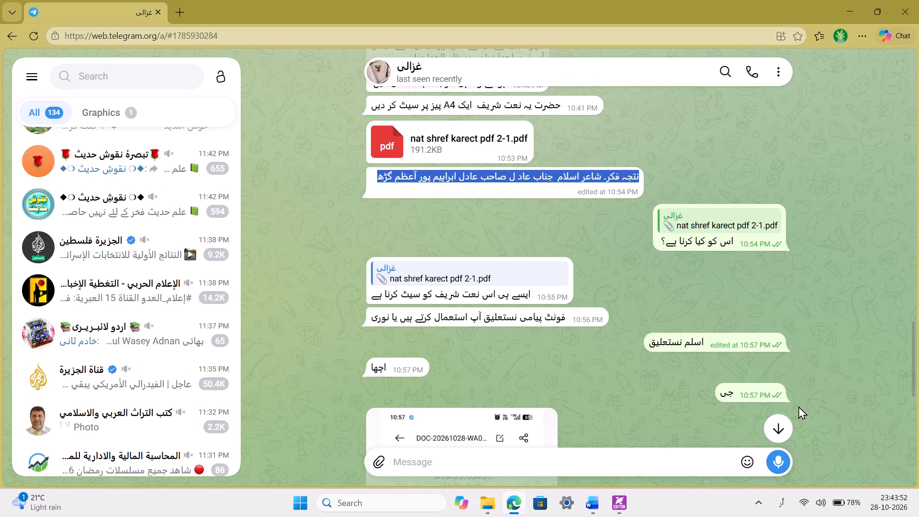
{"action": "left_click", "coordinate": [778, 422]}
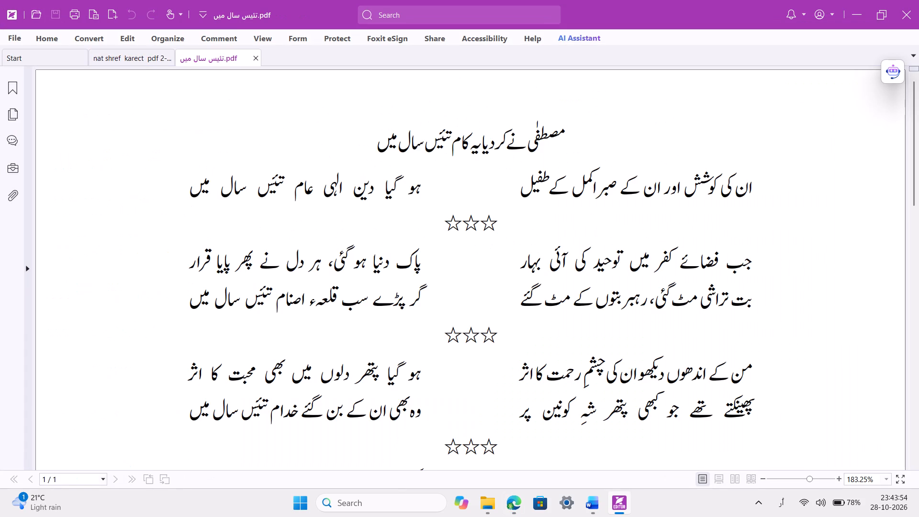
Look over the exported poem PDF in Foxit PDF Editor from the title down to the credit line.
{"action": "scroll", "coordinate": [648, 350], "scroll_direction": "down", "scroll_amount": 5, "text": "ctrl"}
{"action": "scroll", "coordinate": [648, 350], "scroll_direction": "down", "scroll_amount": 1}
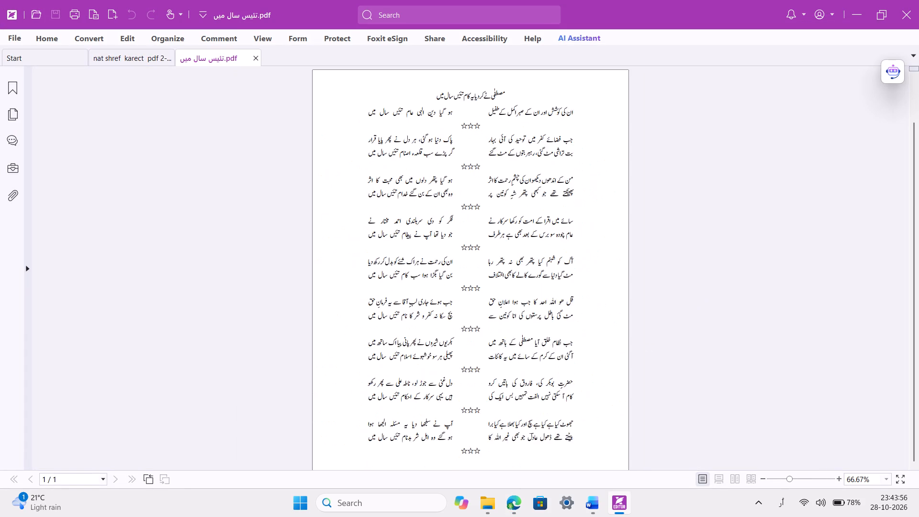
{"action": "scroll", "coordinate": [648, 350], "scroll_direction": "down", "scroll_amount": 3}
Close the exported poem PDF, glance over the reference PDF nat shref karect pdf 2-1, and close it with the PDF editor.
{"action": "left_click", "coordinate": [911, 9]}
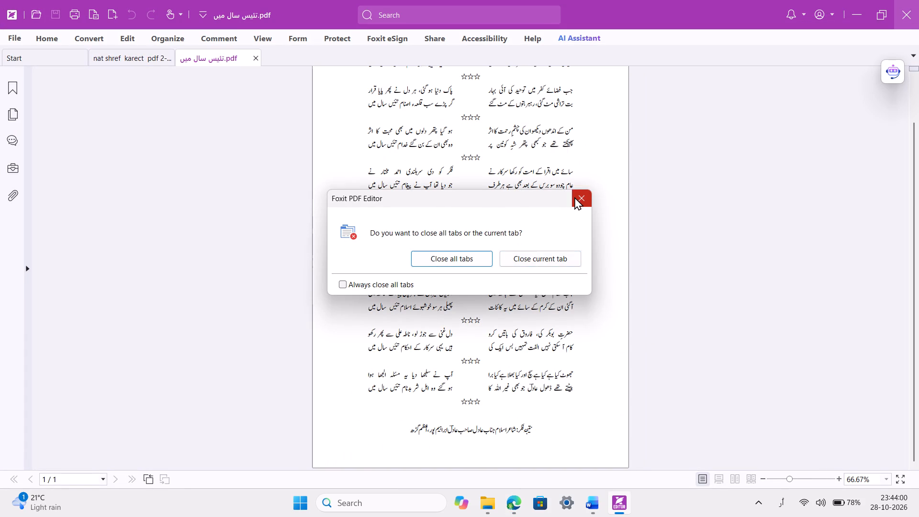
{"action": "left_click", "coordinate": [574, 197]}
{"action": "left_click", "coordinate": [901, 10]}
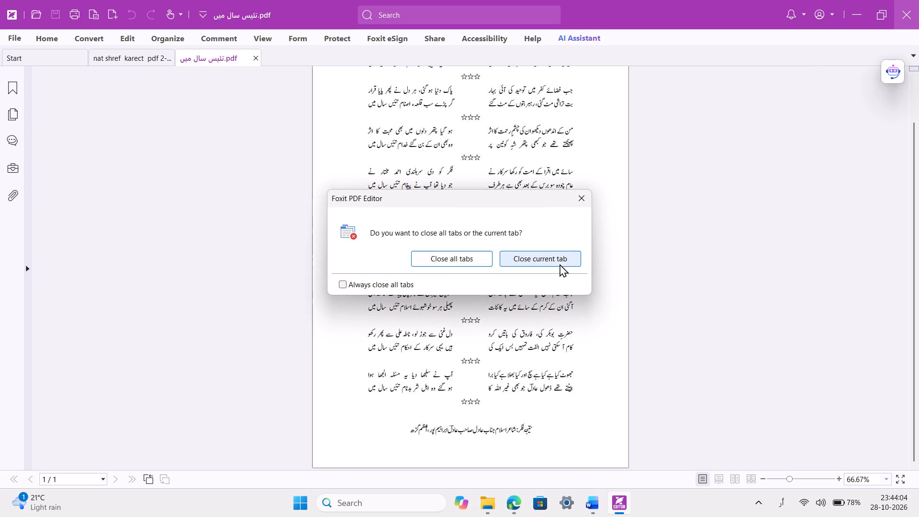
{"action": "left_click", "coordinate": [555, 262]}
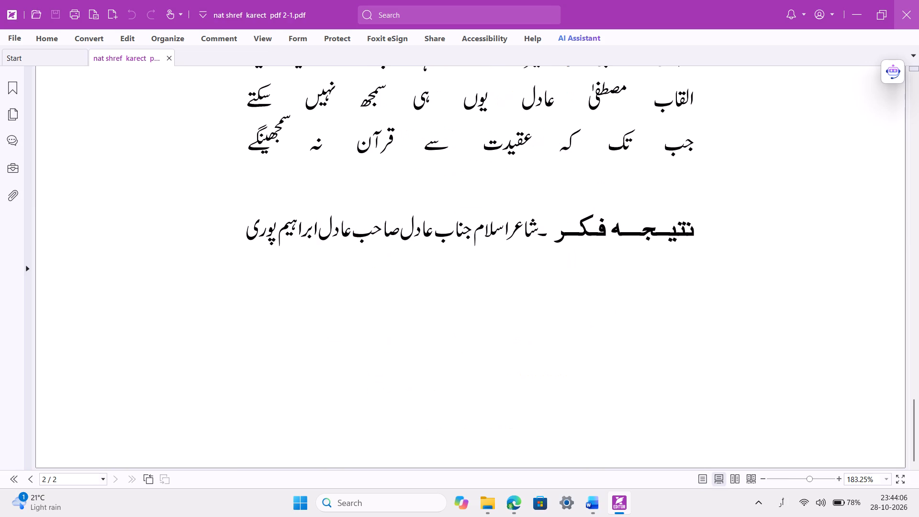
{"action": "scroll", "coordinate": [564, 258], "scroll_direction": "down", "scroll_amount": 3, "text": "ctrl"}
{"action": "scroll", "coordinate": [564, 258], "scroll_direction": "up", "scroll_amount": 10}
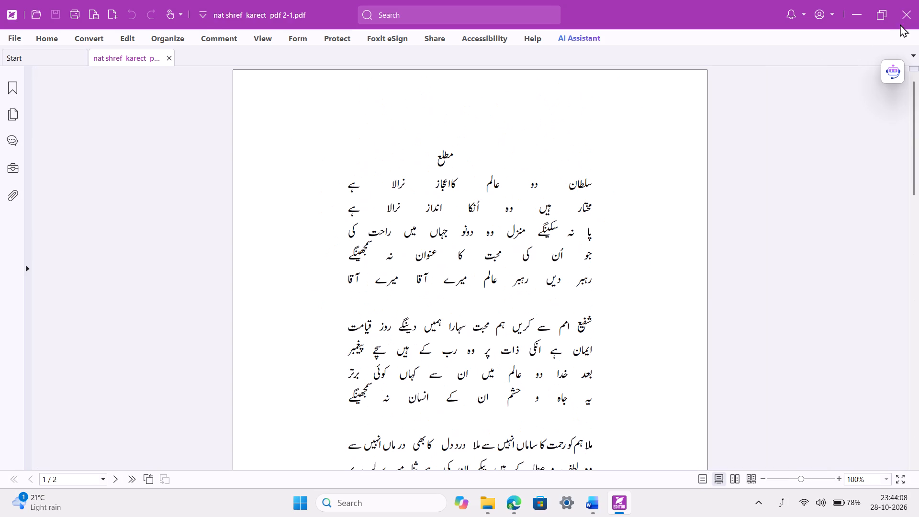
{"action": "left_click", "coordinate": [916, 13]}
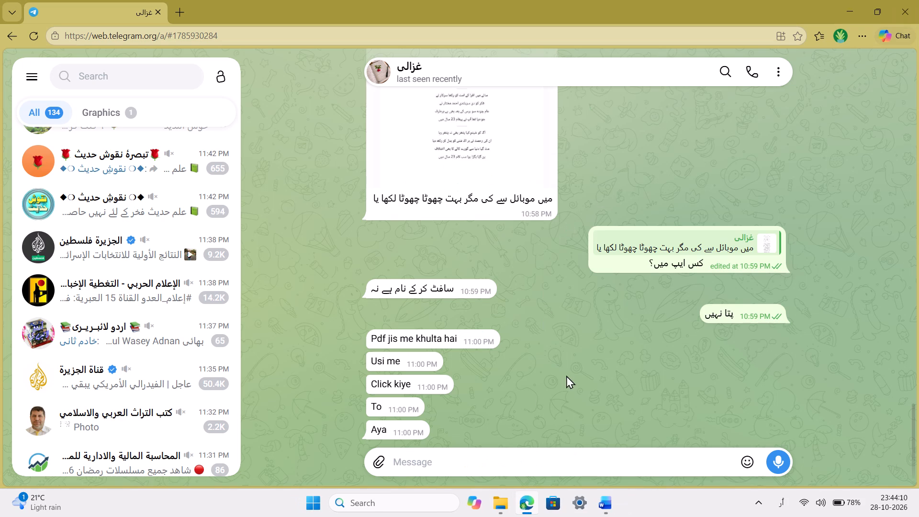
Start attaching a file to the Telegram chat and browse to Izhar Folder.
{"action": "left_click", "coordinate": [378, 460]}
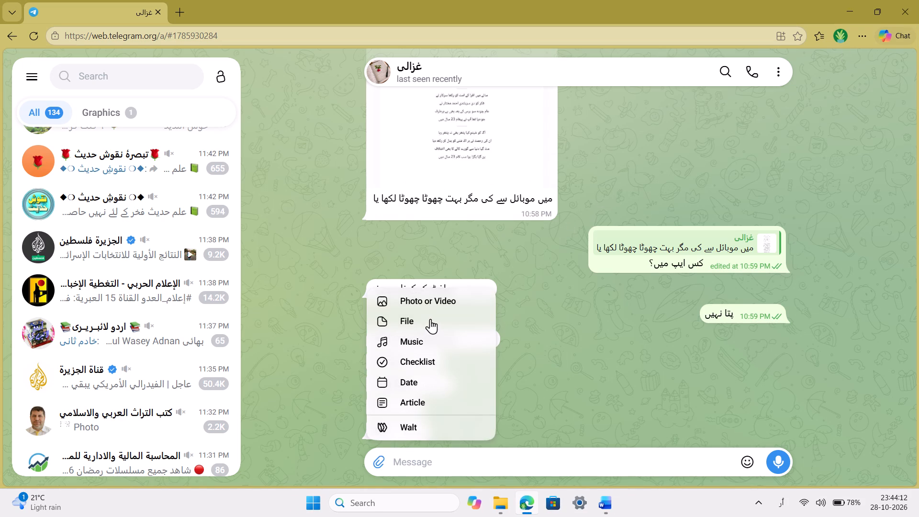
{"action": "left_click", "coordinate": [430, 320]}
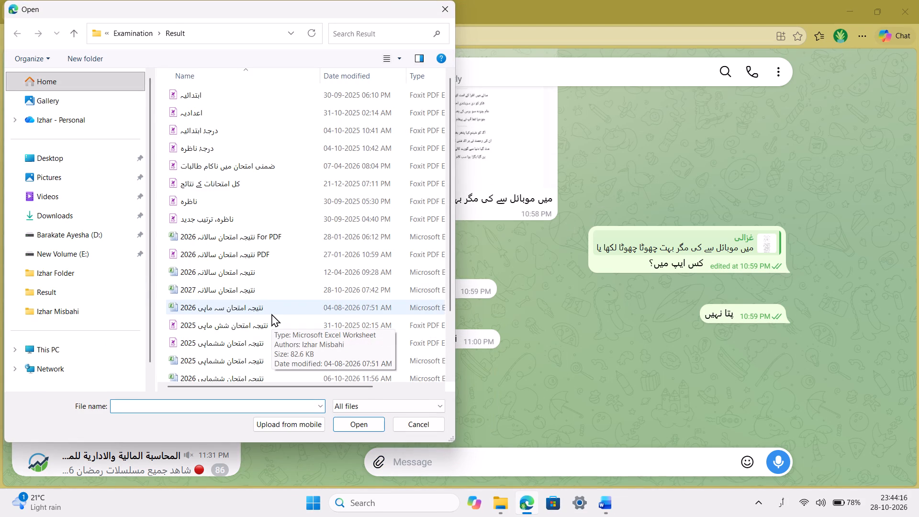
{"action": "left_click", "coordinate": [113, 275]}
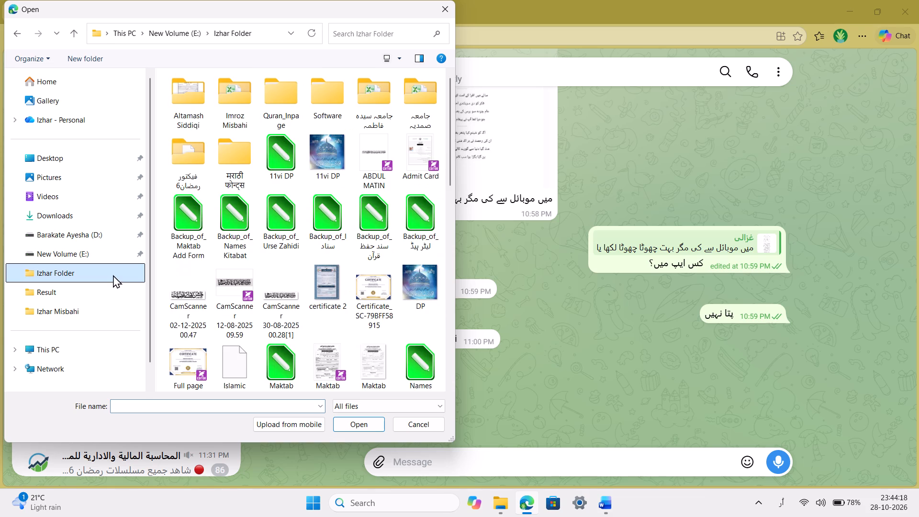
Look through Izhar Folder for the poem's PDF using the list, details and content views.
{"action": "scroll", "coordinate": [246, 253], "scroll_direction": "down", "scroll_amount": 8, "text": "ctrl"}
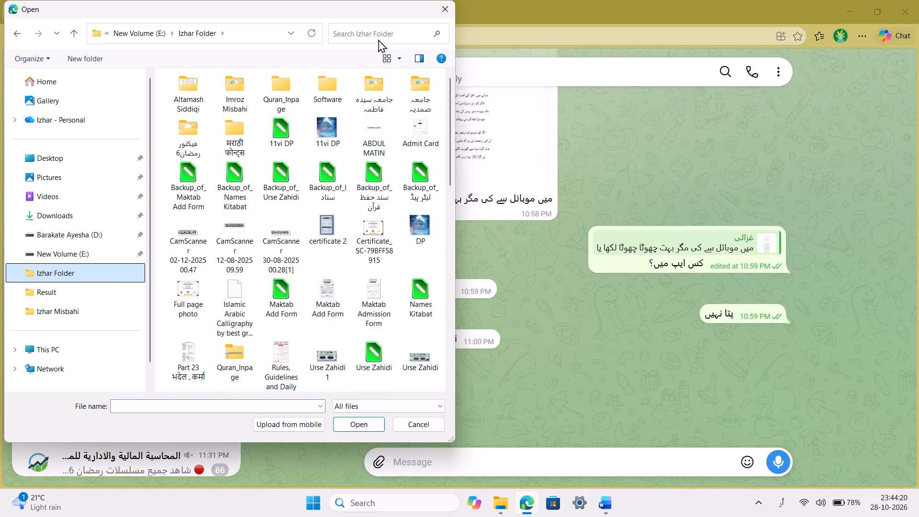
{"action": "left_click", "coordinate": [394, 66]}
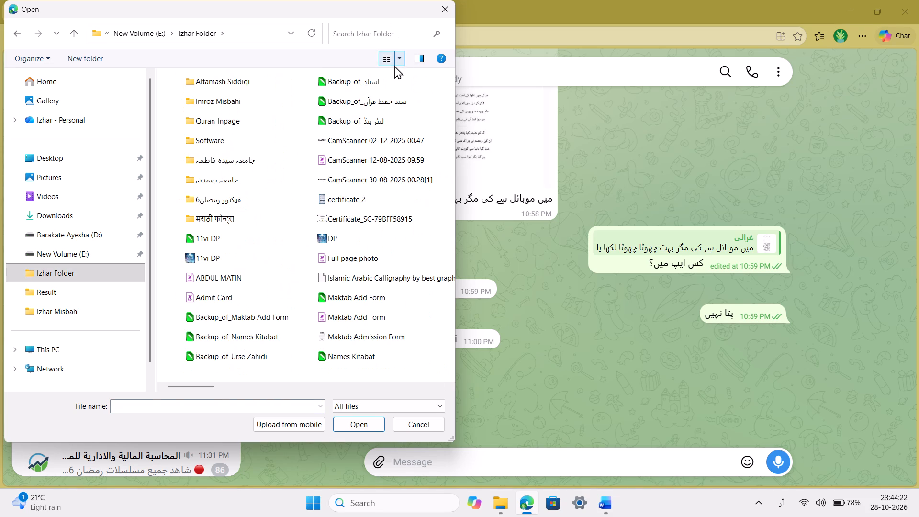
{"action": "left_click", "coordinate": [384, 62]}
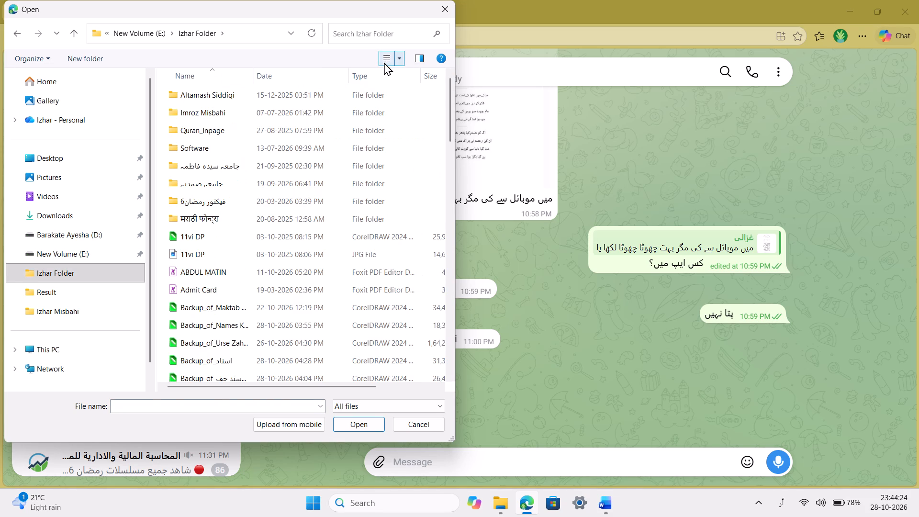
{"action": "scroll", "coordinate": [334, 224], "scroll_direction": "down", "scroll_amount": 4}
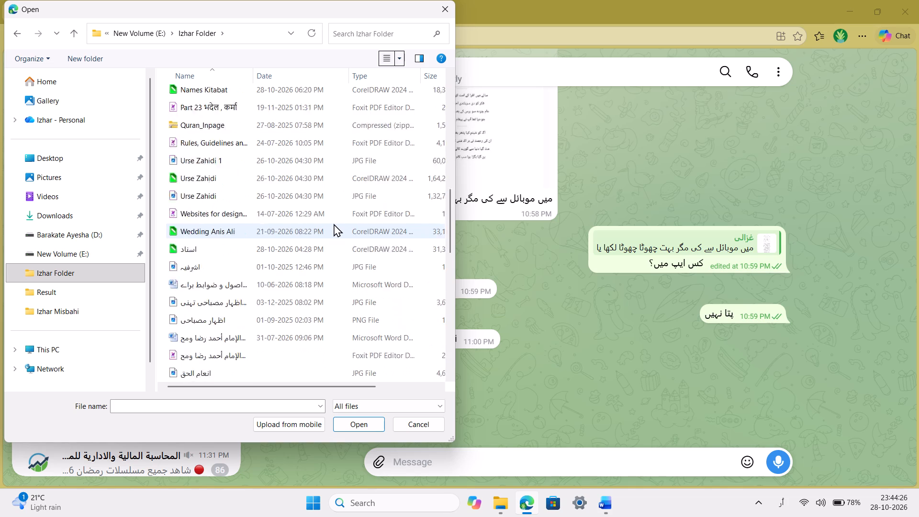
{"action": "scroll", "coordinate": [334, 224], "scroll_direction": "down", "scroll_amount": 10}
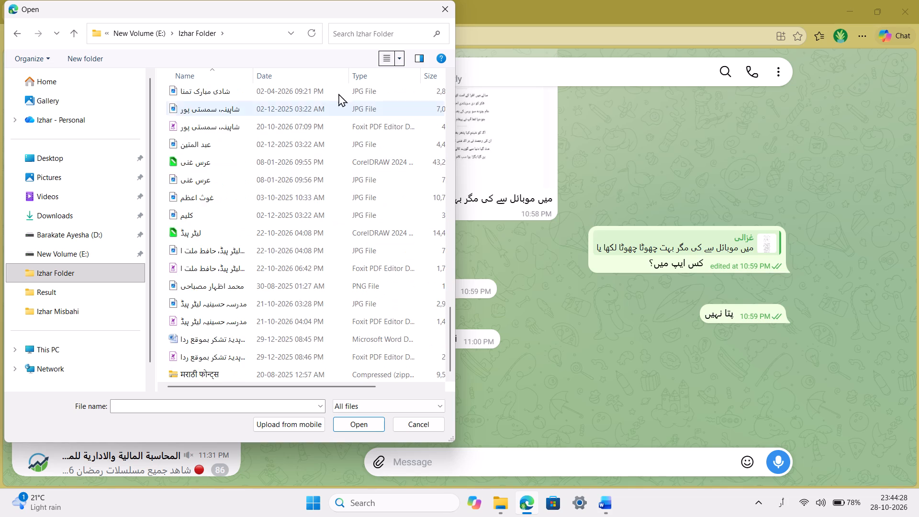
{"action": "left_click", "coordinate": [397, 59]}
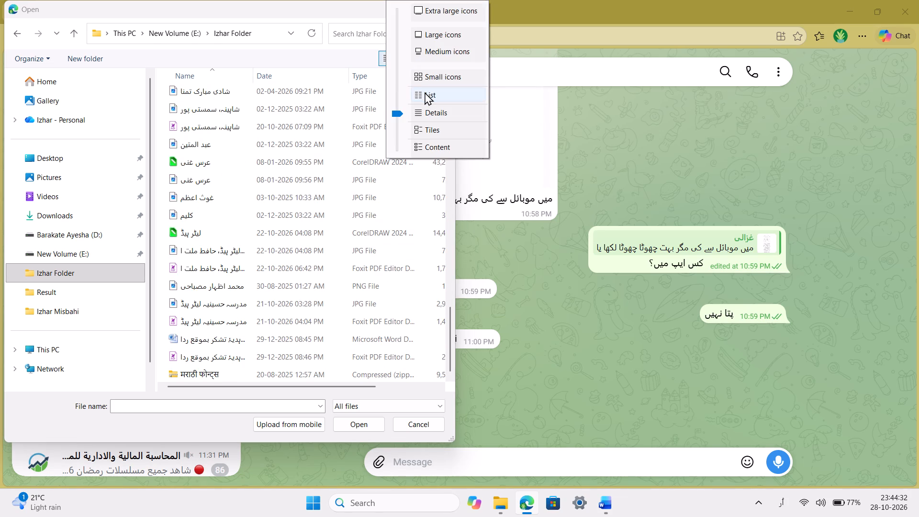
{"action": "left_click", "coordinate": [433, 147]}
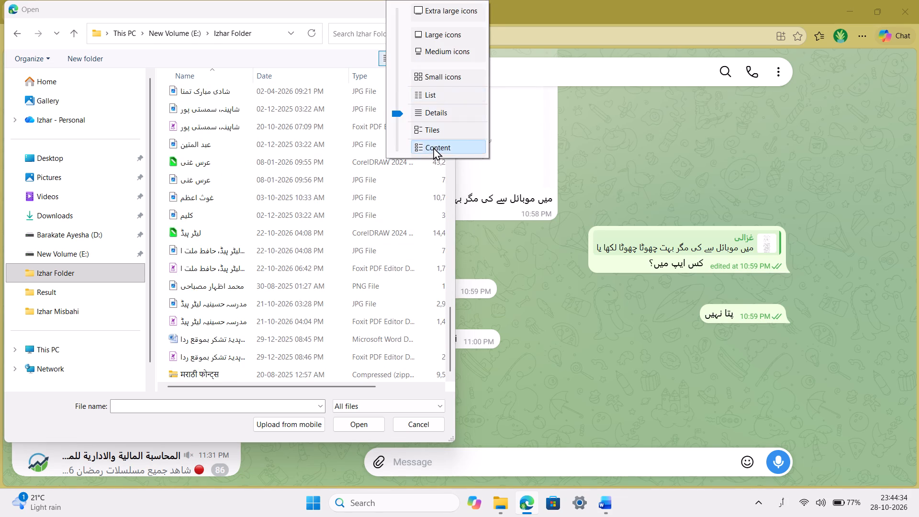
{"action": "scroll", "coordinate": [279, 276], "scroll_direction": "down", "scroll_amount": 7}
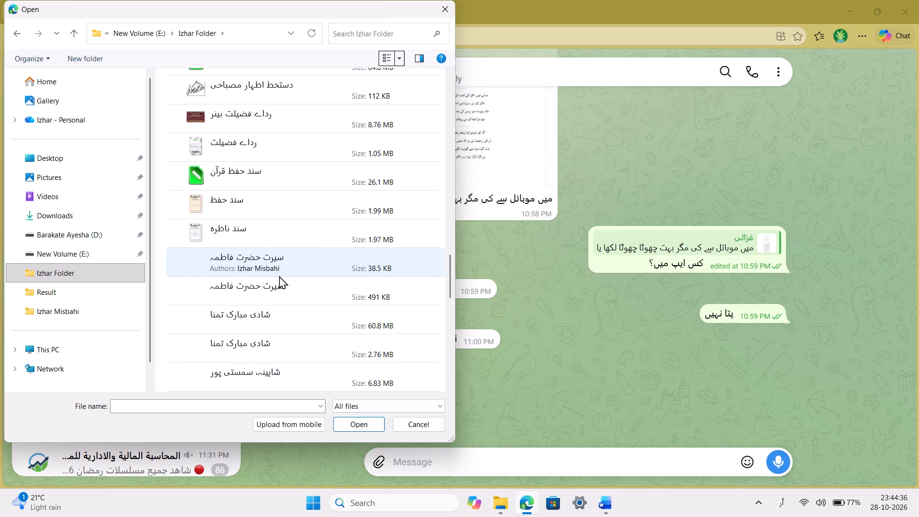
{"action": "scroll", "coordinate": [279, 276], "scroll_direction": "down", "scroll_amount": 6}
{"action": "scroll", "coordinate": [279, 276], "scroll_direction": "up", "scroll_amount": 4}
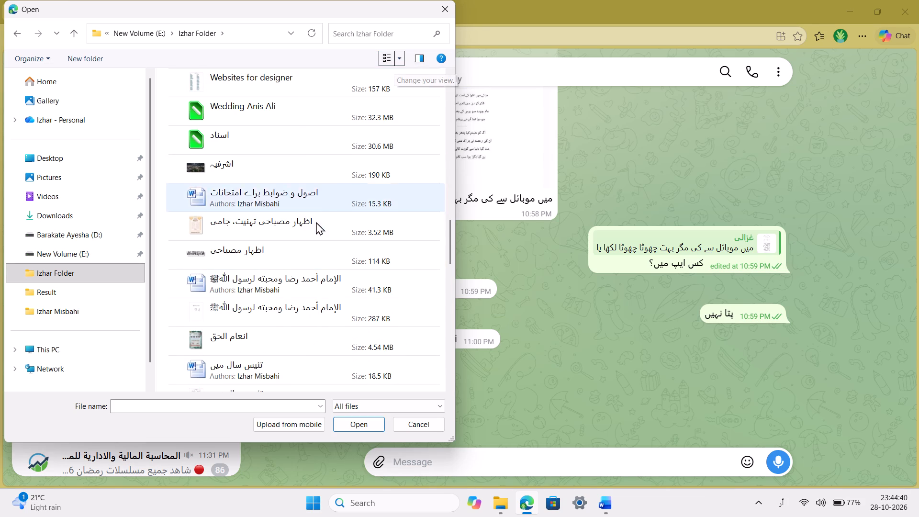
{"action": "scroll", "coordinate": [316, 222], "scroll_direction": "up", "scroll_amount": 6}
{"action": "scroll", "coordinate": [316, 222], "scroll_direction": "down", "scroll_amount": 2}
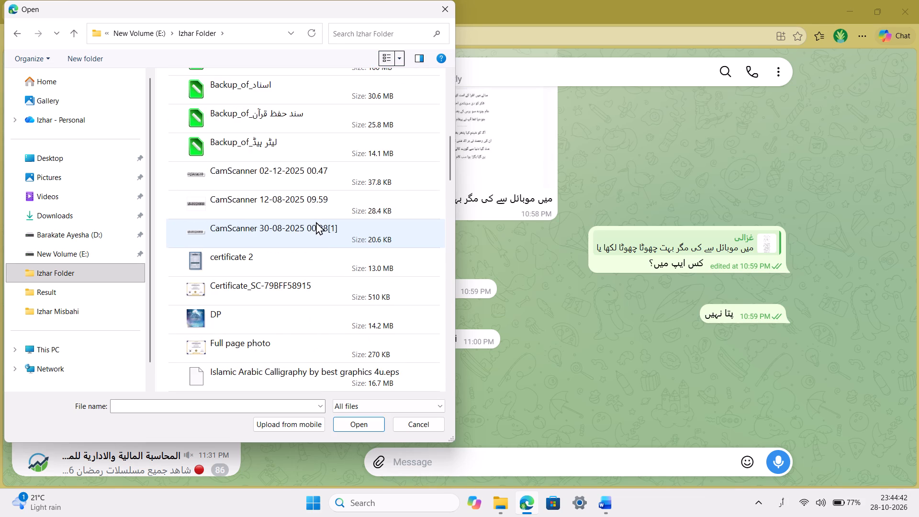
{"action": "scroll", "coordinate": [316, 222], "scroll_direction": "down", "scroll_amount": 4}
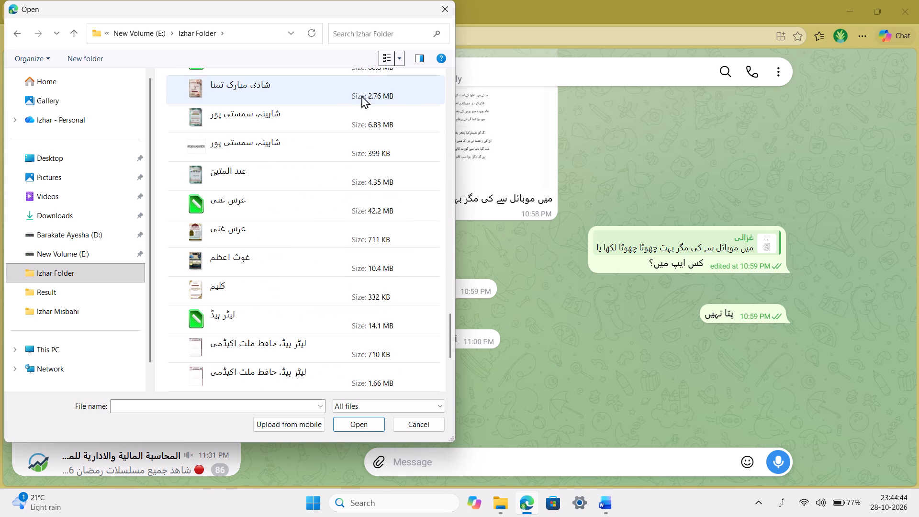
{"action": "left_click", "coordinate": [389, 59]}
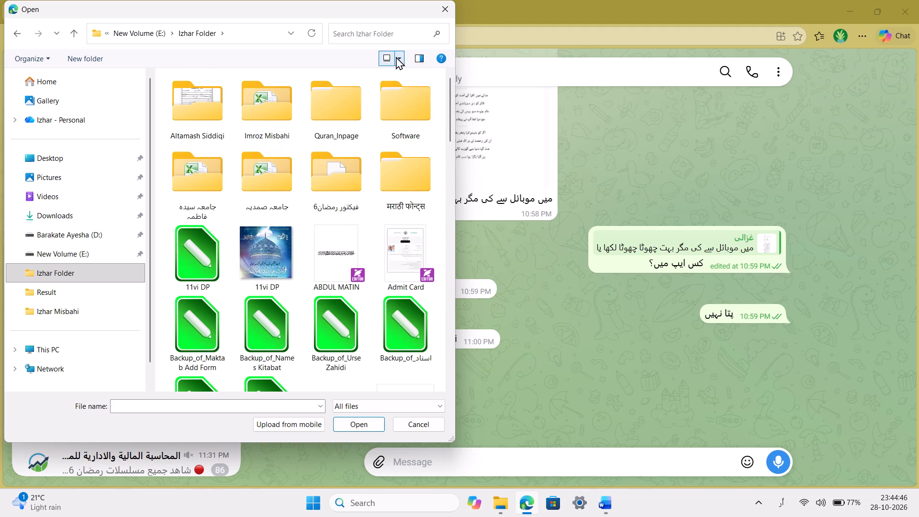
{"action": "left_click", "coordinate": [396, 56]}
{"action": "left_click", "coordinate": [441, 135]}
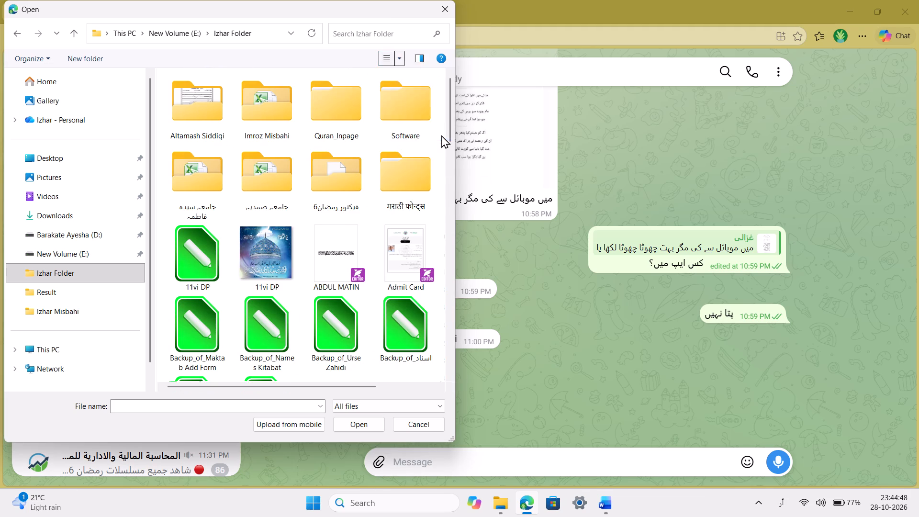
{"action": "scroll", "coordinate": [314, 268], "scroll_direction": "down", "scroll_amount": 2}
{"action": "scroll", "coordinate": [314, 268], "scroll_direction": "down", "scroll_amount": 3, "text": "ctrl"}
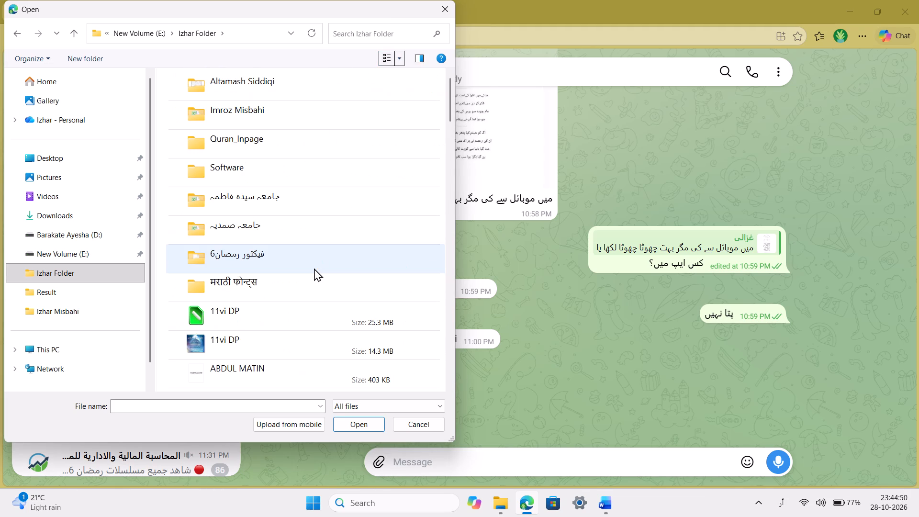
{"action": "scroll", "coordinate": [314, 268], "scroll_direction": "up", "scroll_amount": 4}
{"action": "scroll", "coordinate": [314, 268], "scroll_direction": "up", "scroll_amount": 2, "text": "ctrl"}
{"action": "scroll", "coordinate": [314, 268], "scroll_direction": "down", "scroll_amount": 1}
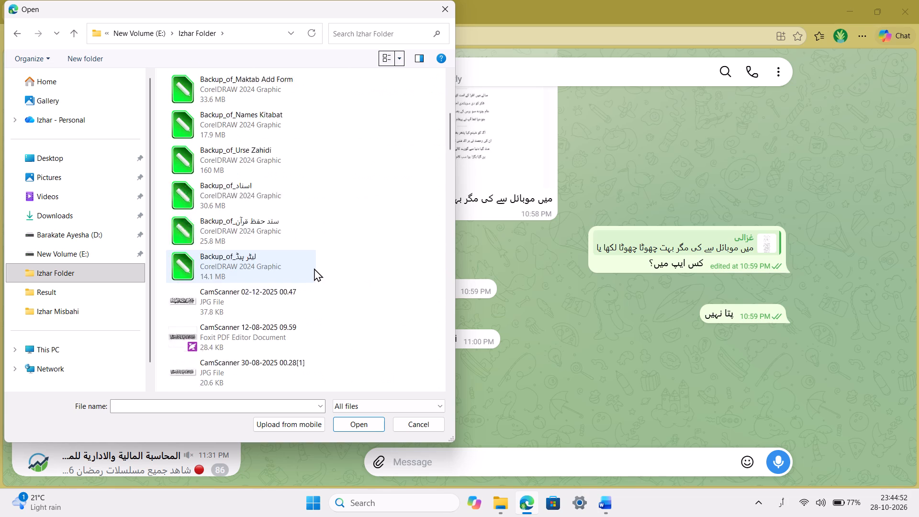
{"action": "scroll", "coordinate": [314, 268], "scroll_direction": "down", "scroll_amount": 3}
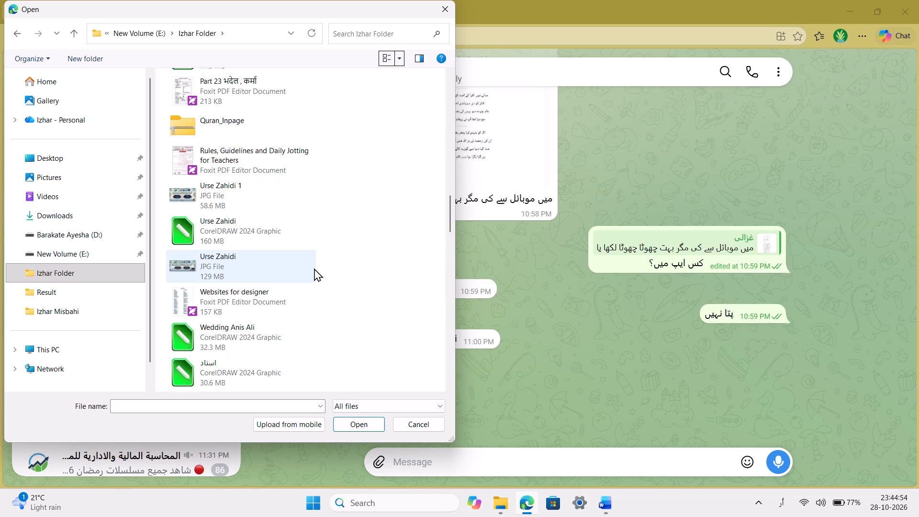
{"action": "scroll", "coordinate": [314, 268], "scroll_direction": "down", "scroll_amount": 2}
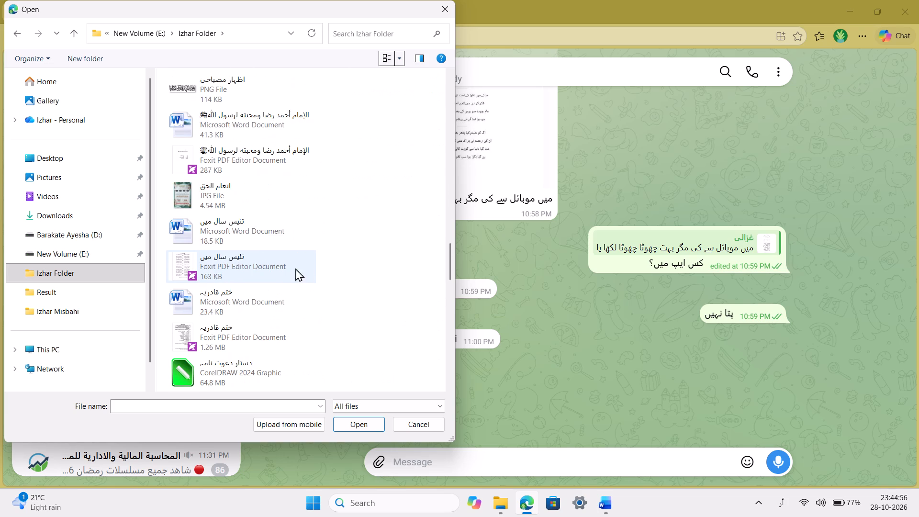
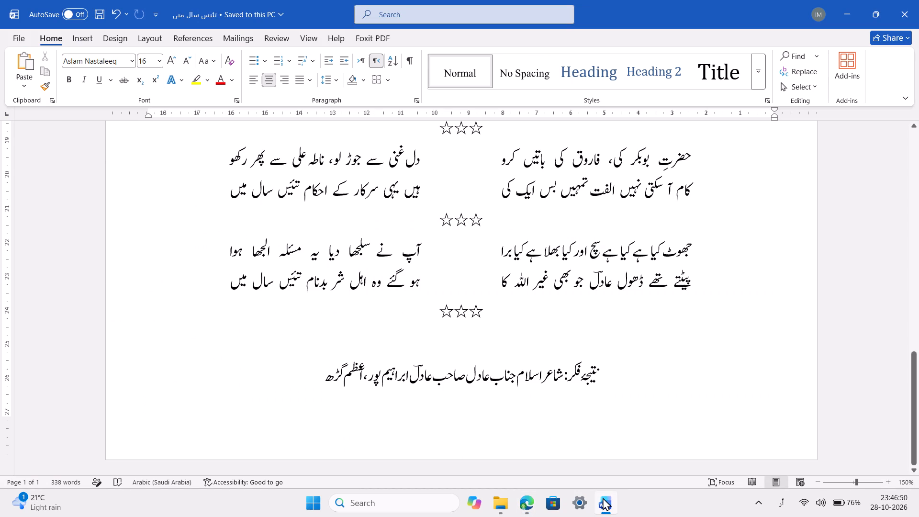
{"action": "scroll", "coordinate": [504, 445], "scroll_direction": "up", "scroll_amount": 7}
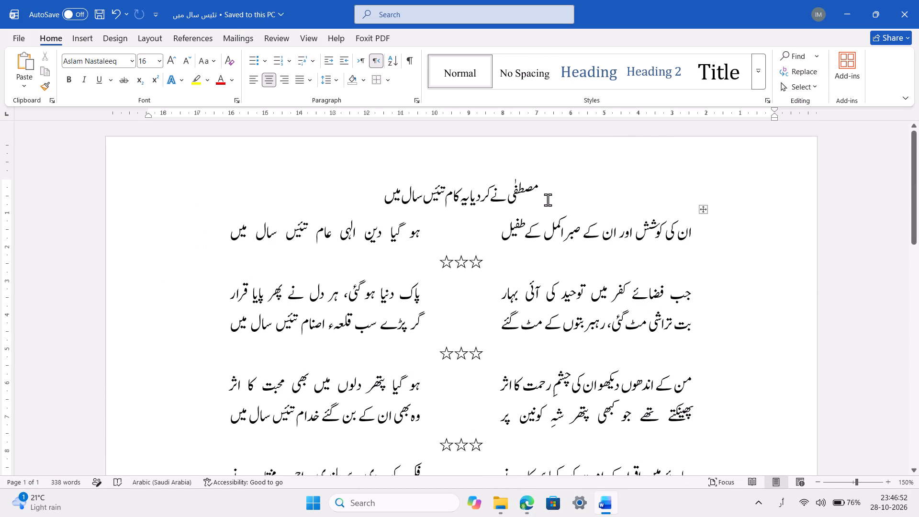
{"action": "left_click", "coordinate": [560, 185]}
{"action": "key", "text": "Return"}
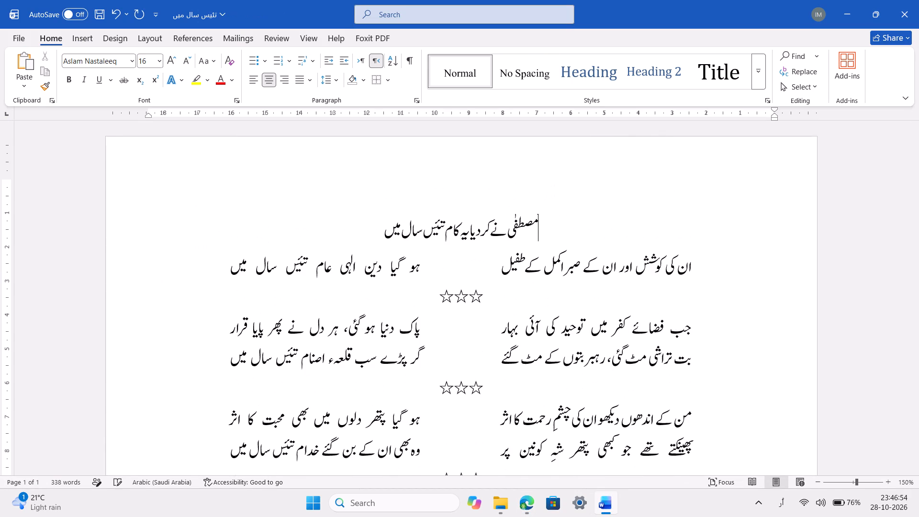
{"action": "left_click", "coordinate": [492, 174]}
Complete the heading above the poem as نعت شریف and set its font to BombayBlackUnicode.
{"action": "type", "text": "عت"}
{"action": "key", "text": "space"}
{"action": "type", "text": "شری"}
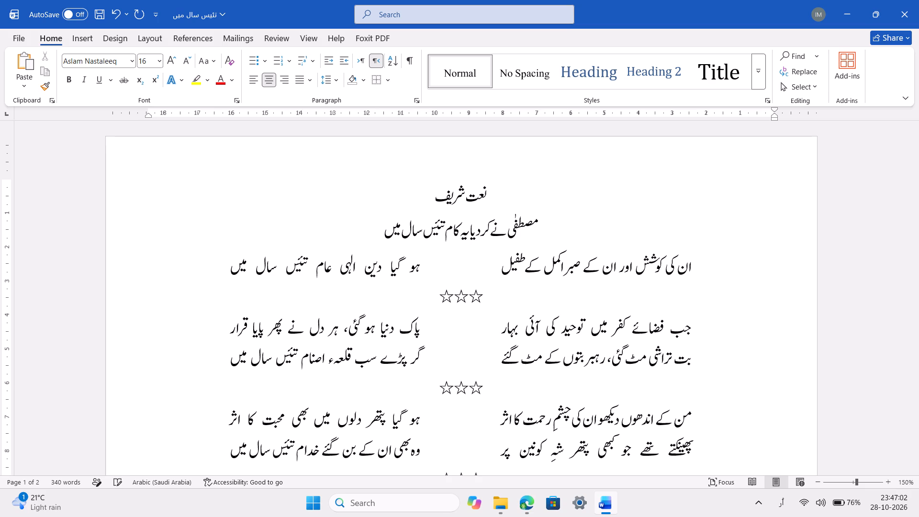
{"action": "triple_click", "coordinate": [479, 188]}
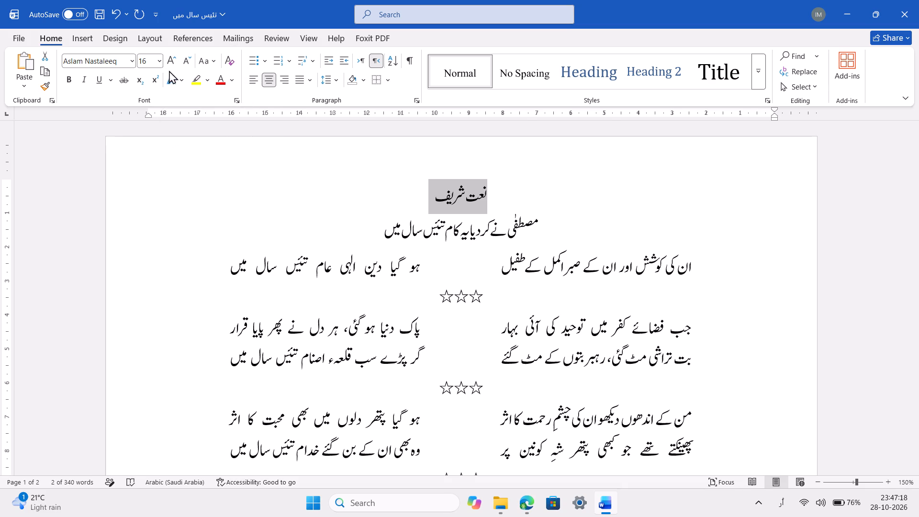
{"action": "left_click", "coordinate": [131, 63]}
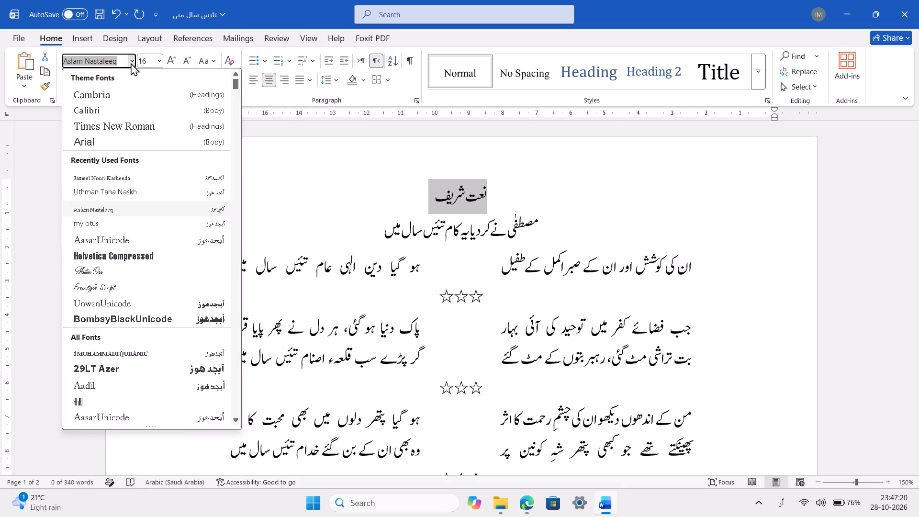
{"action": "left_click", "coordinate": [196, 315]}
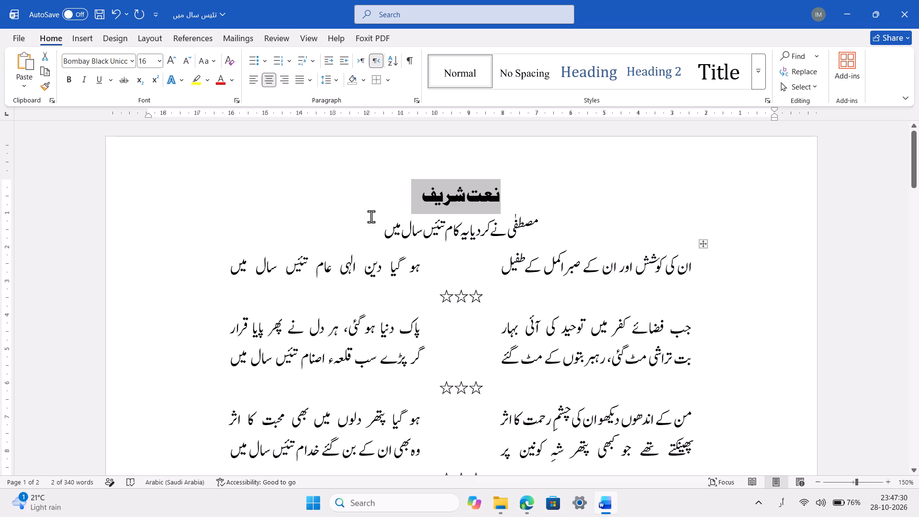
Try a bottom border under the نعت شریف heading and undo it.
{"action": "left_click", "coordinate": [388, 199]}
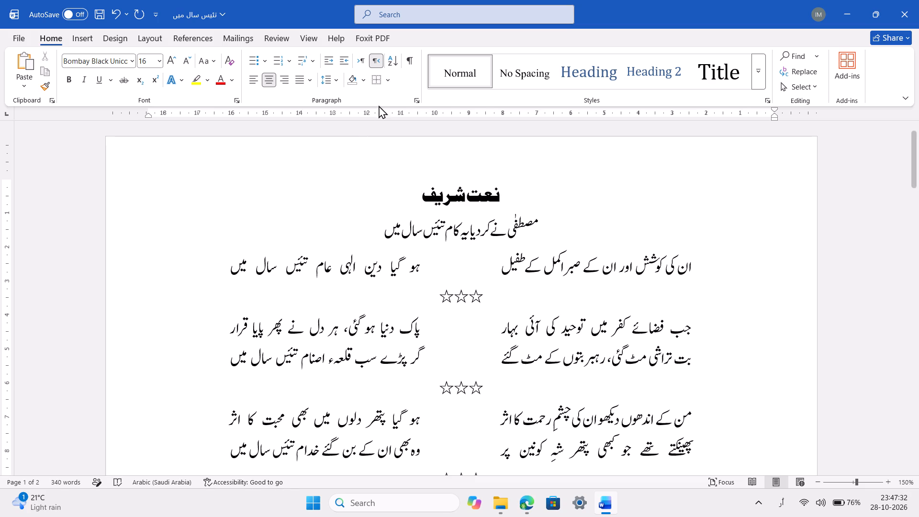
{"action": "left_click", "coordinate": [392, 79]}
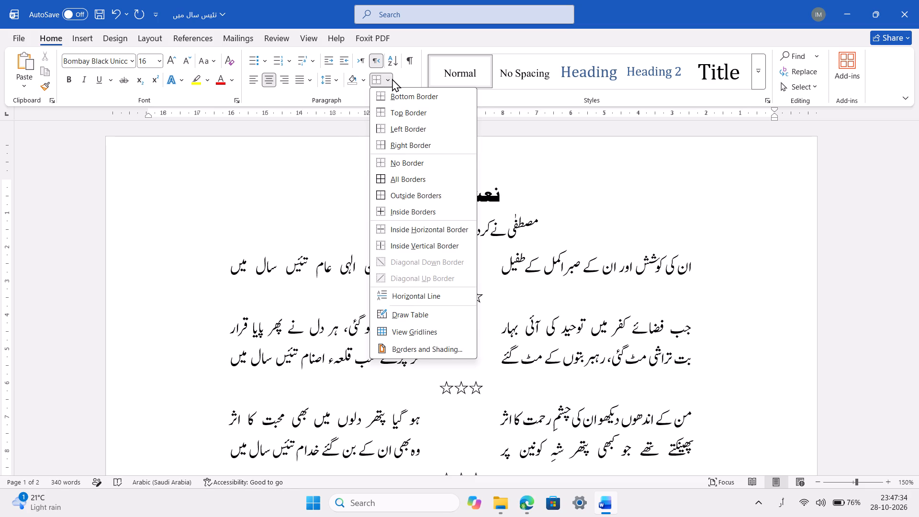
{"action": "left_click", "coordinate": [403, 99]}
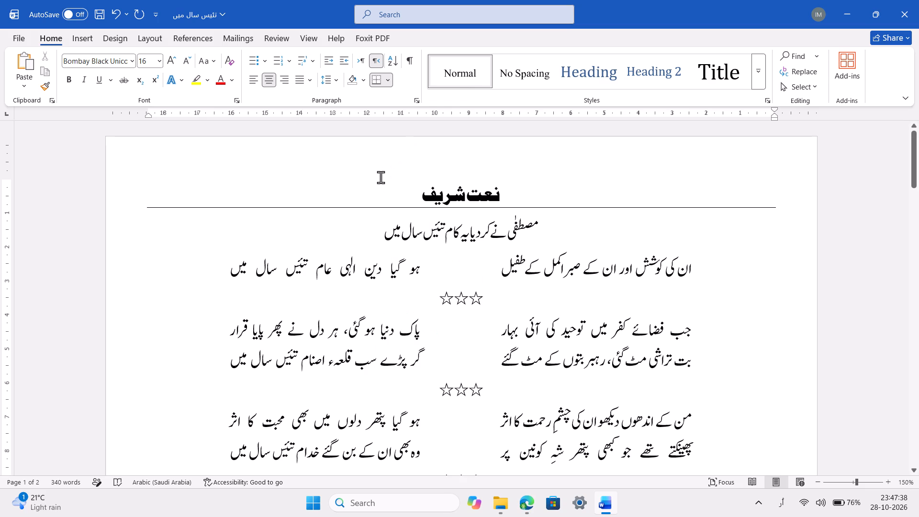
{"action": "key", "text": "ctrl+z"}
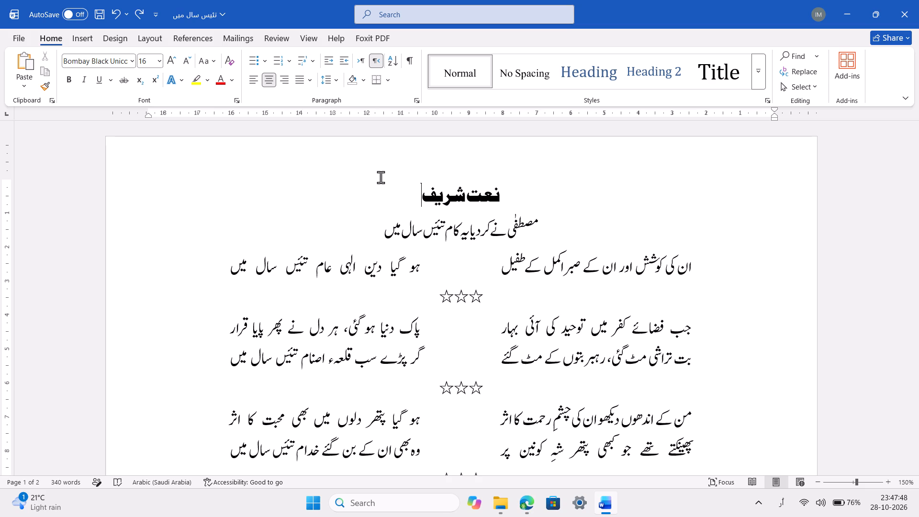
Enlarge the نعت شریف heading to font size 22.
{"action": "triple_click", "coordinate": [459, 193]}
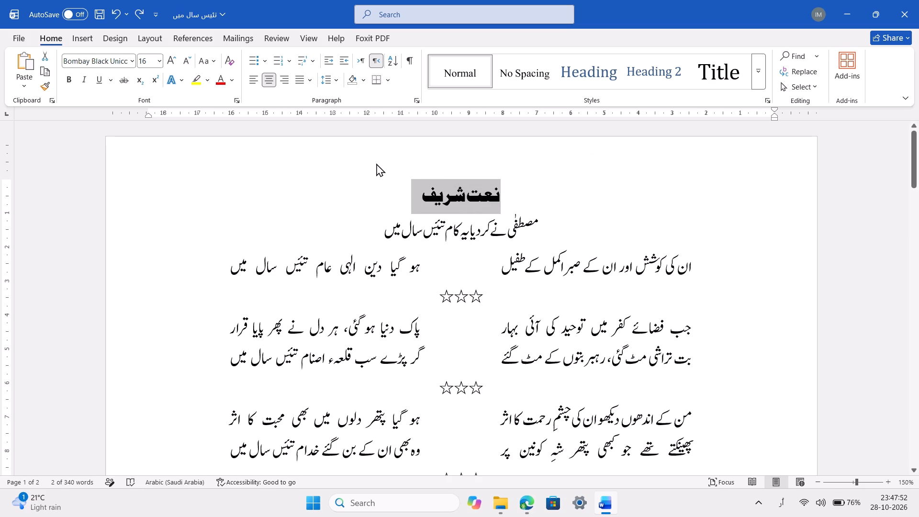
{"action": "left_click", "coordinate": [173, 63]}
{"action": "triple_click", "coordinate": [173, 63]}
{"action": "left_click", "coordinate": [173, 63]}
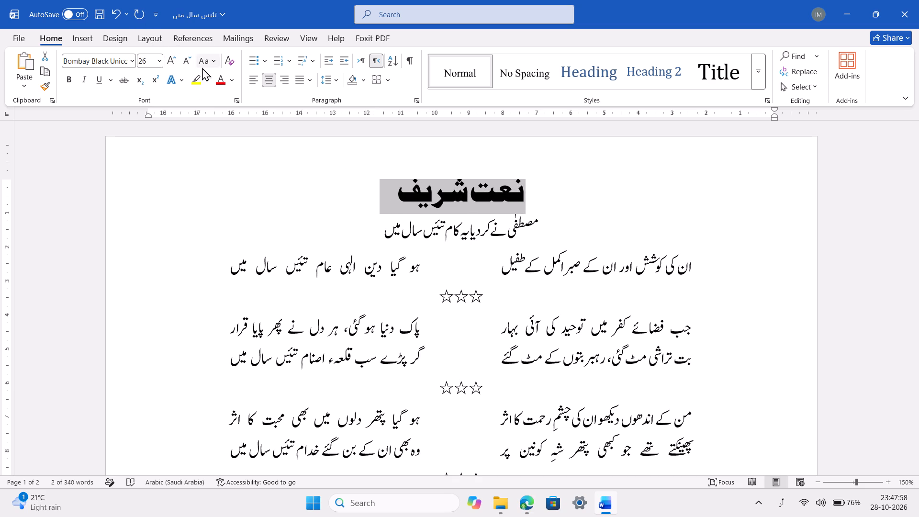
{"action": "left_click", "coordinate": [187, 66]}
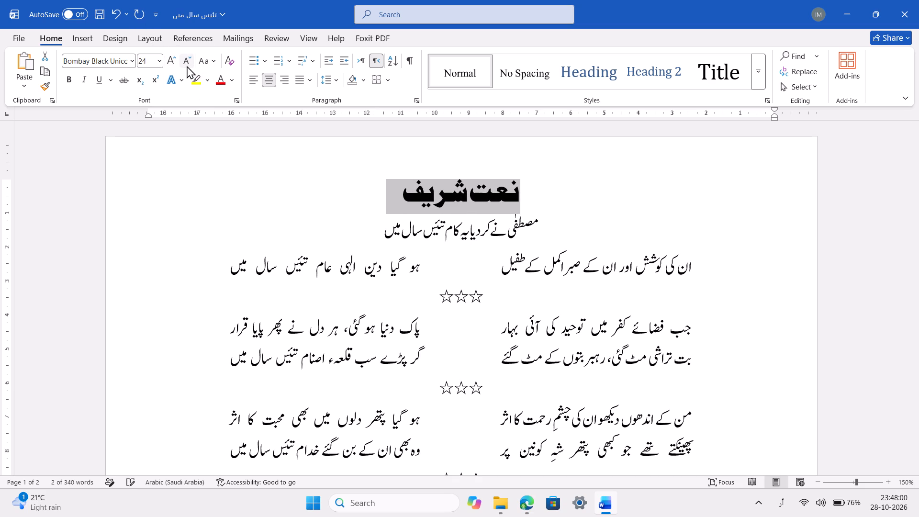
{"action": "left_click", "coordinate": [187, 66]}
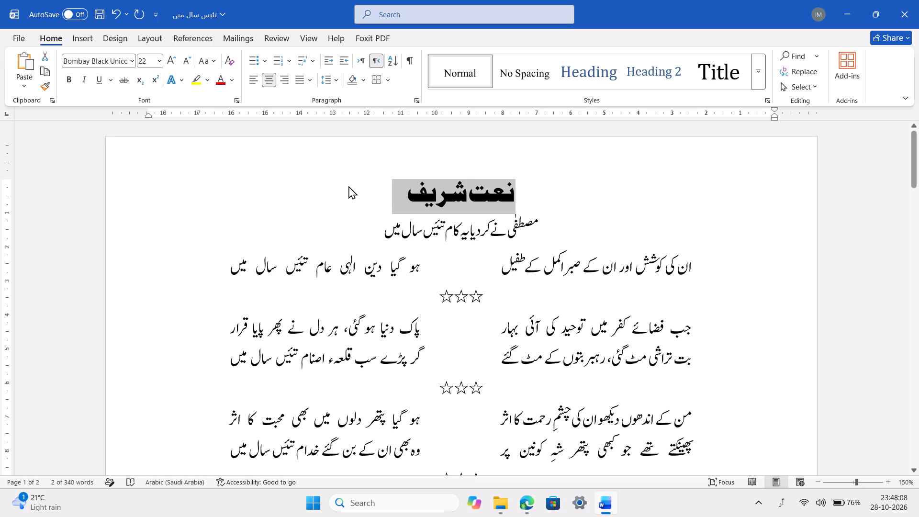
Remove the blank line between the last star separator and the credit line, and center the credit line.
{"action": "scroll", "coordinate": [348, 186], "scroll_direction": "down", "scroll_amount": 5}
{"action": "scroll", "coordinate": [348, 186], "scroll_direction": "up", "scroll_amount": 2}
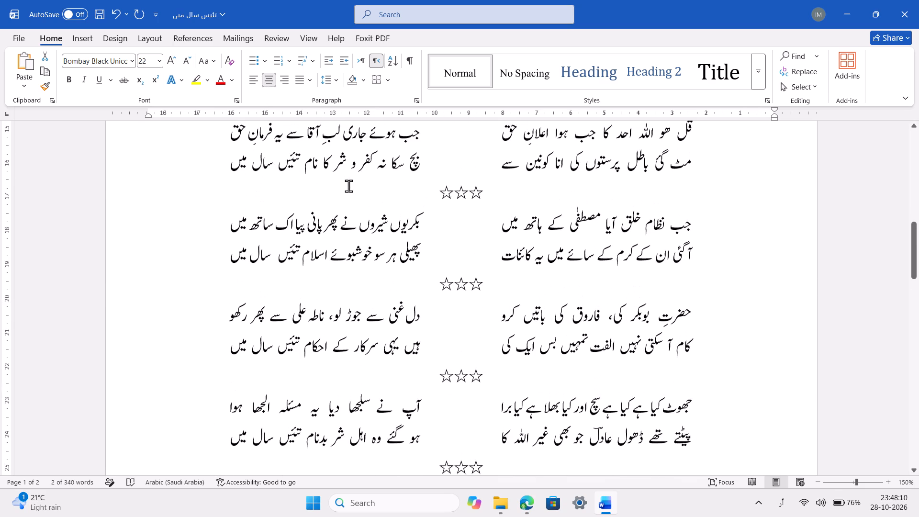
{"action": "scroll", "coordinate": [412, 301], "scroll_direction": "down", "scroll_amount": 2}
{"action": "scroll", "coordinate": [487, 235], "scroll_direction": "up", "scroll_amount": 1}
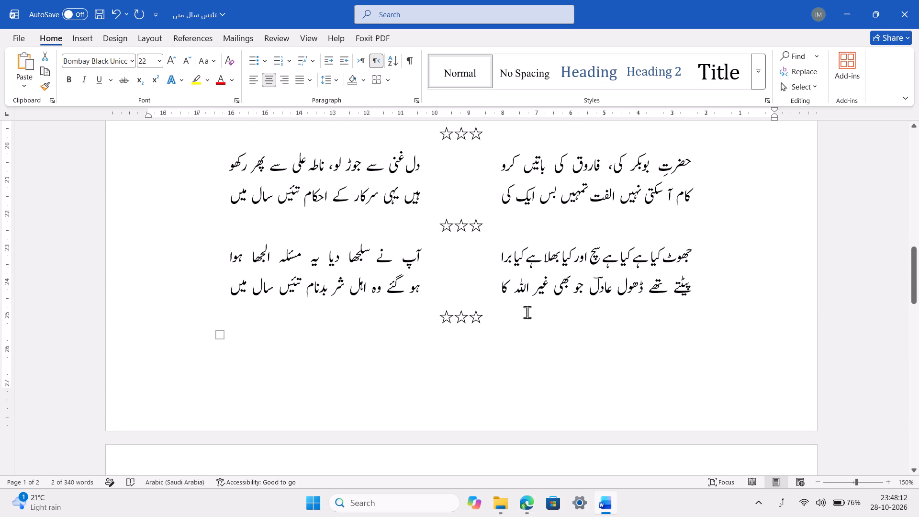
{"action": "left_click", "coordinate": [551, 351]}
{"action": "left_click", "coordinate": [565, 377]}
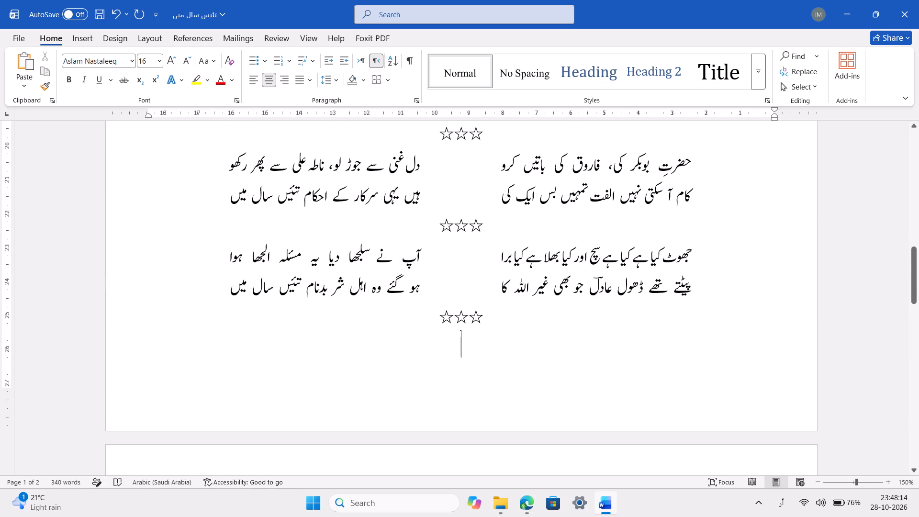
{"action": "key", "text": "BackSpace"}
{"action": "key", "text": "BackSpace"}
{"action": "key", "text": "Down"}
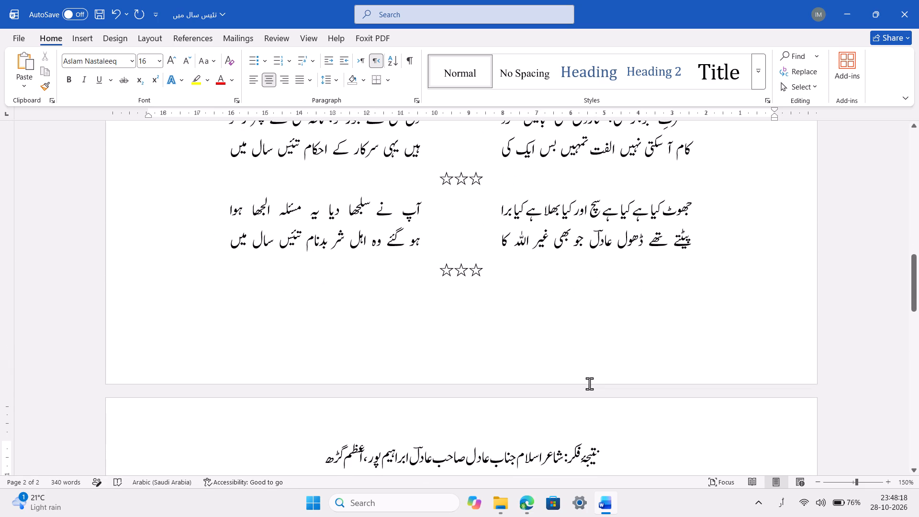
{"action": "key", "text": "BackSpace"}
{"action": "key", "text": "BackSpace"}
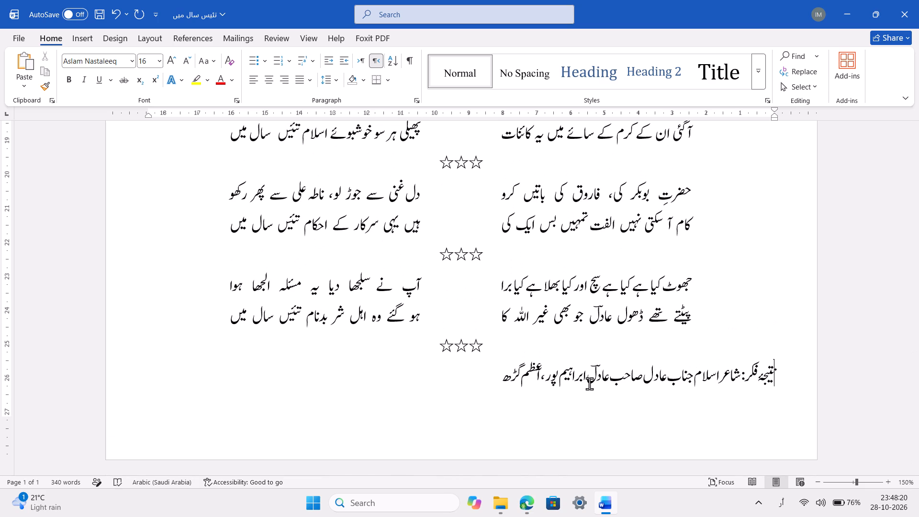
{"action": "key", "text": "ctrl+e"}
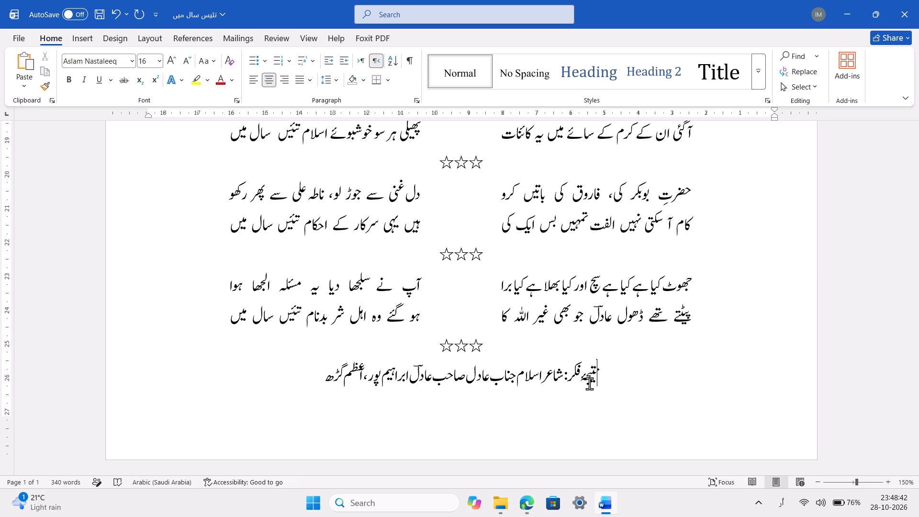
Set the paragraph spacing after the نعت شریف heading to 12 pt.
{"action": "scroll", "coordinate": [589, 383], "scroll_direction": "up", "scroll_amount": 4}
{"action": "scroll", "coordinate": [589, 383], "scroll_direction": "down", "scroll_amount": 3, "text": "ctrl"}
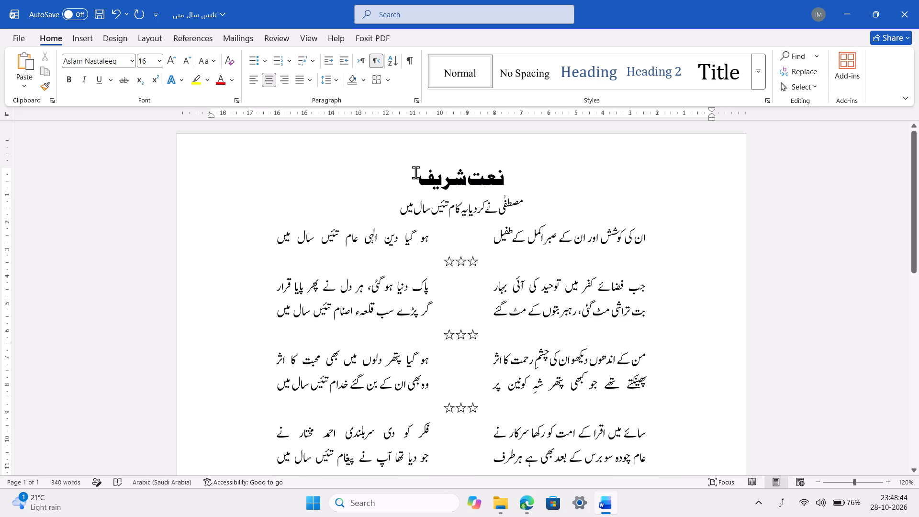
{"action": "left_click", "coordinate": [406, 177]}
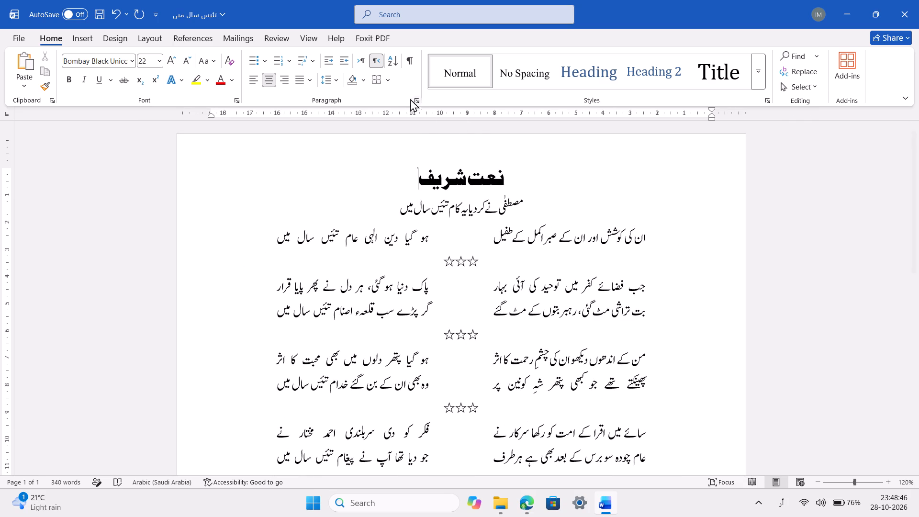
{"action": "left_click", "coordinate": [418, 100]}
{"action": "double_click", "coordinate": [438, 227]}
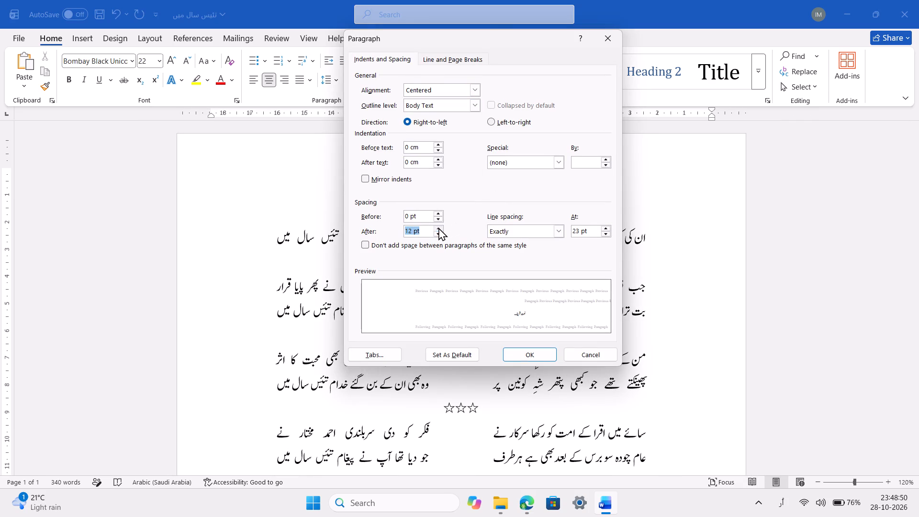
{"action": "left_click", "coordinate": [512, 350]}
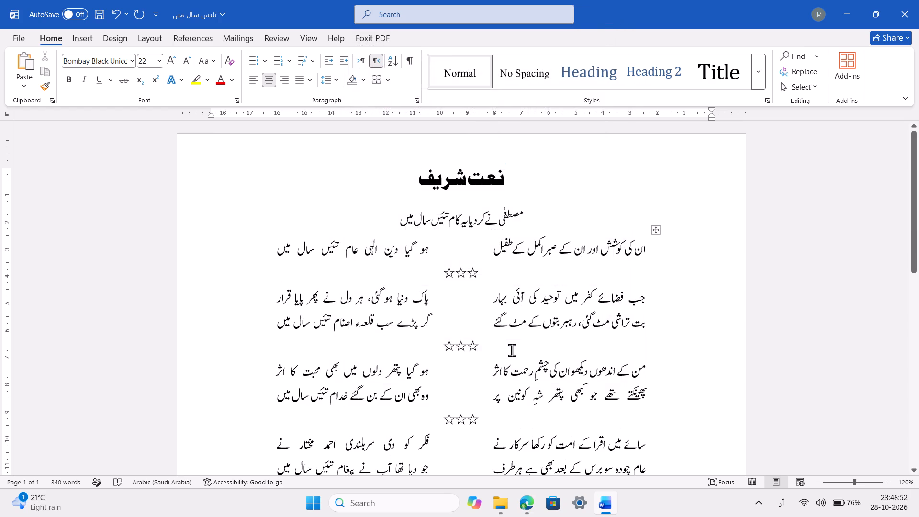
Check the page layout down to the credit line and save the document.
{"action": "scroll", "coordinate": [512, 350], "scroll_direction": "down", "scroll_amount": 4}
{"action": "scroll", "coordinate": [512, 350], "scroll_direction": "down", "scroll_amount": 2, "text": "ctrl"}
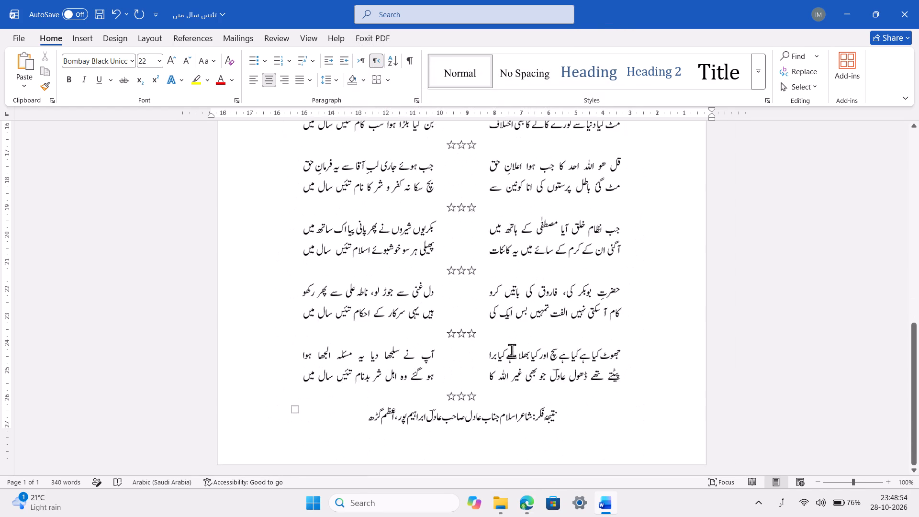
{"action": "scroll", "coordinate": [512, 350], "scroll_direction": "up", "scroll_amount": 6}
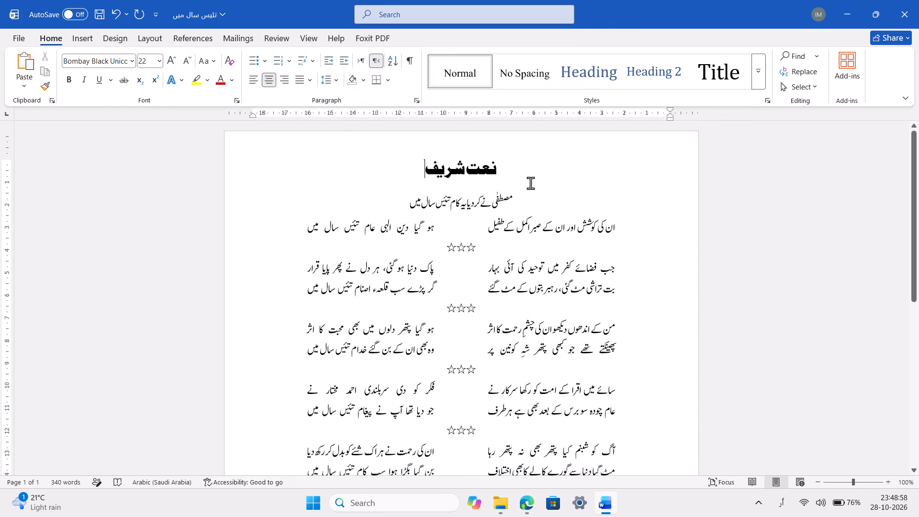
{"action": "key", "text": "ctrl+s"}
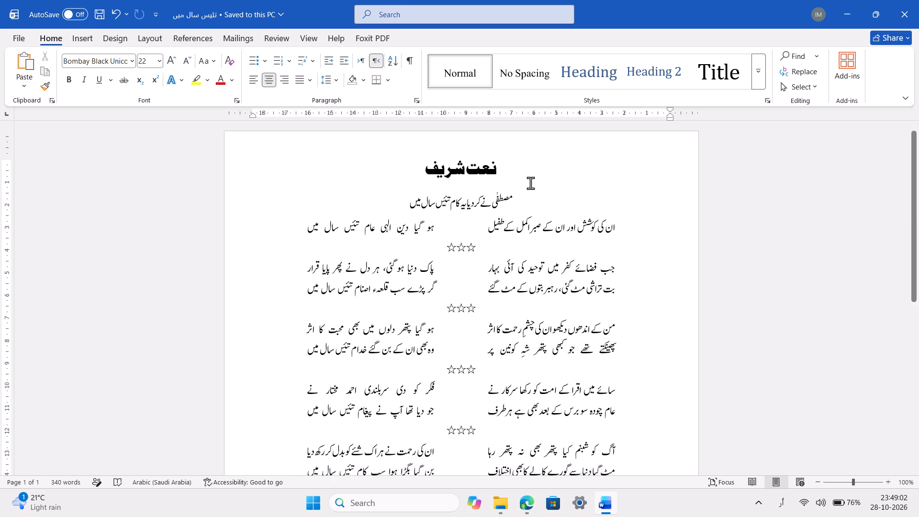
Print the document with Foxit PDF Editor Printer, replacing the existing PDF تئیس سال میں.
{"action": "scroll", "coordinate": [530, 183], "scroll_direction": "down", "scroll_amount": 4}
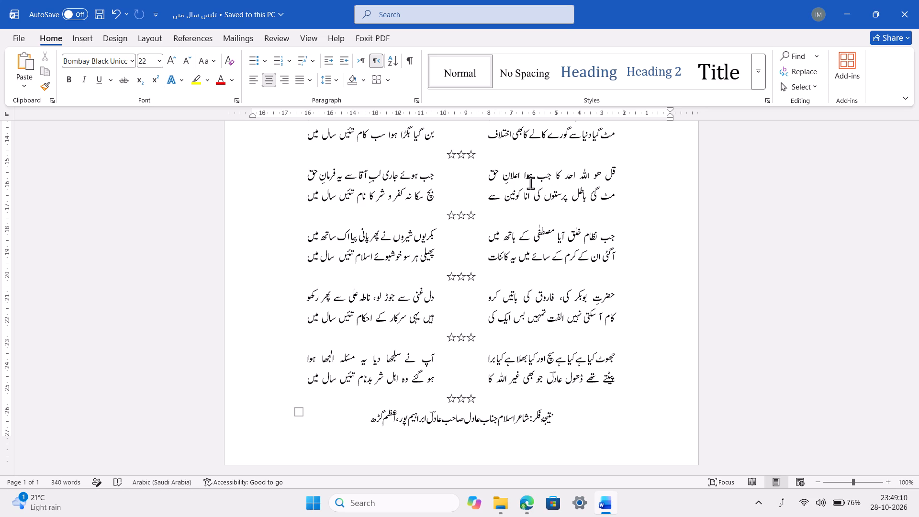
{"action": "scroll", "coordinate": [503, 285], "scroll_direction": "up", "scroll_amount": 5}
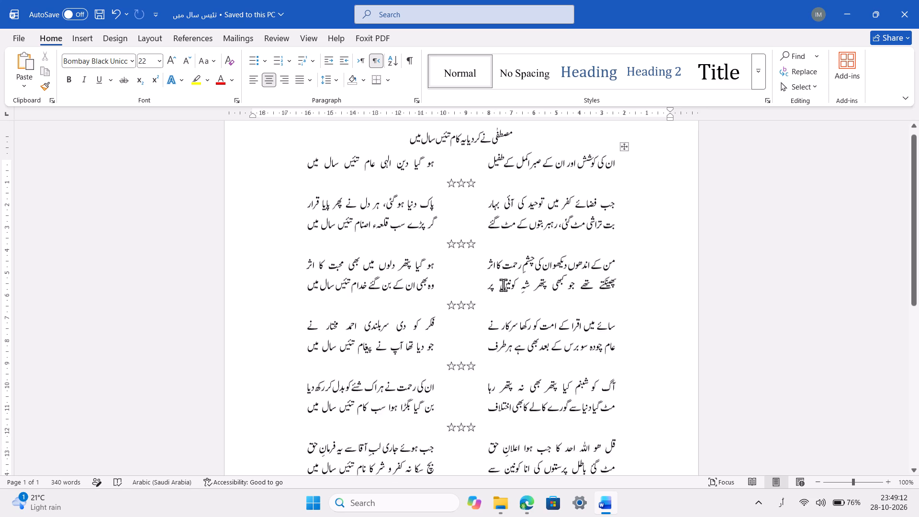
{"action": "key", "text": "ctrl+p"}
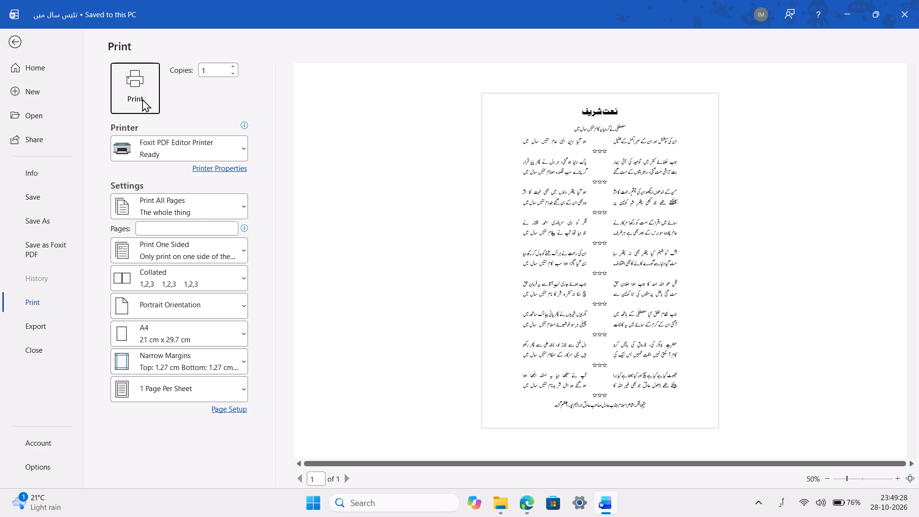
{"action": "left_click", "coordinate": [142, 99]}
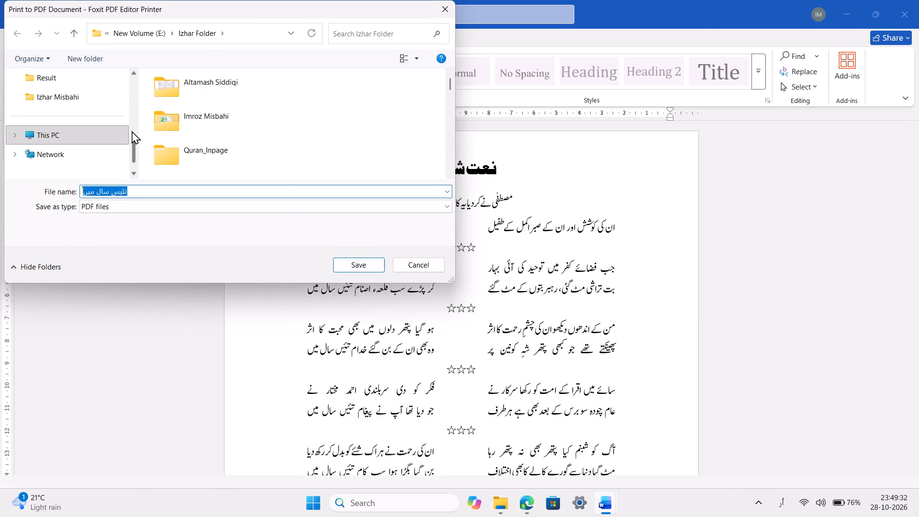
{"action": "left_click", "coordinate": [133, 132]}
{"action": "scroll", "coordinate": [221, 162], "scroll_direction": "down", "scroll_amount": 1}
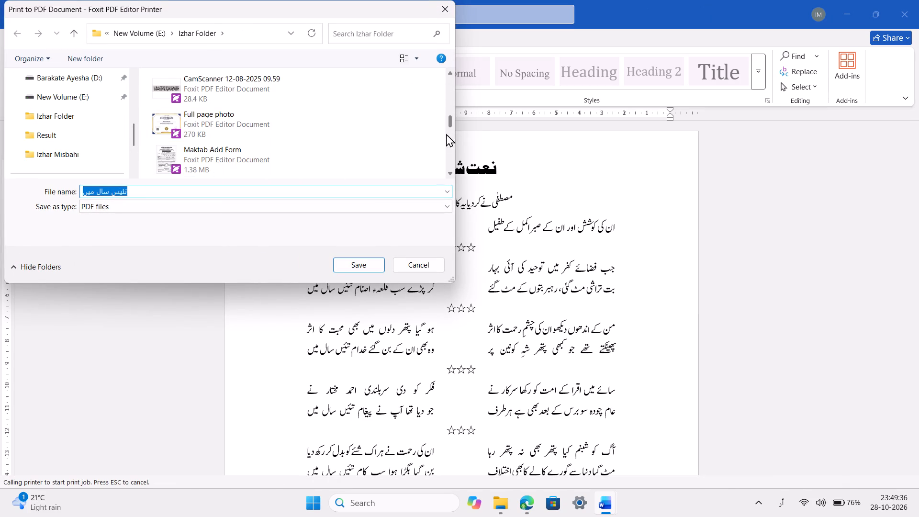
{"action": "left_click", "coordinate": [449, 147]}
{"action": "left_click", "coordinate": [449, 147]}
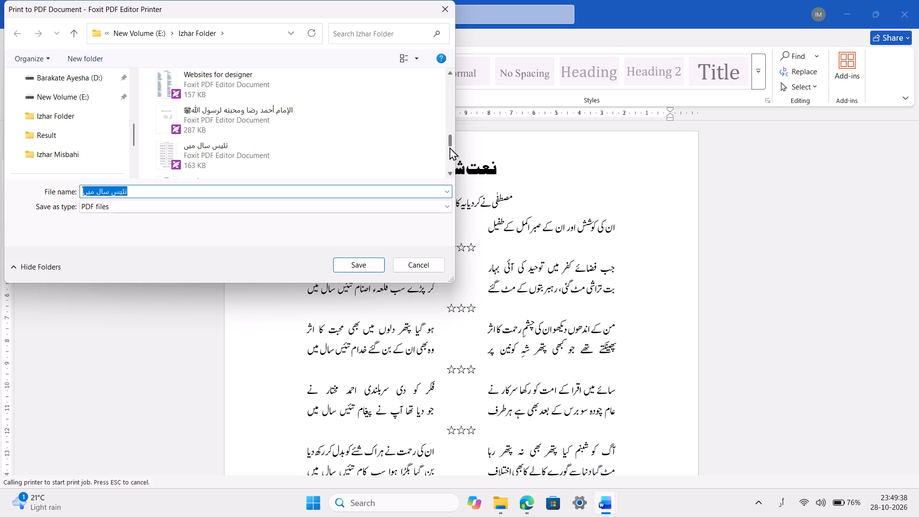
{"action": "left_click", "coordinate": [221, 156]}
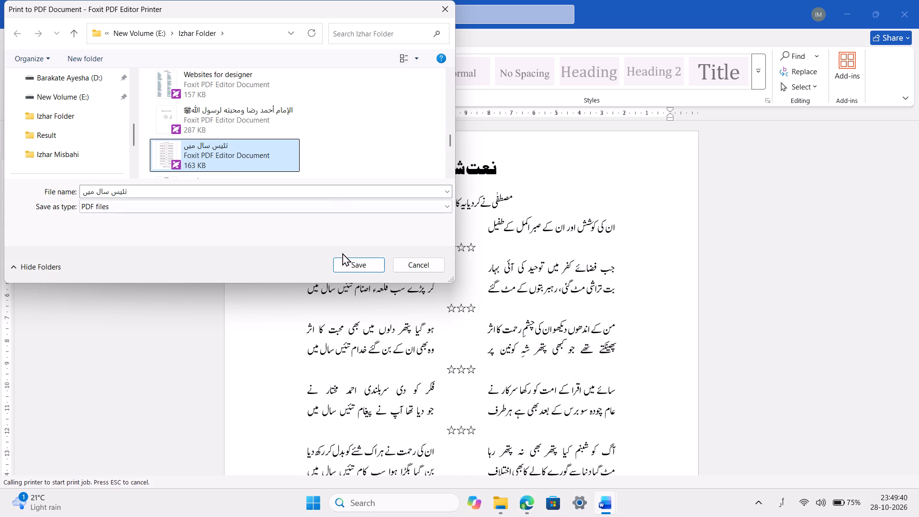
{"action": "left_click", "coordinate": [357, 264]}
{"action": "left_click", "coordinate": [493, 253]}
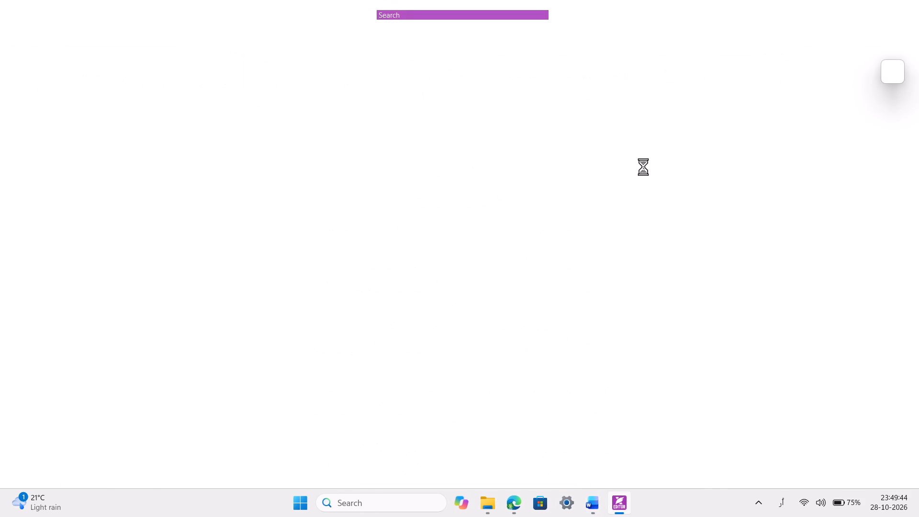
Check the page of the exported PDF تئیس سال میں in Foxit PDF Editor and close it.
{"action": "scroll", "coordinate": [458, 322], "scroll_direction": "down", "scroll_amount": 2, "text": "ctrl"}
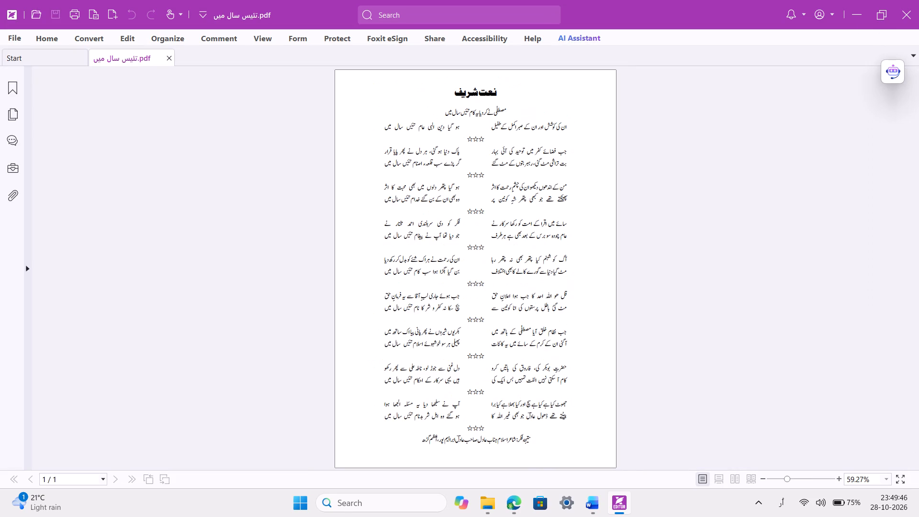
{"action": "scroll", "coordinate": [458, 322], "scroll_direction": "down", "scroll_amount": 2}
{"action": "left_click", "coordinate": [913, 4]}
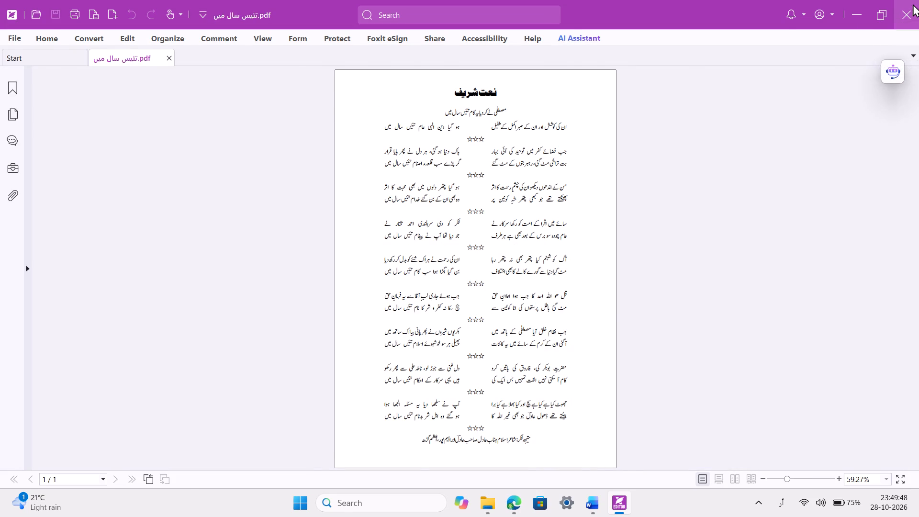
Switch to the requester's Telegram chat in Edge and send the PDF تئیس سال میں from Izhar Folder as a file.
{"action": "left_click", "coordinate": [534, 511]}
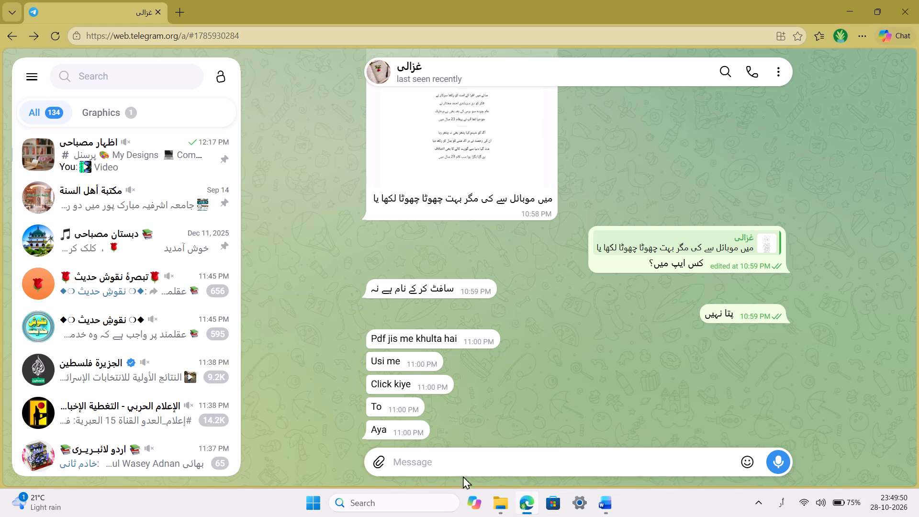
{"action": "left_click", "coordinate": [374, 461]}
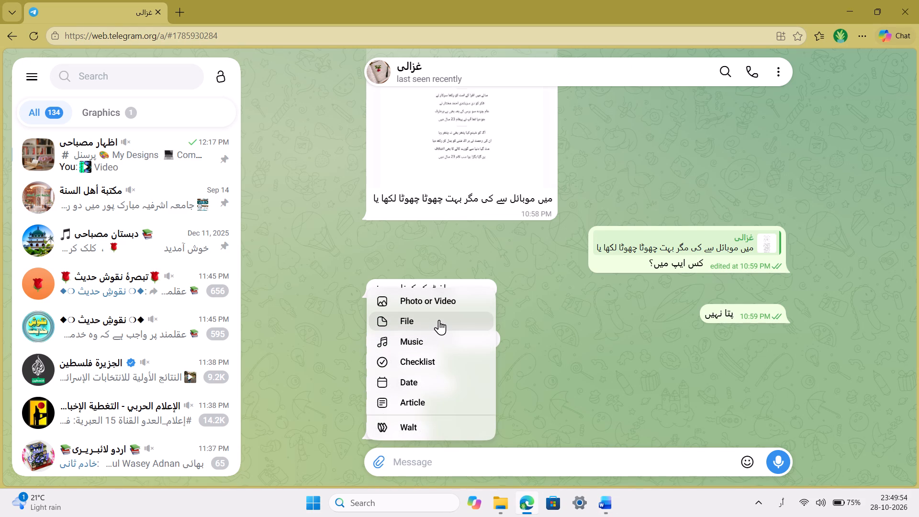
{"action": "left_click", "coordinate": [439, 320]}
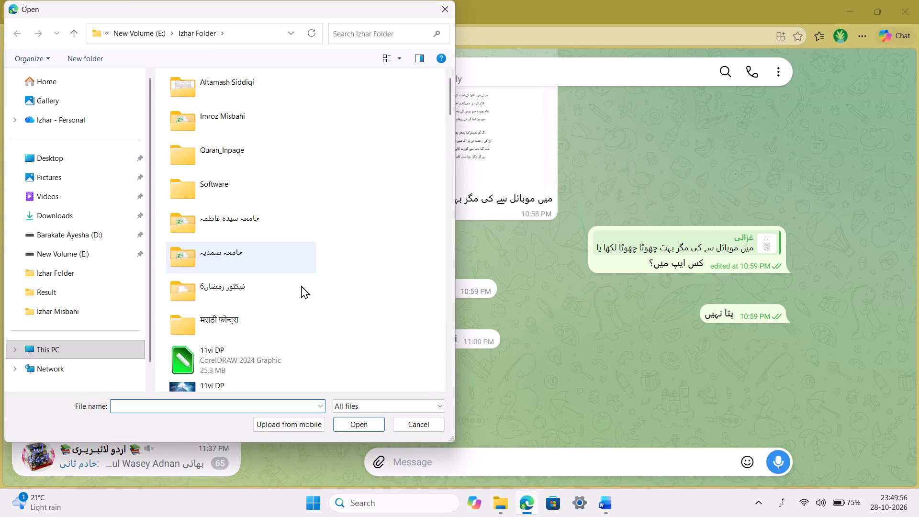
{"action": "scroll", "coordinate": [301, 285], "scroll_direction": "down", "scroll_amount": 1}
{"action": "scroll", "coordinate": [268, 342], "scroll_direction": "down", "scroll_amount": 1}
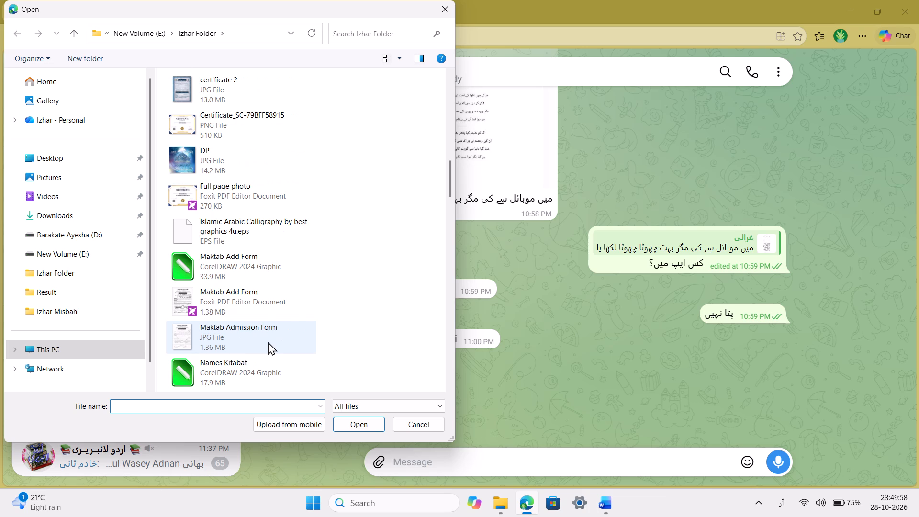
{"action": "scroll", "coordinate": [268, 342], "scroll_direction": "down", "scroll_amount": 2}
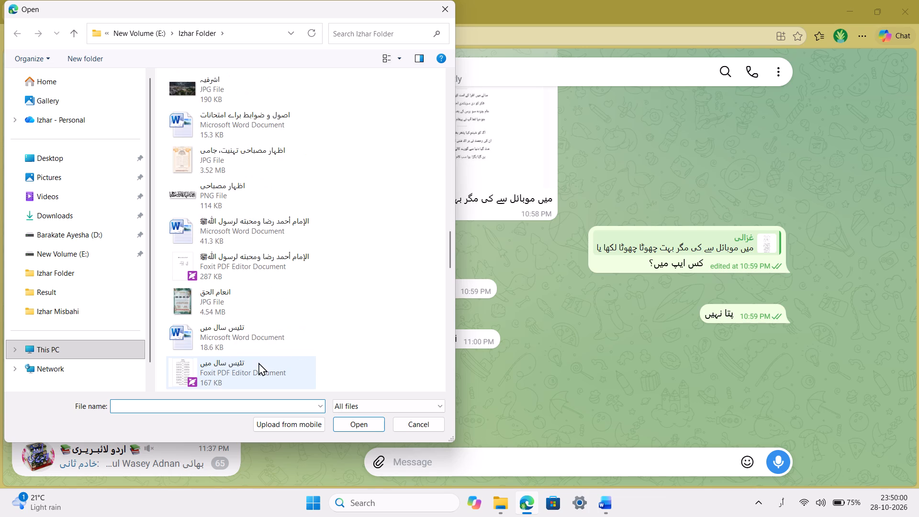
{"action": "double_click", "coordinate": [285, 360]}
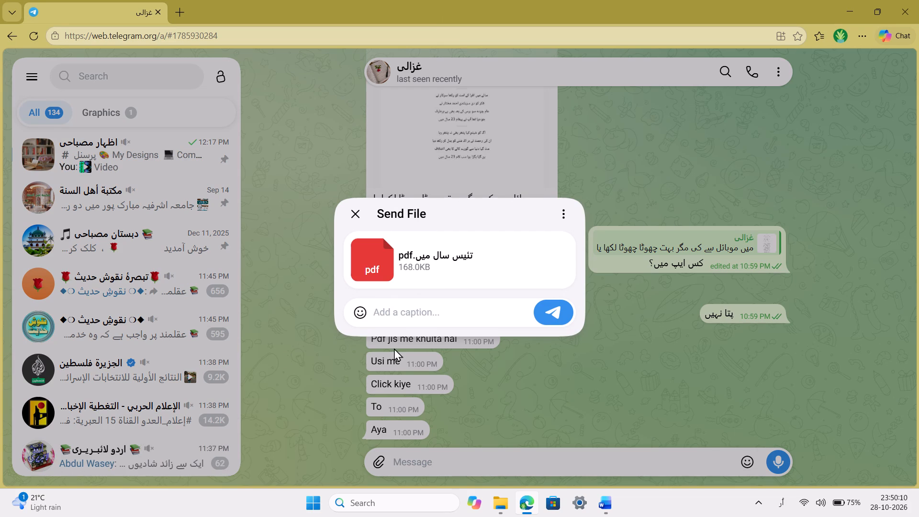
{"action": "left_click", "coordinate": [559, 303]}
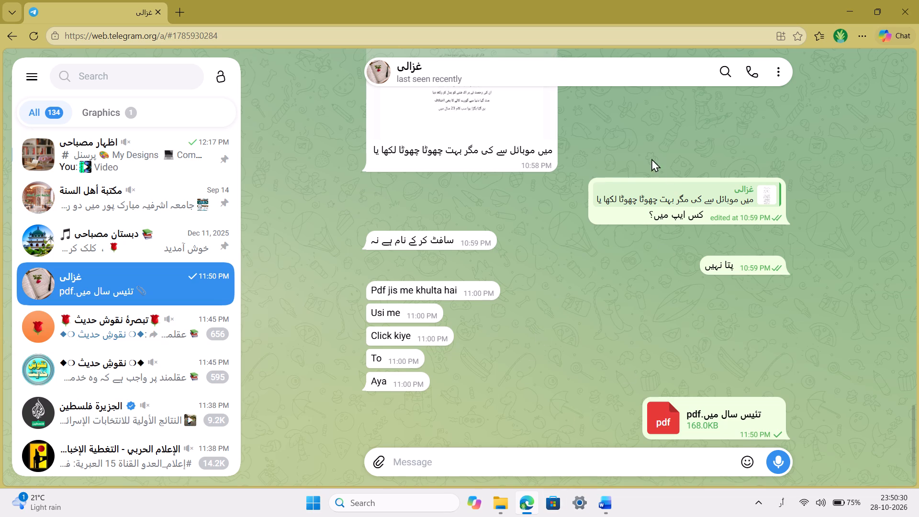
{"action": "left_click", "coordinate": [123, 233]}
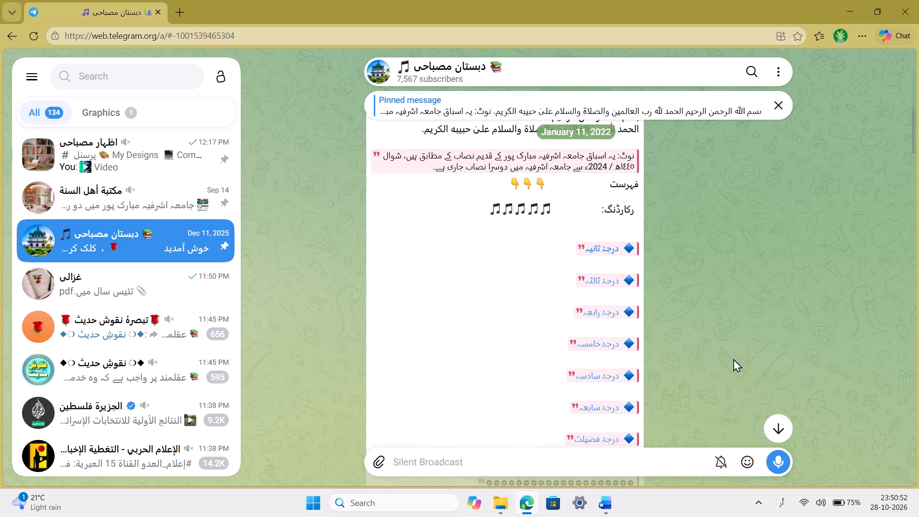